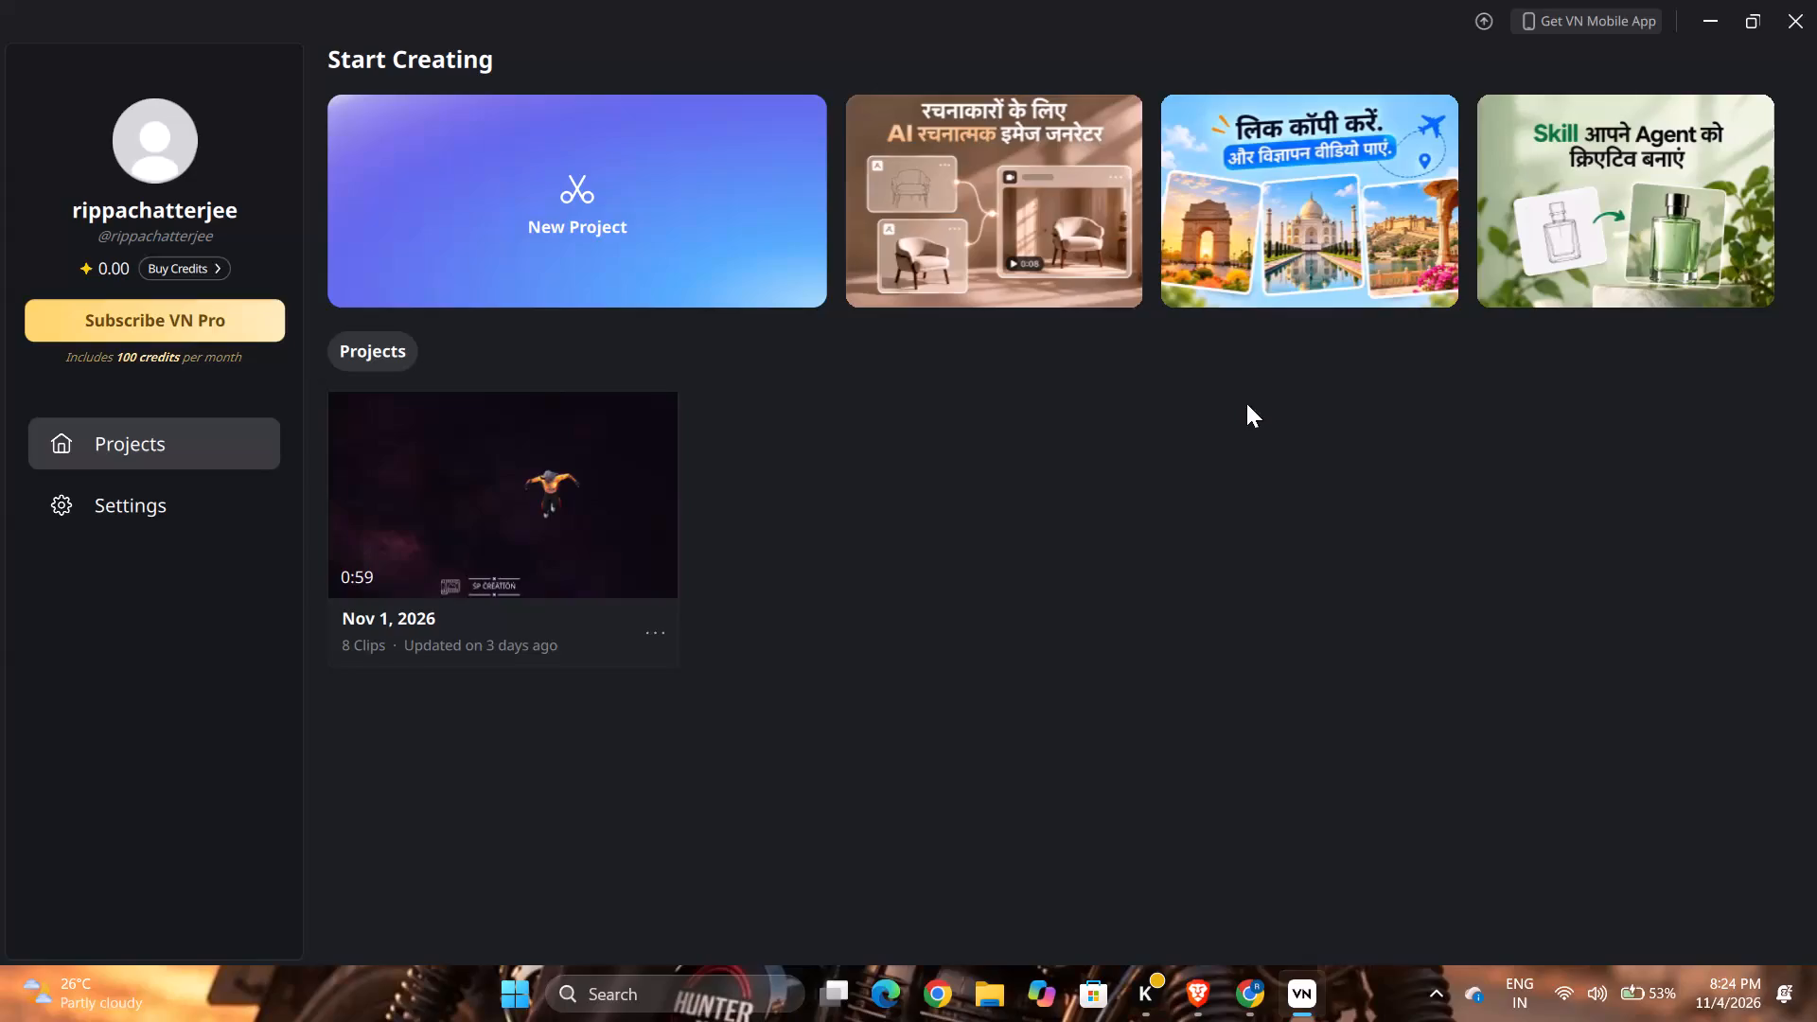
Create a new video project.
left_click(623, 231)
left_click(623, 231)
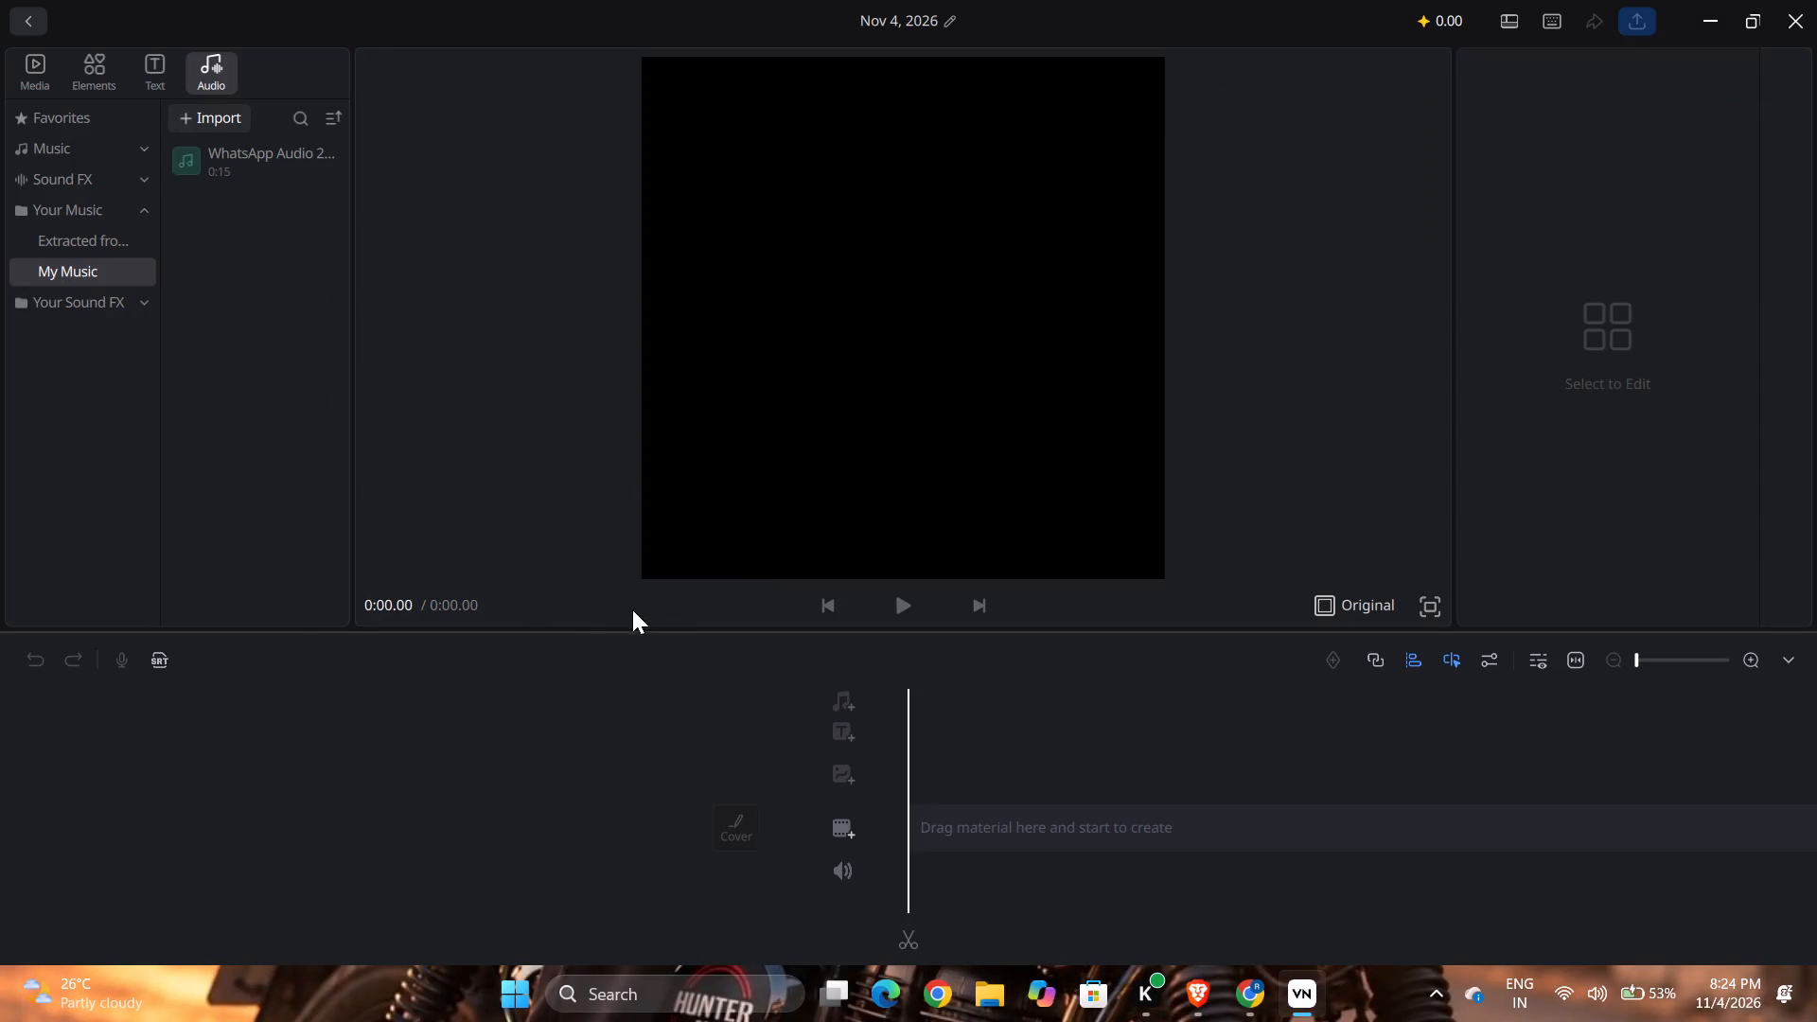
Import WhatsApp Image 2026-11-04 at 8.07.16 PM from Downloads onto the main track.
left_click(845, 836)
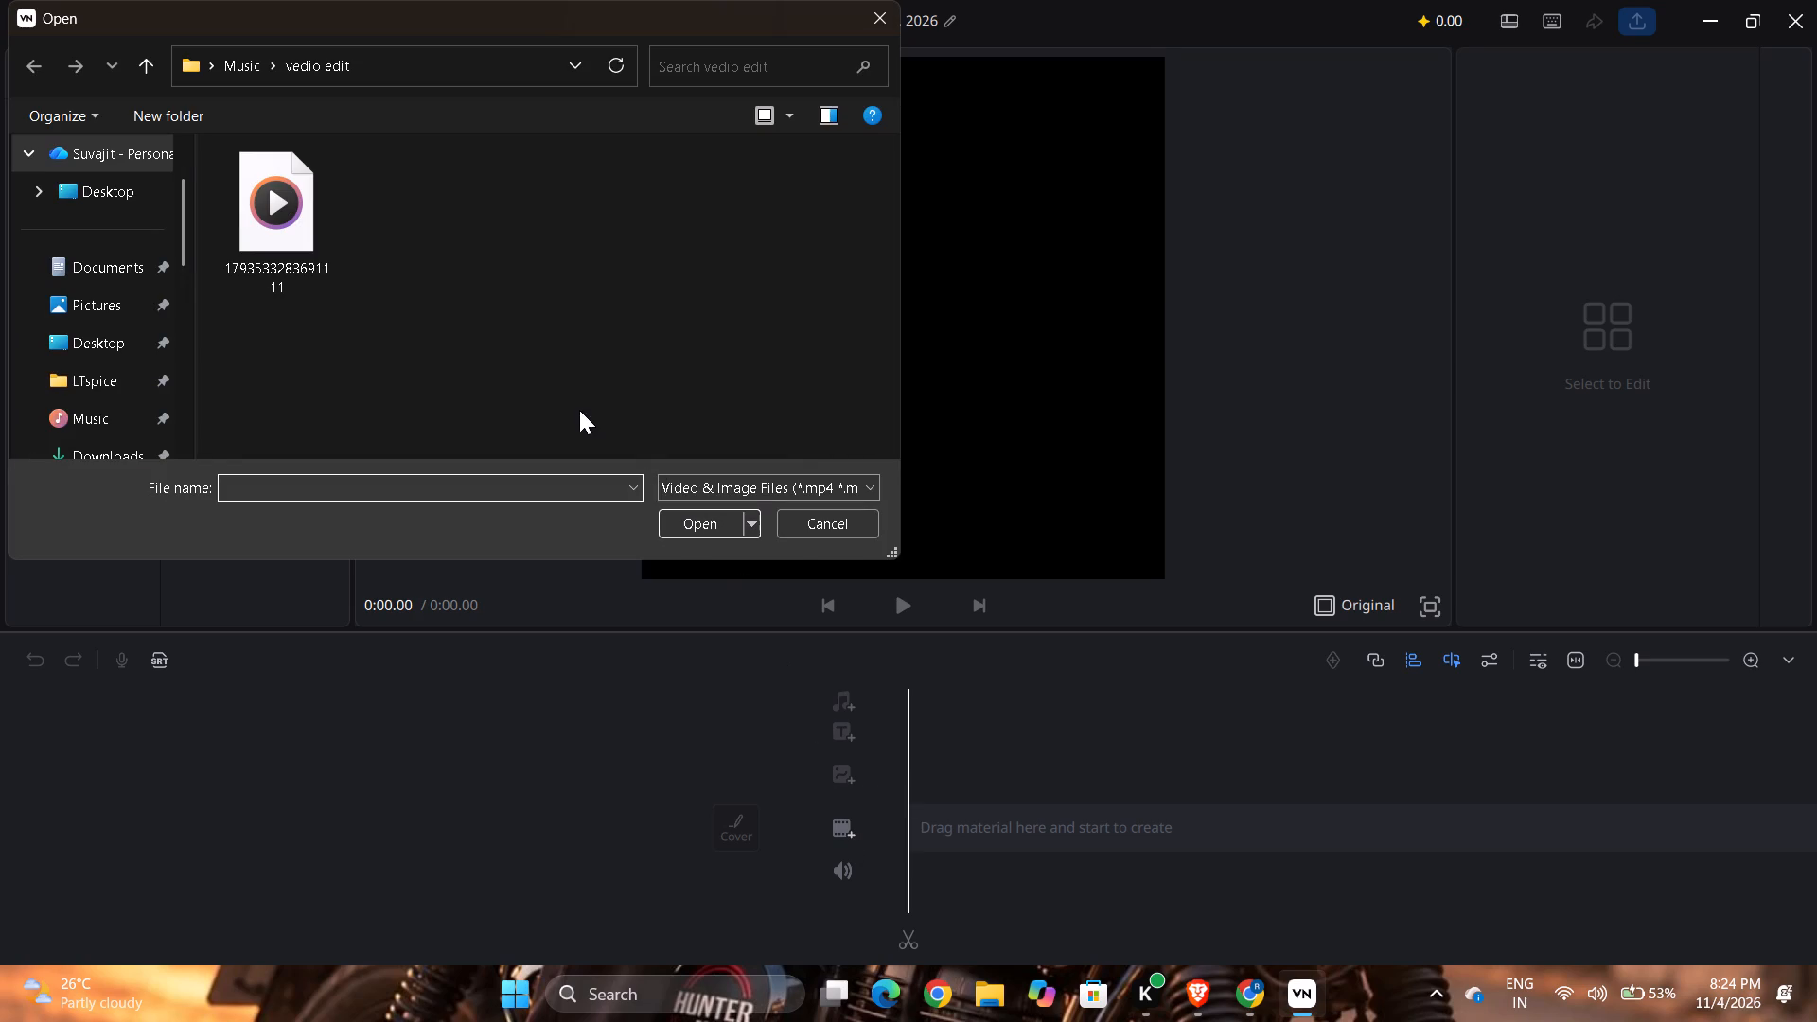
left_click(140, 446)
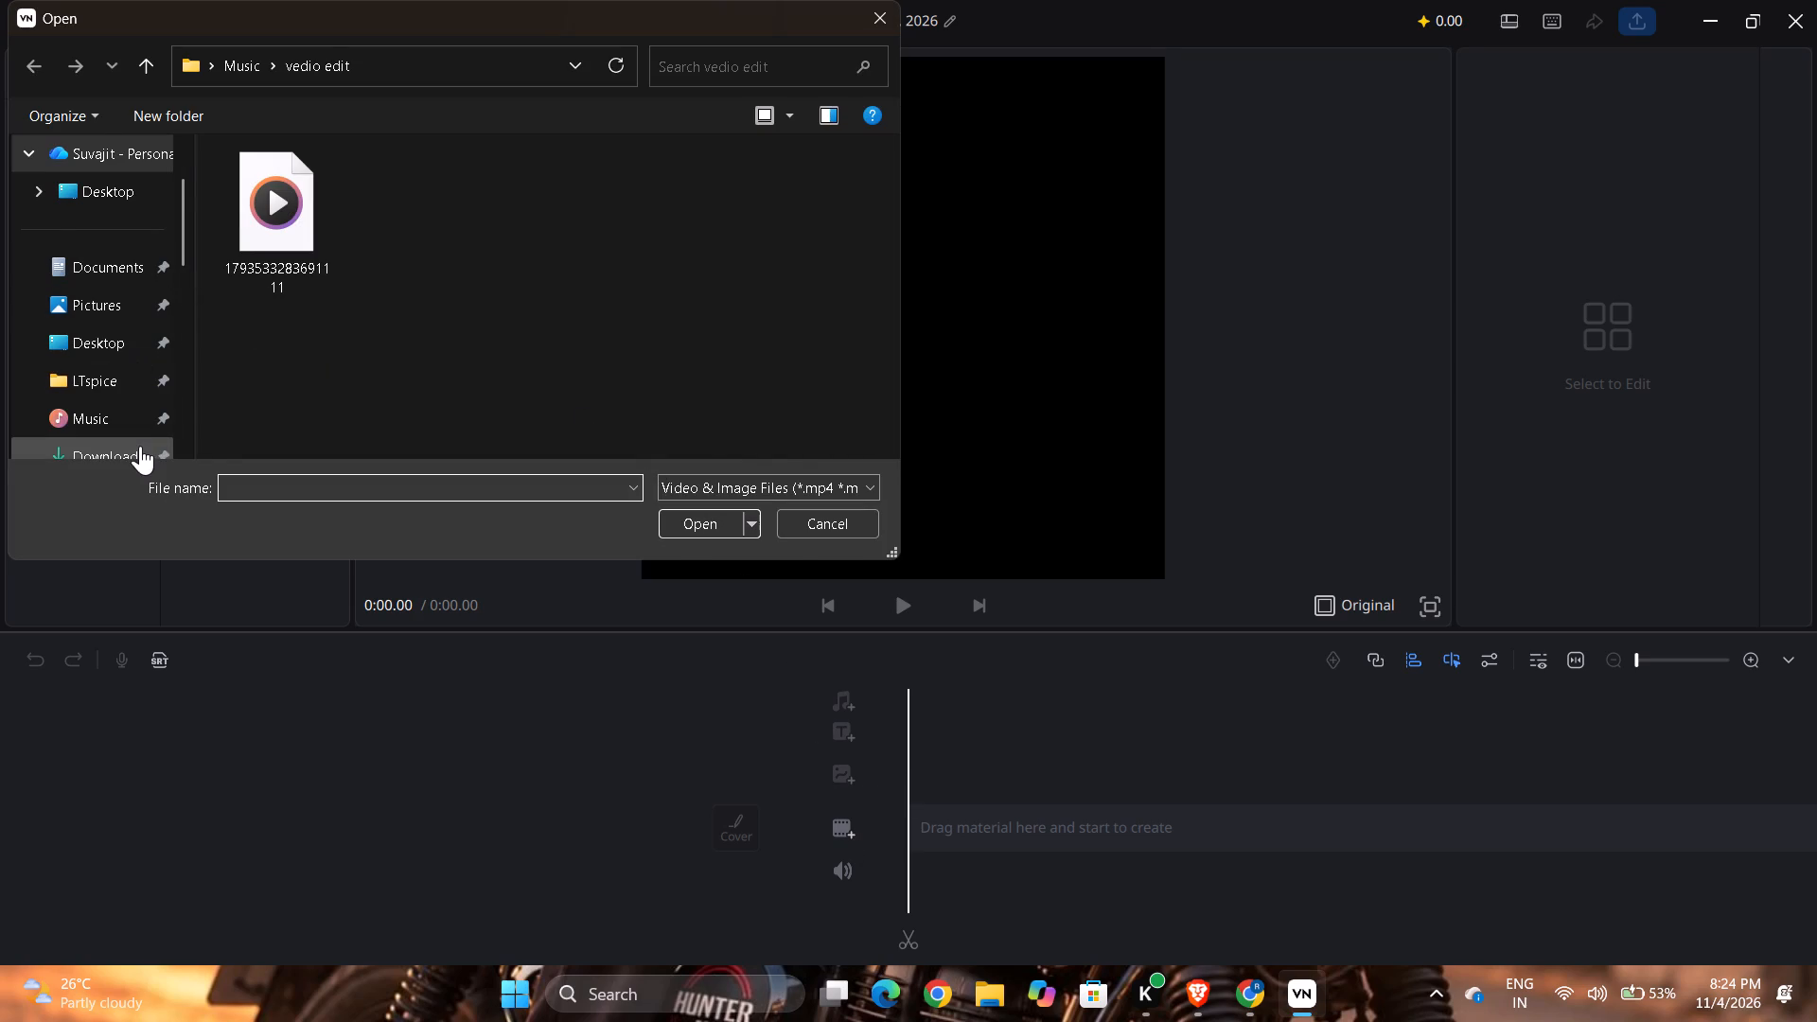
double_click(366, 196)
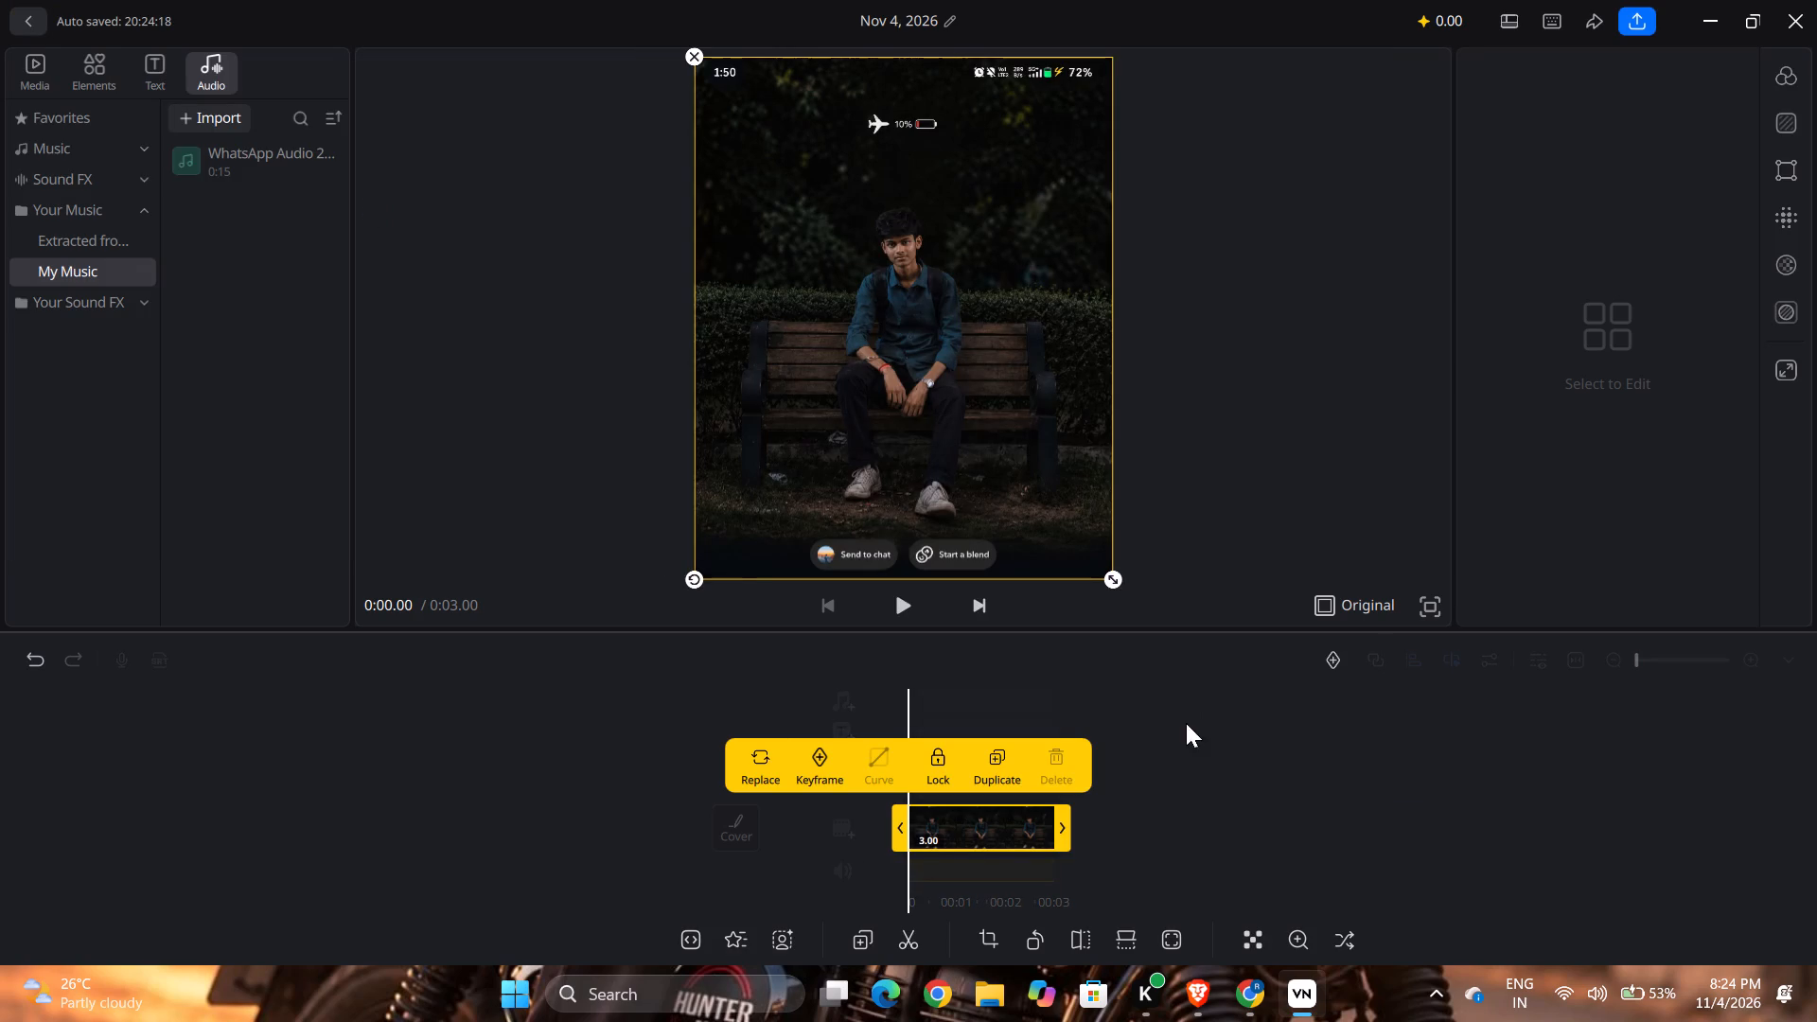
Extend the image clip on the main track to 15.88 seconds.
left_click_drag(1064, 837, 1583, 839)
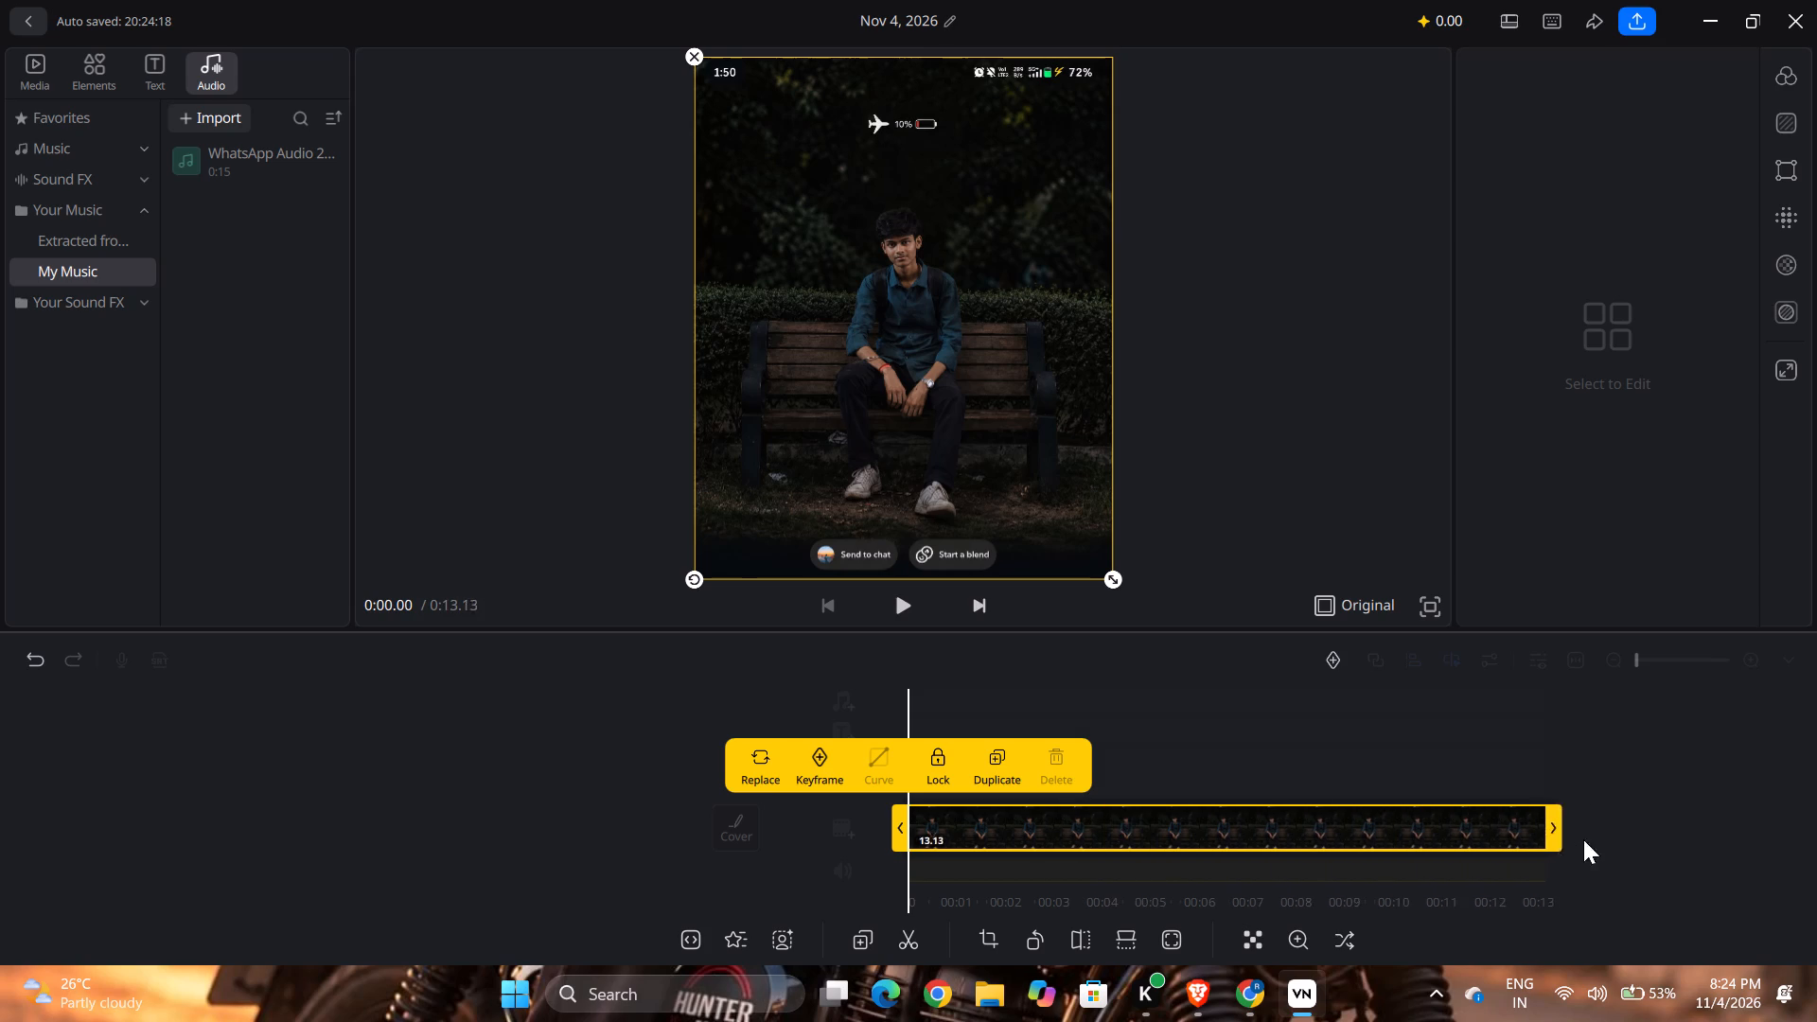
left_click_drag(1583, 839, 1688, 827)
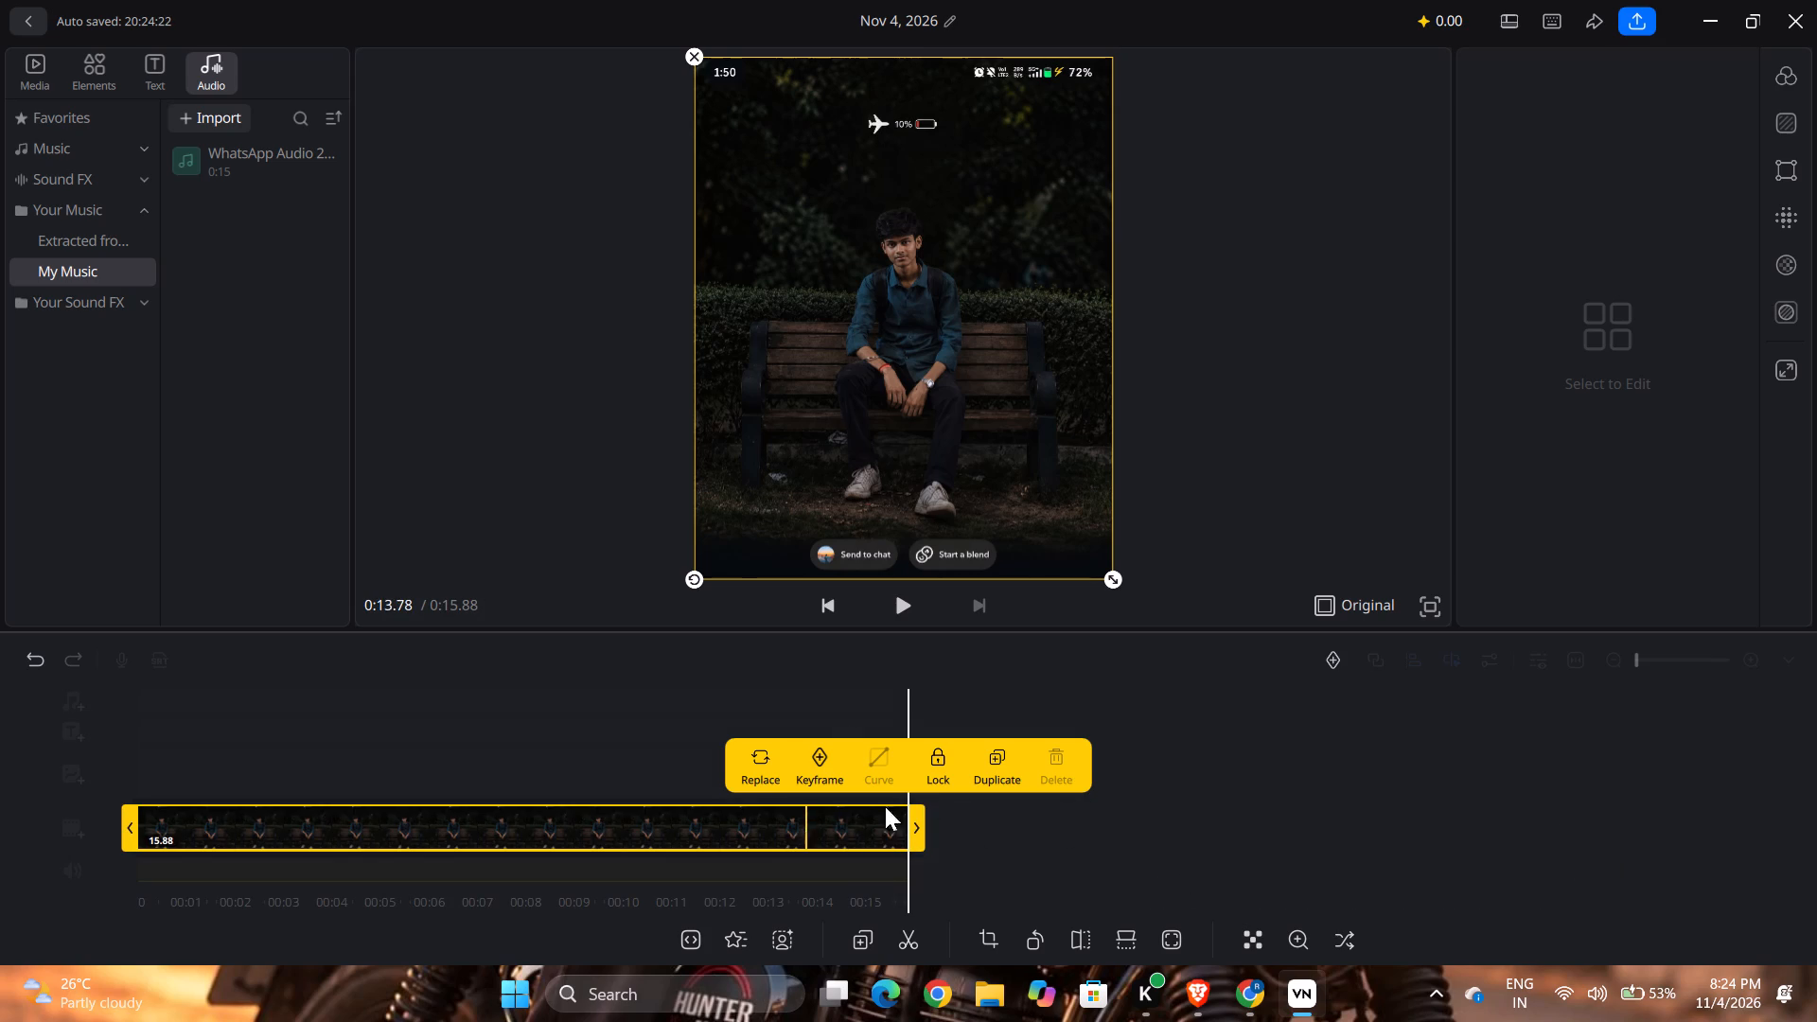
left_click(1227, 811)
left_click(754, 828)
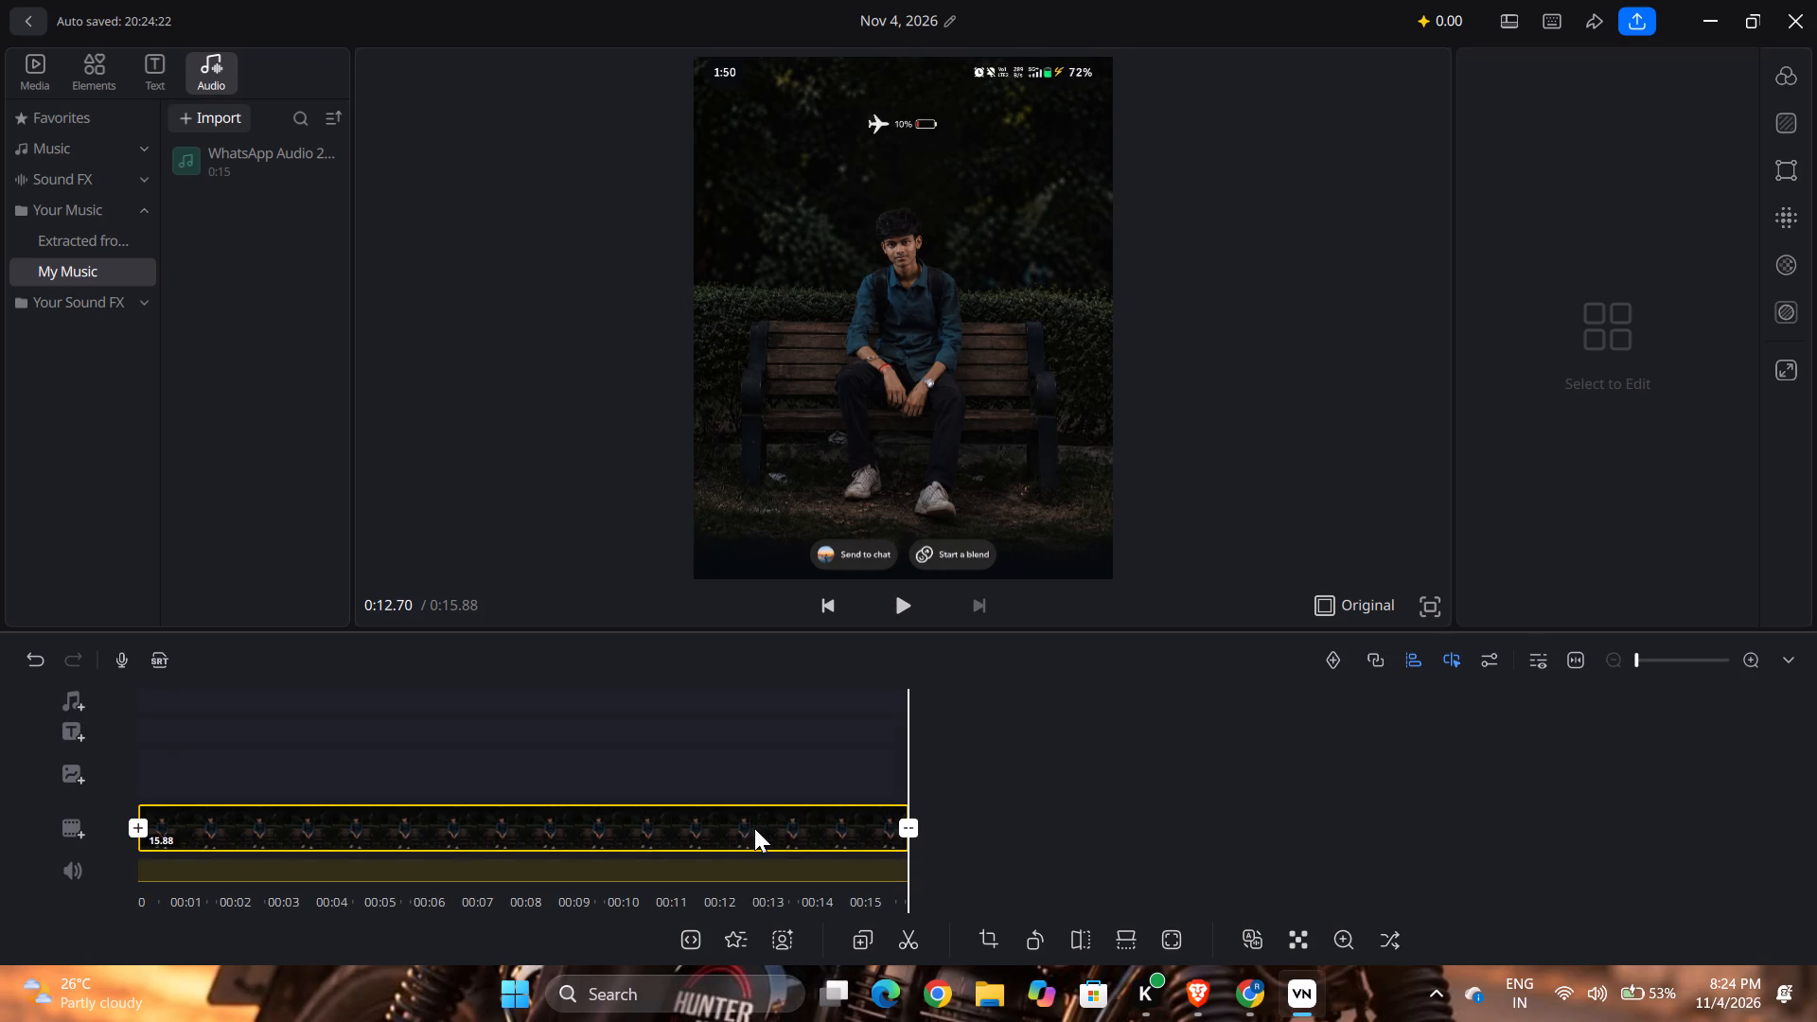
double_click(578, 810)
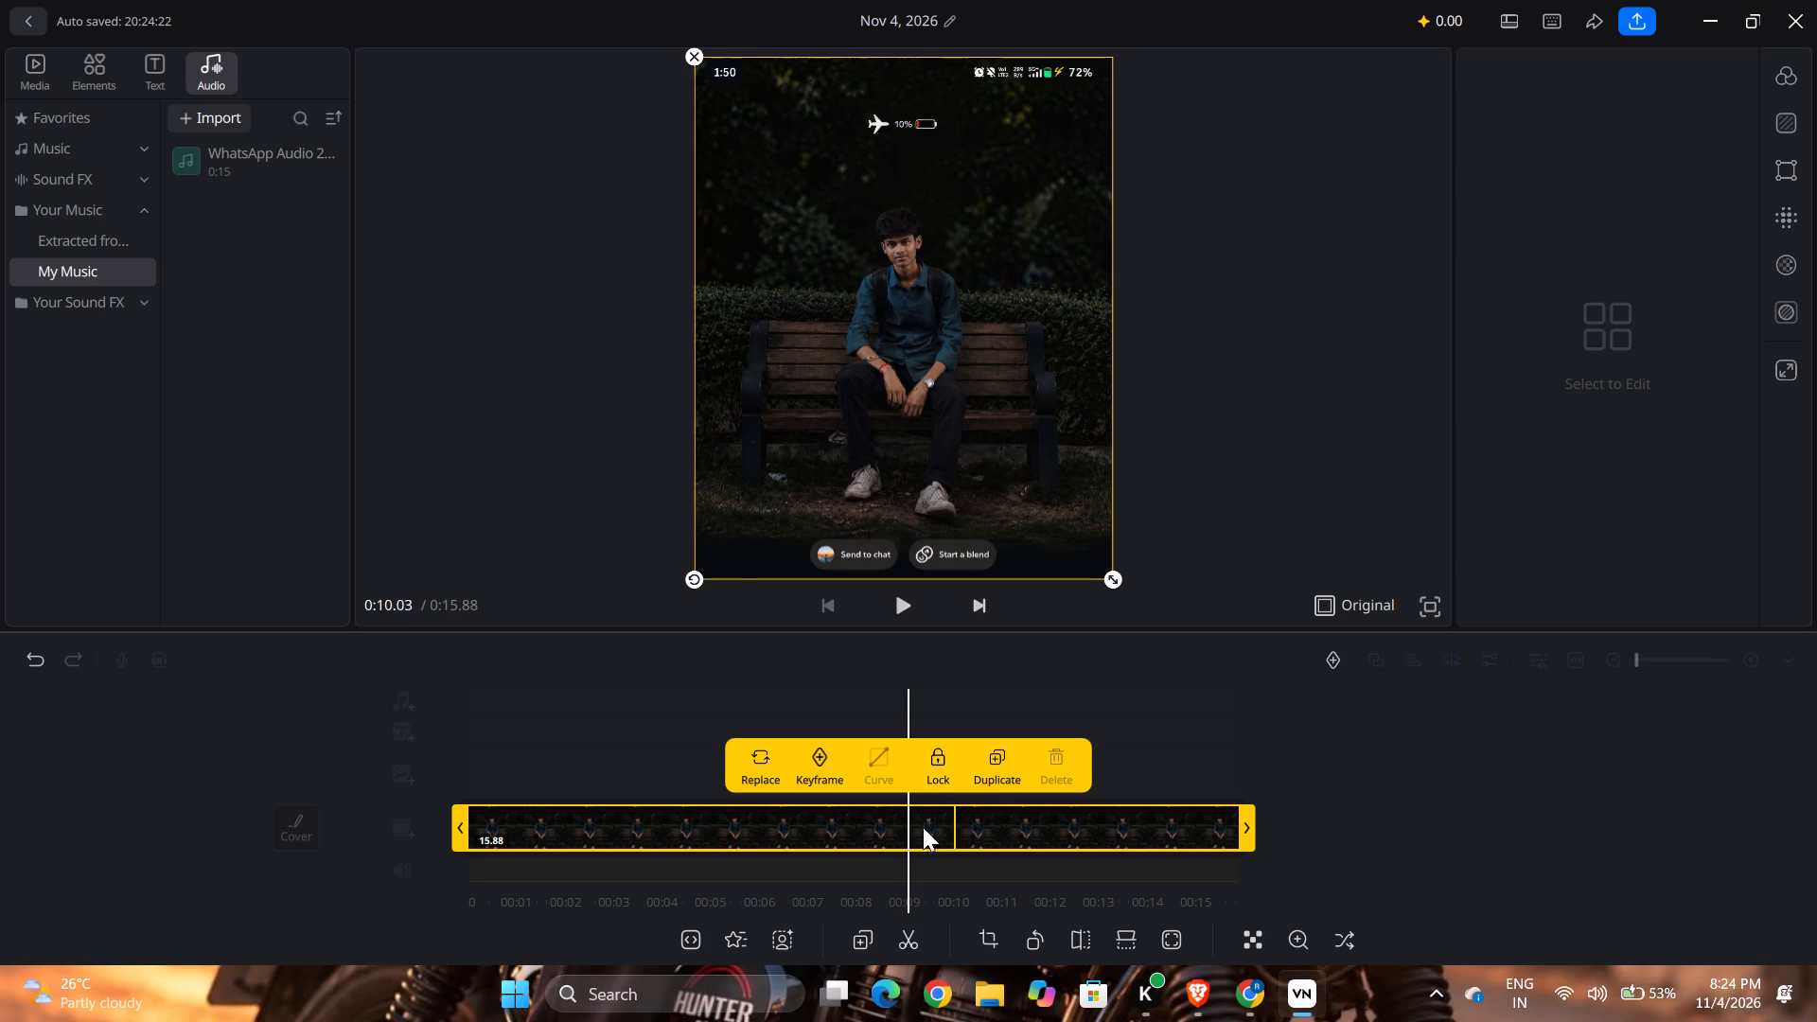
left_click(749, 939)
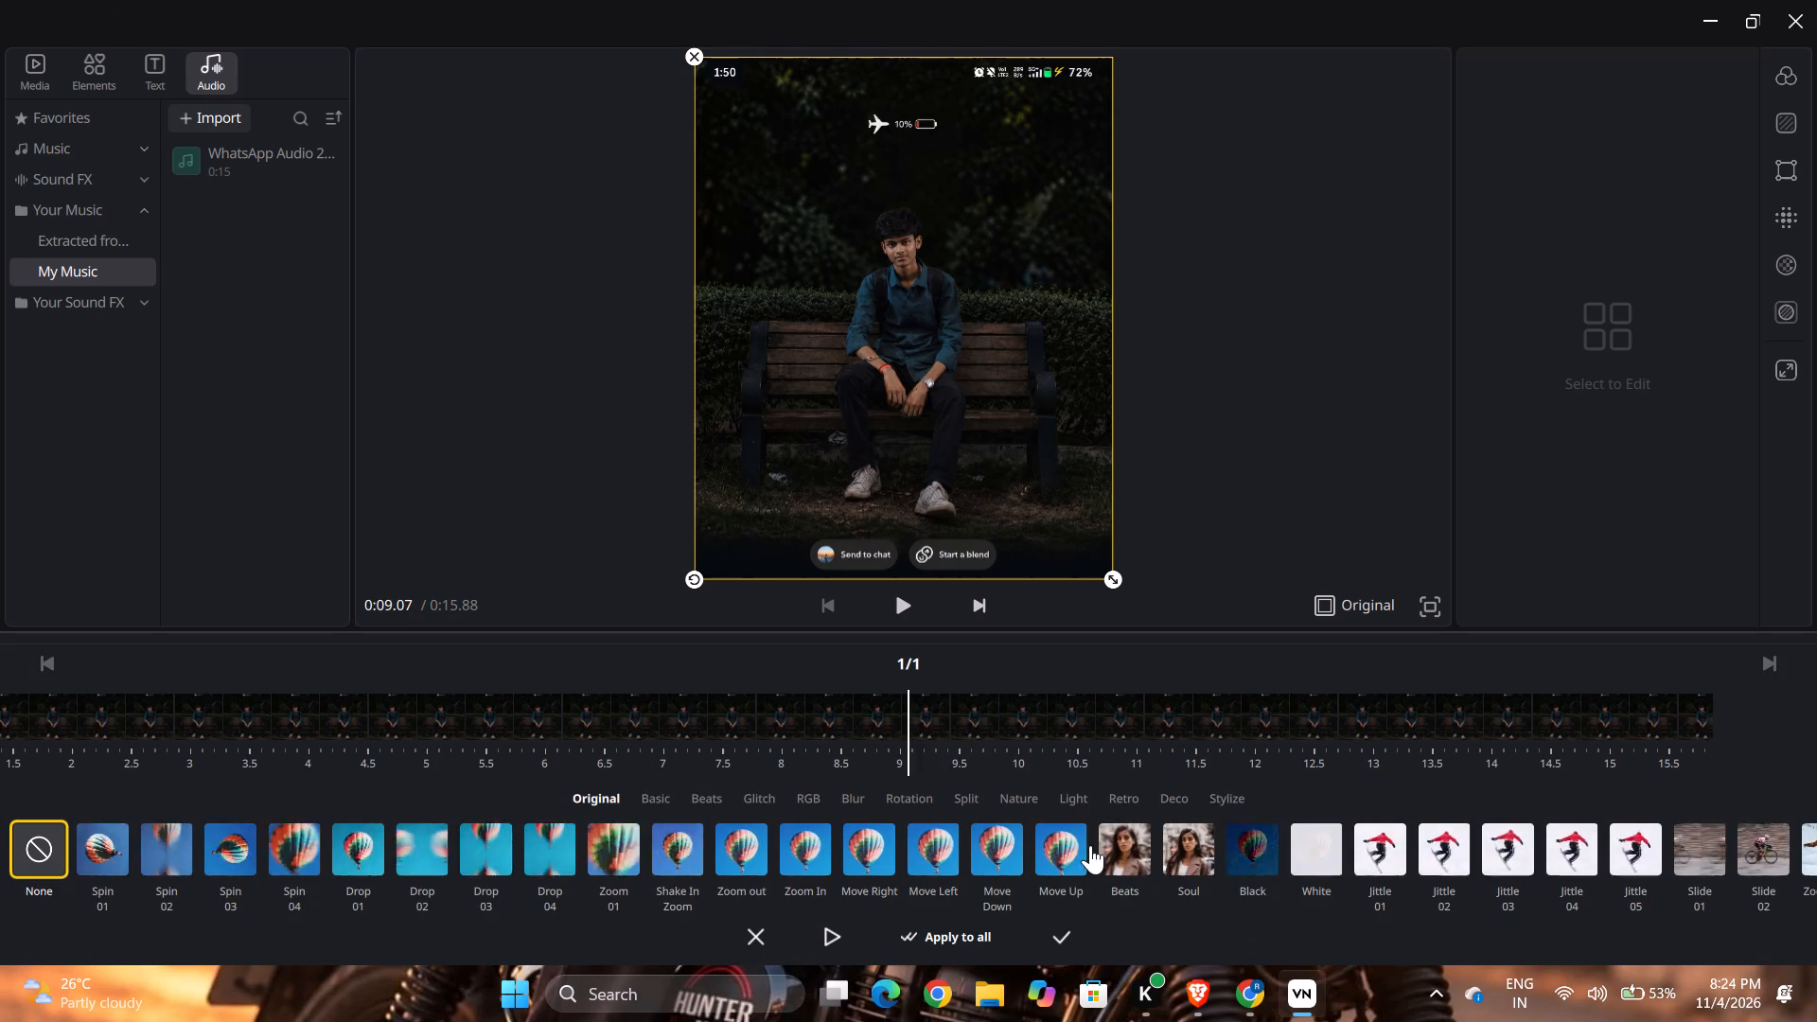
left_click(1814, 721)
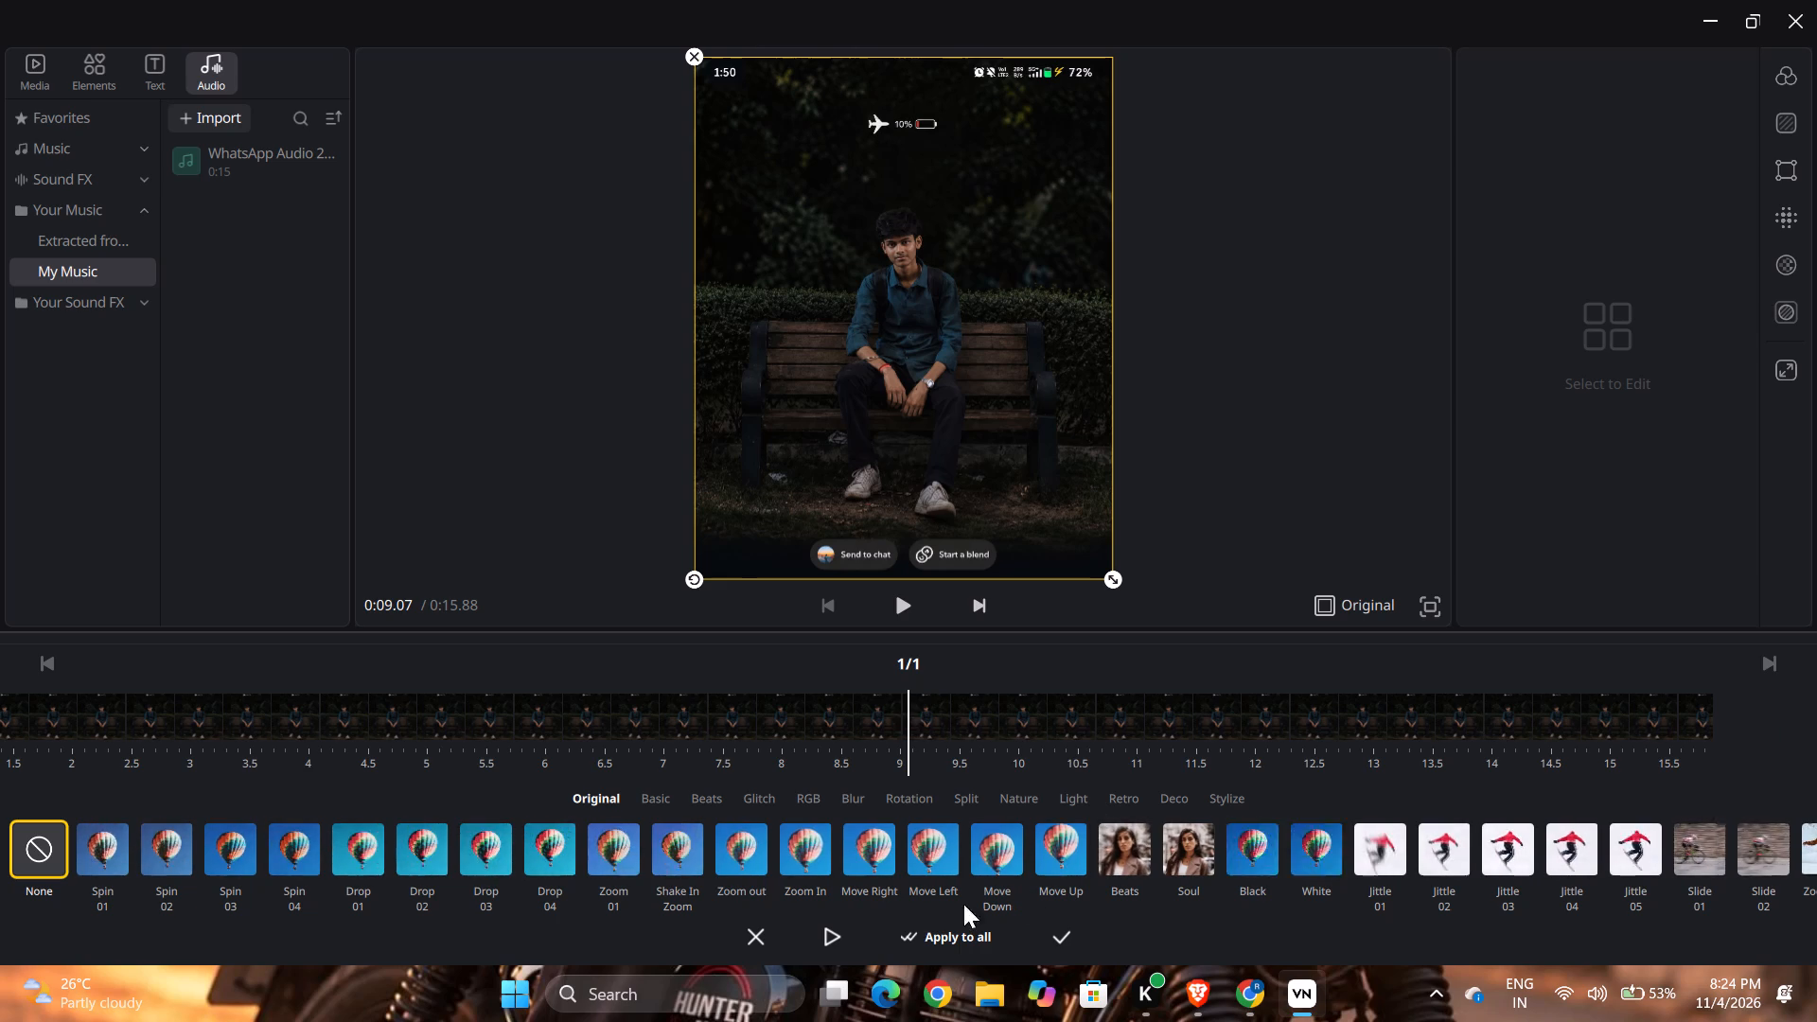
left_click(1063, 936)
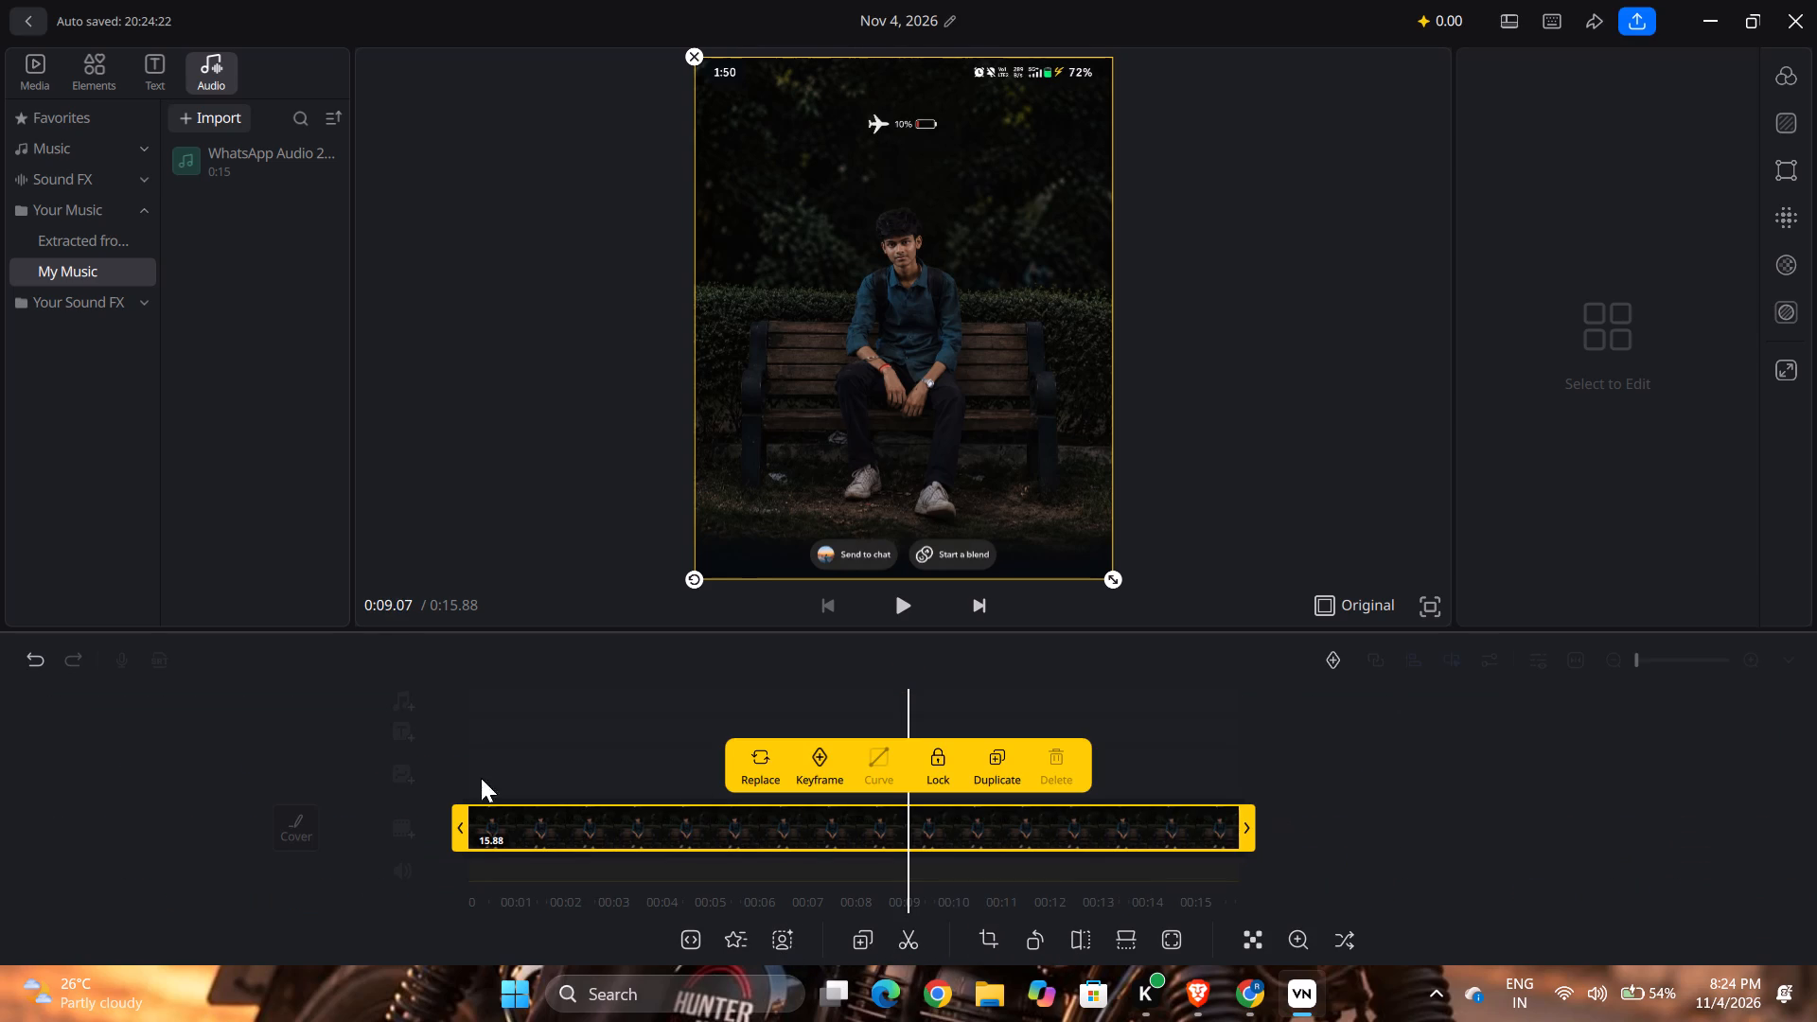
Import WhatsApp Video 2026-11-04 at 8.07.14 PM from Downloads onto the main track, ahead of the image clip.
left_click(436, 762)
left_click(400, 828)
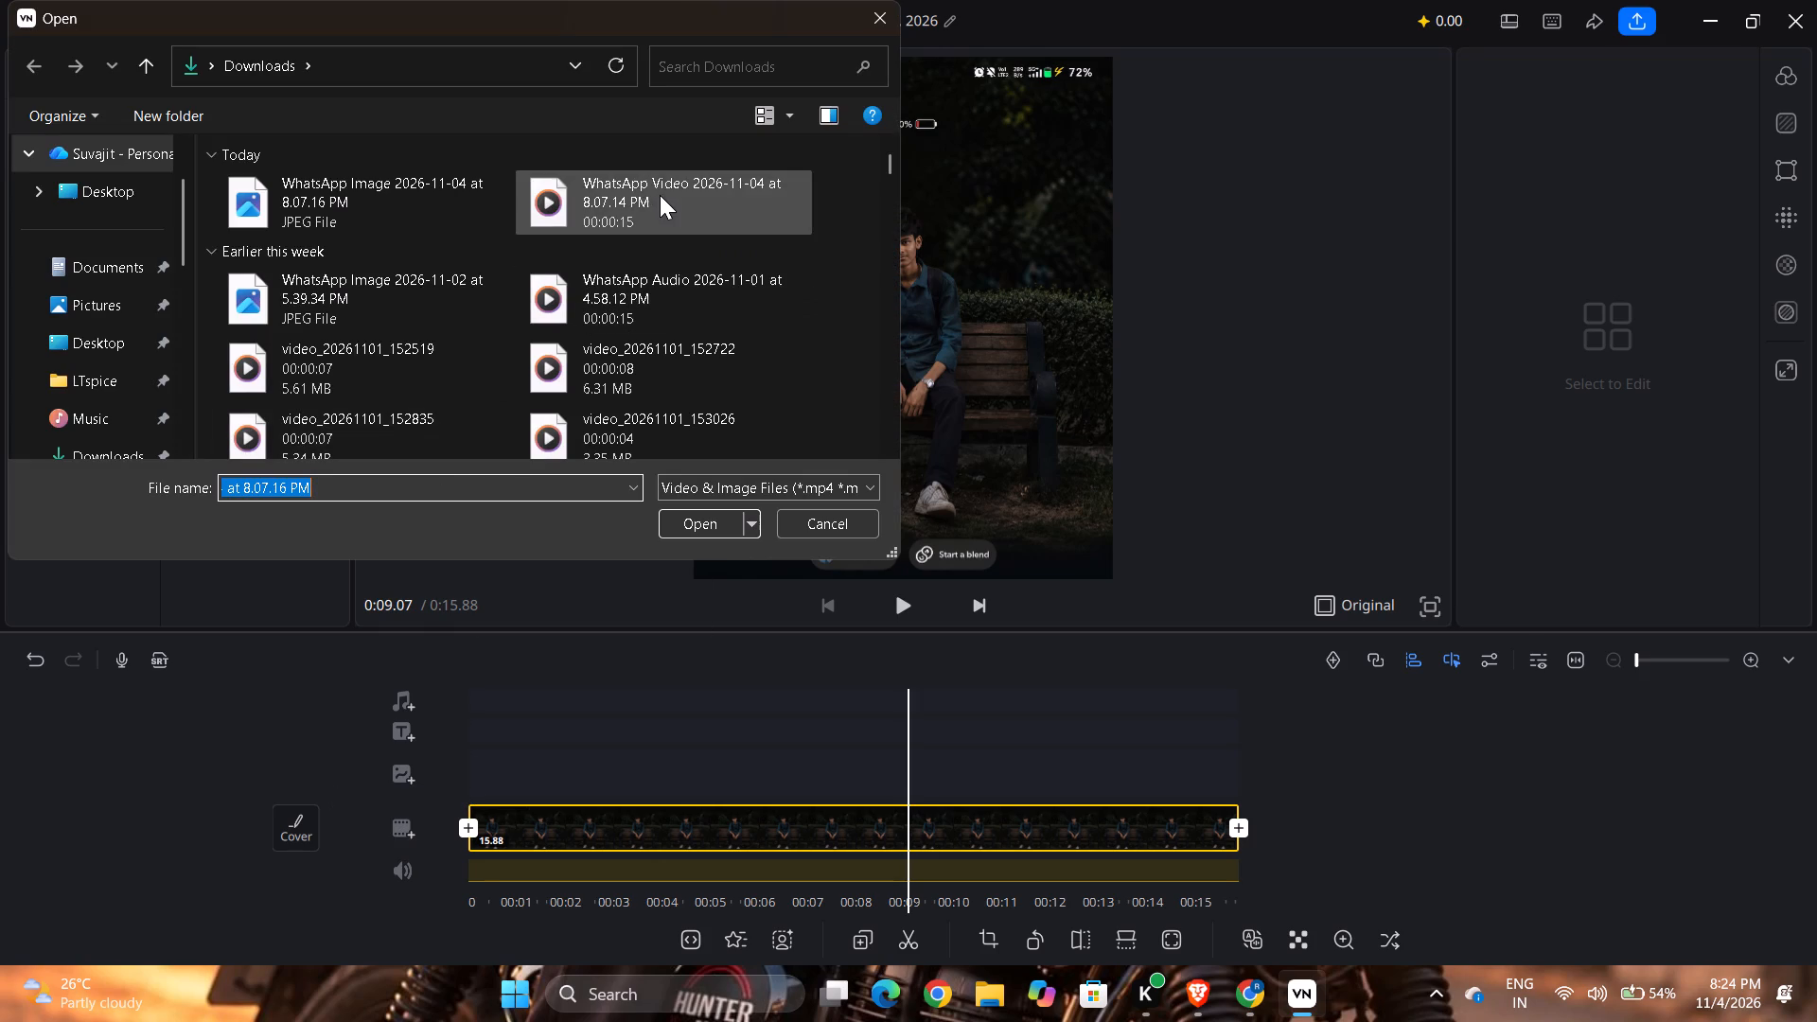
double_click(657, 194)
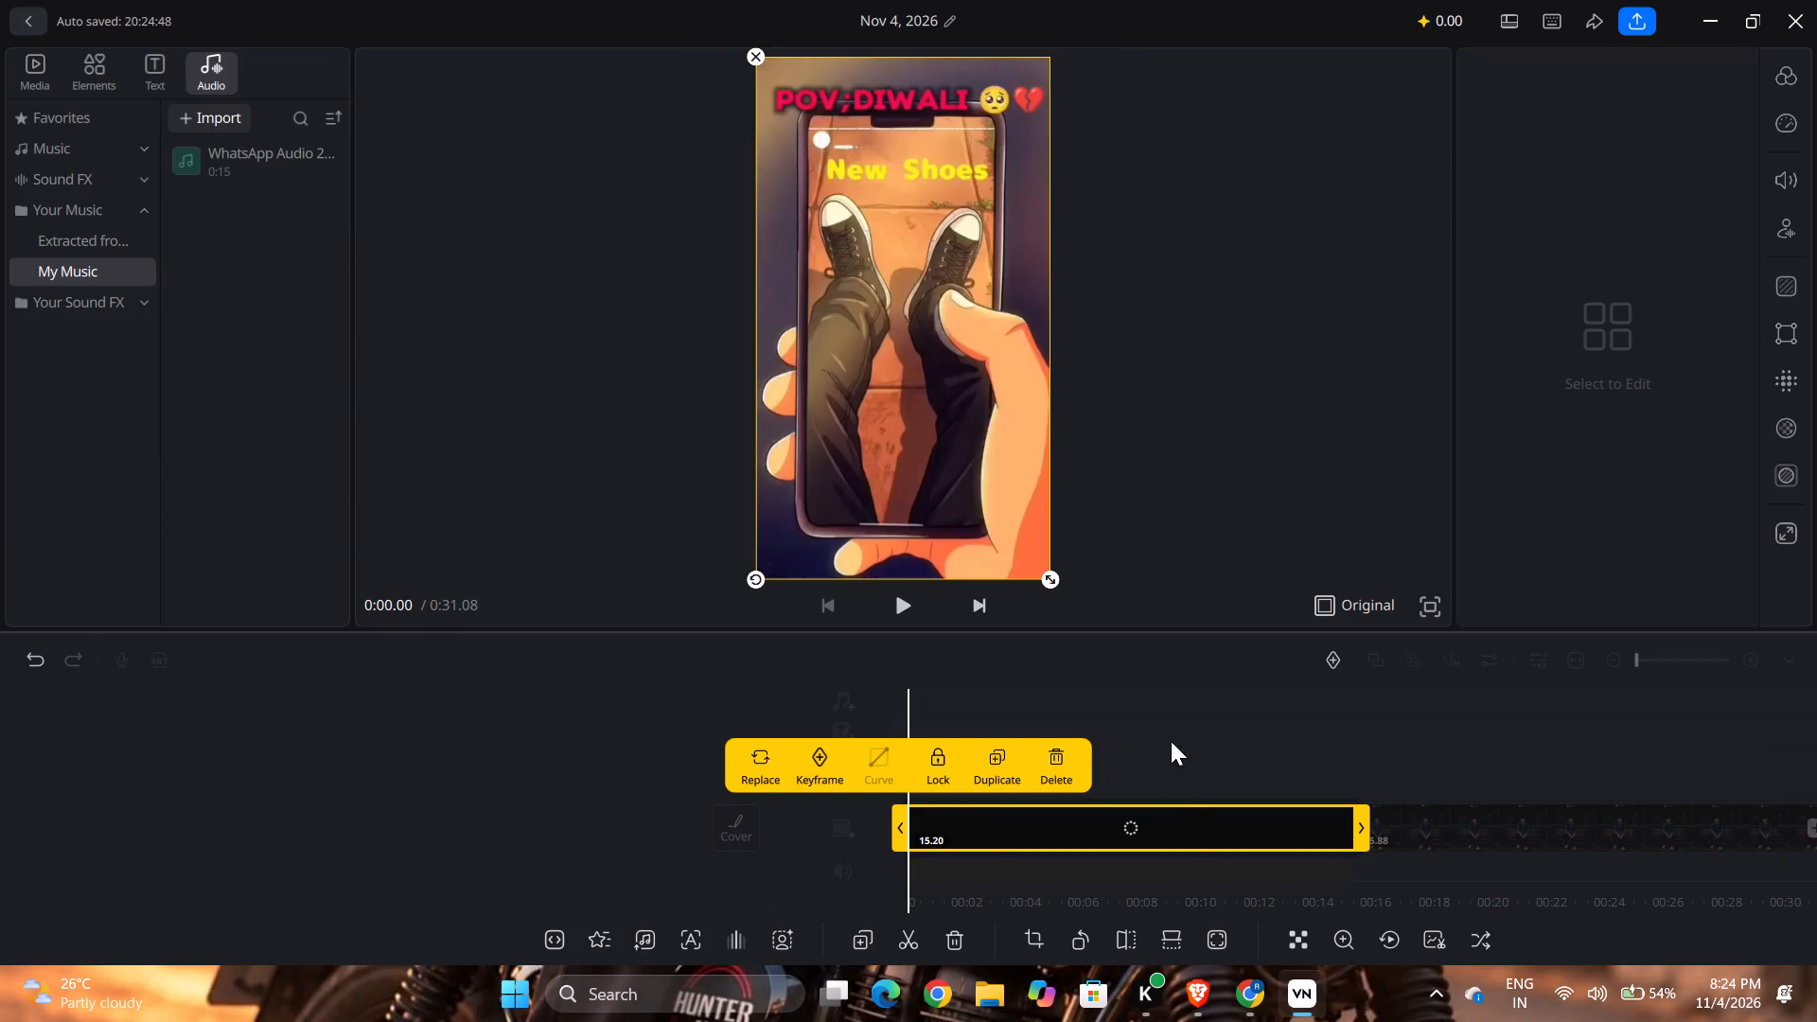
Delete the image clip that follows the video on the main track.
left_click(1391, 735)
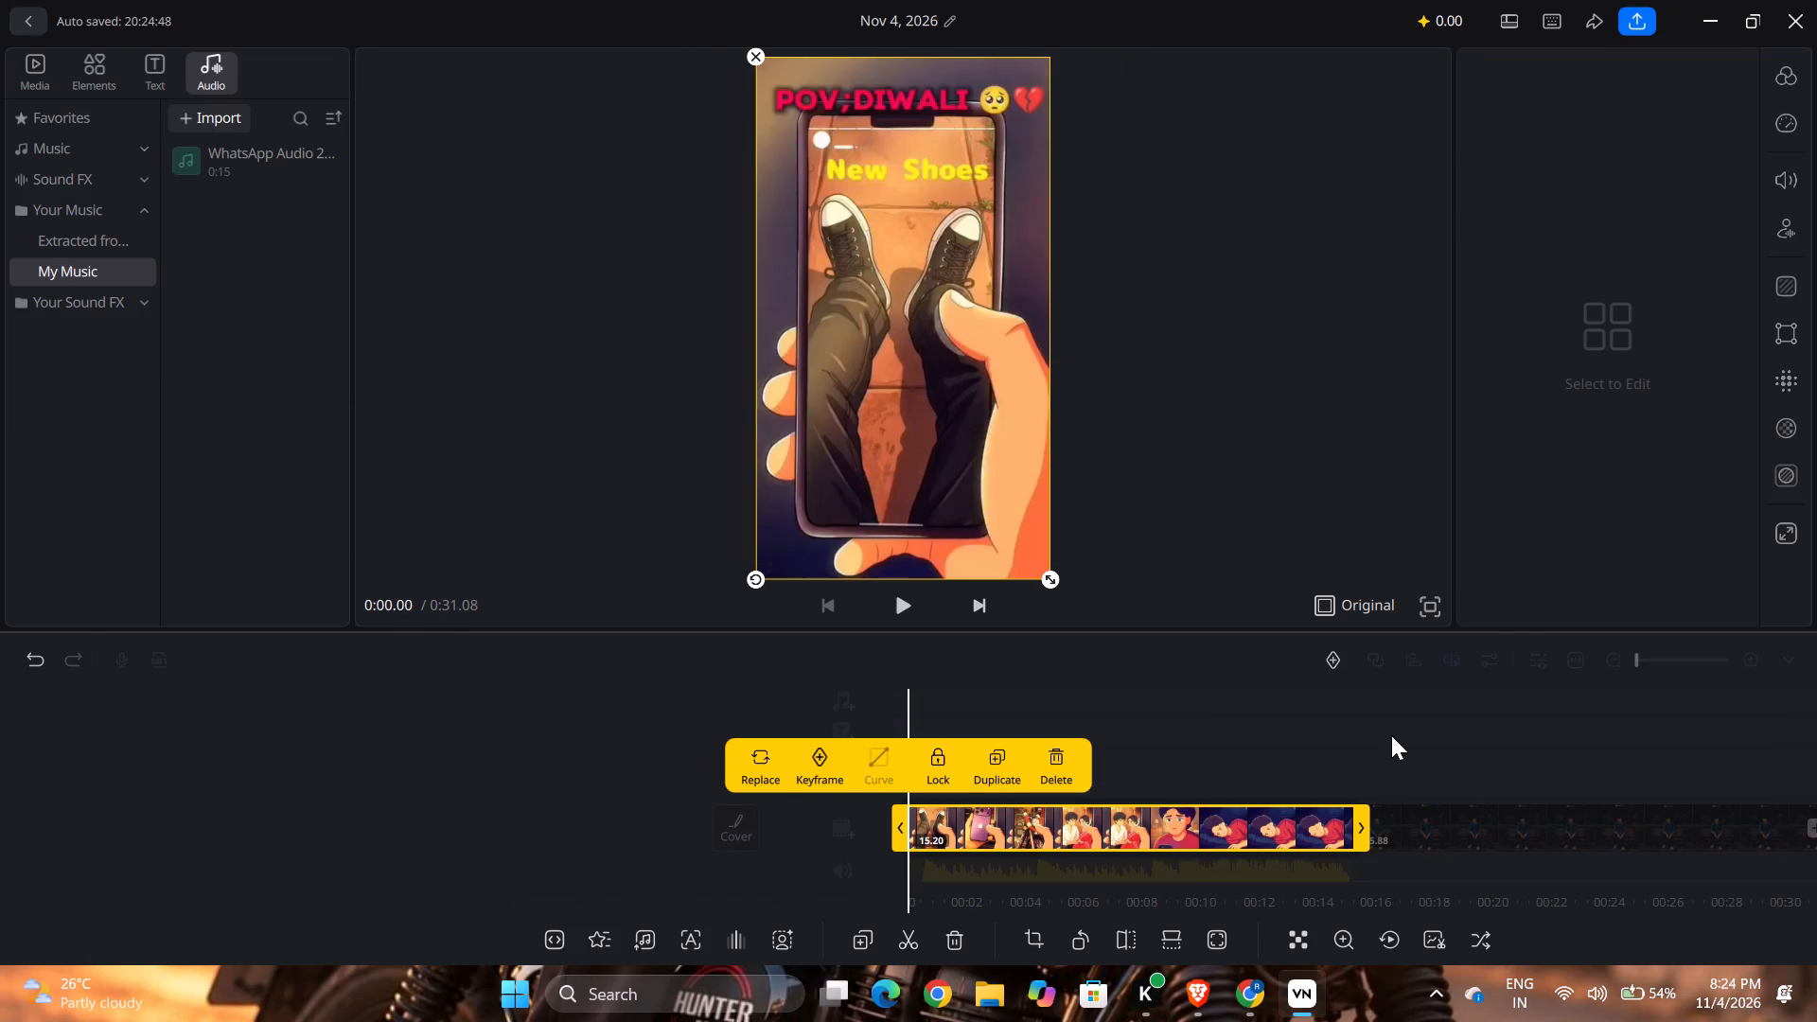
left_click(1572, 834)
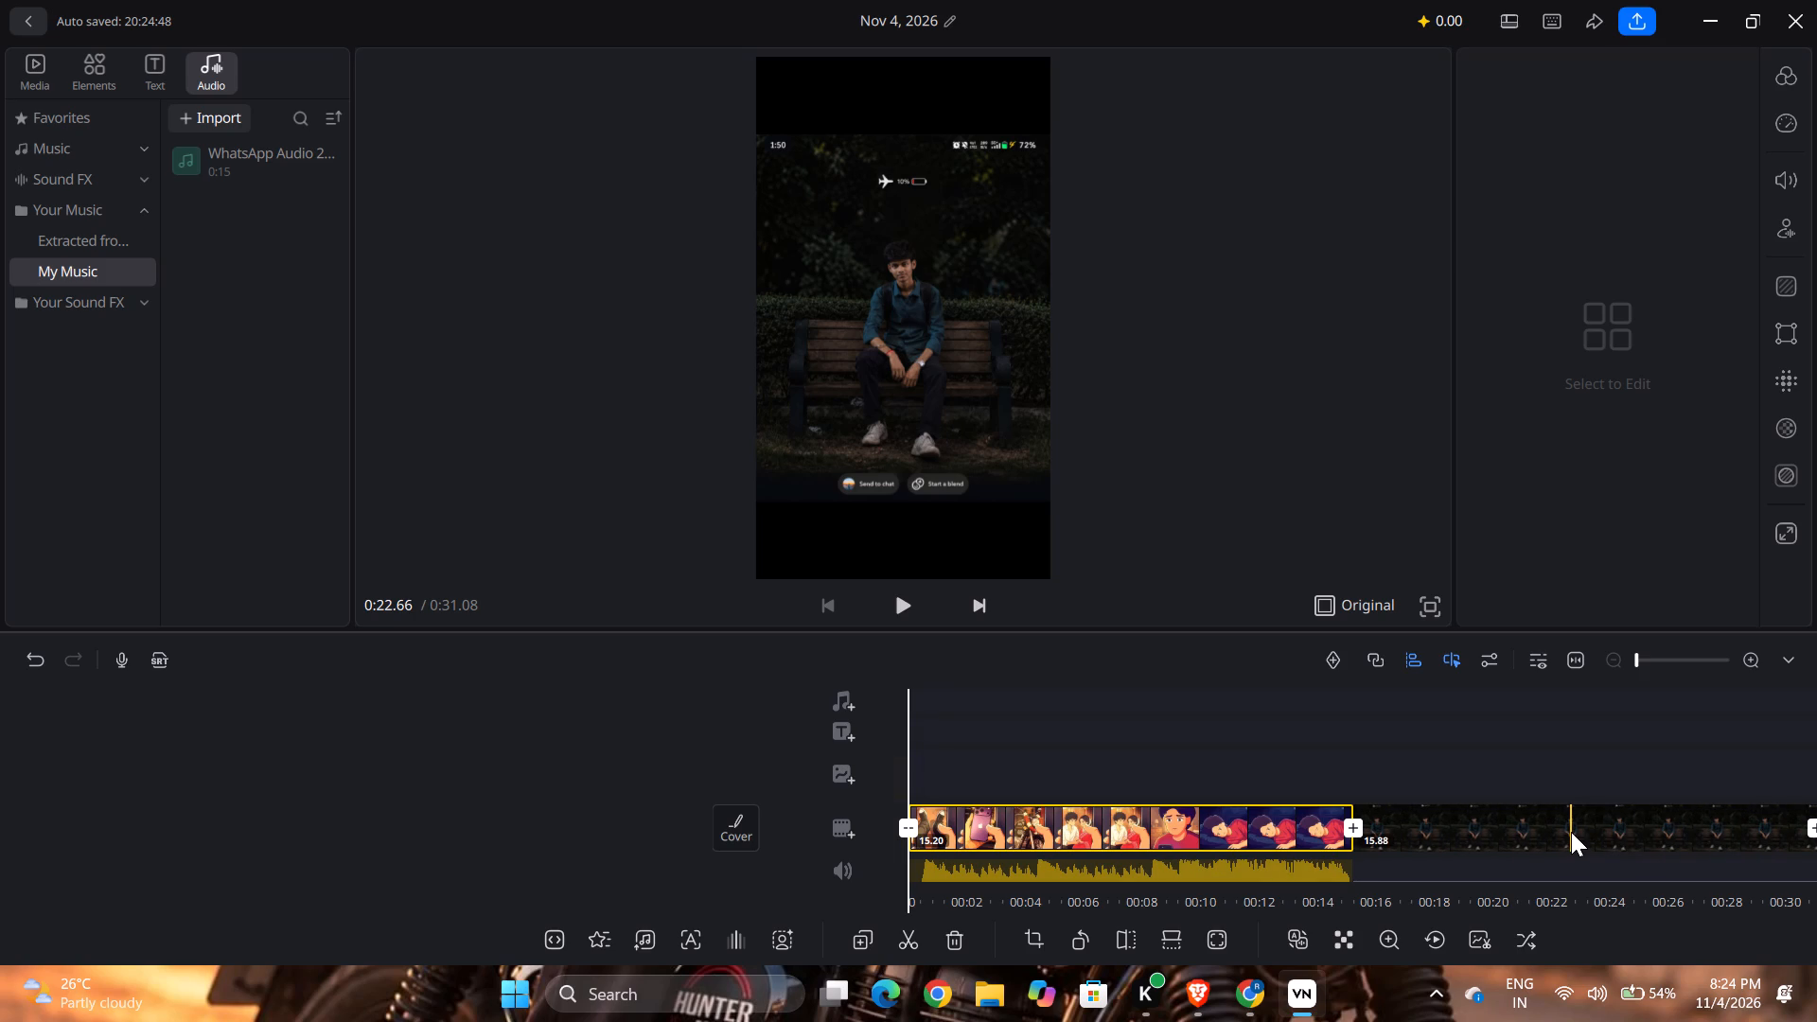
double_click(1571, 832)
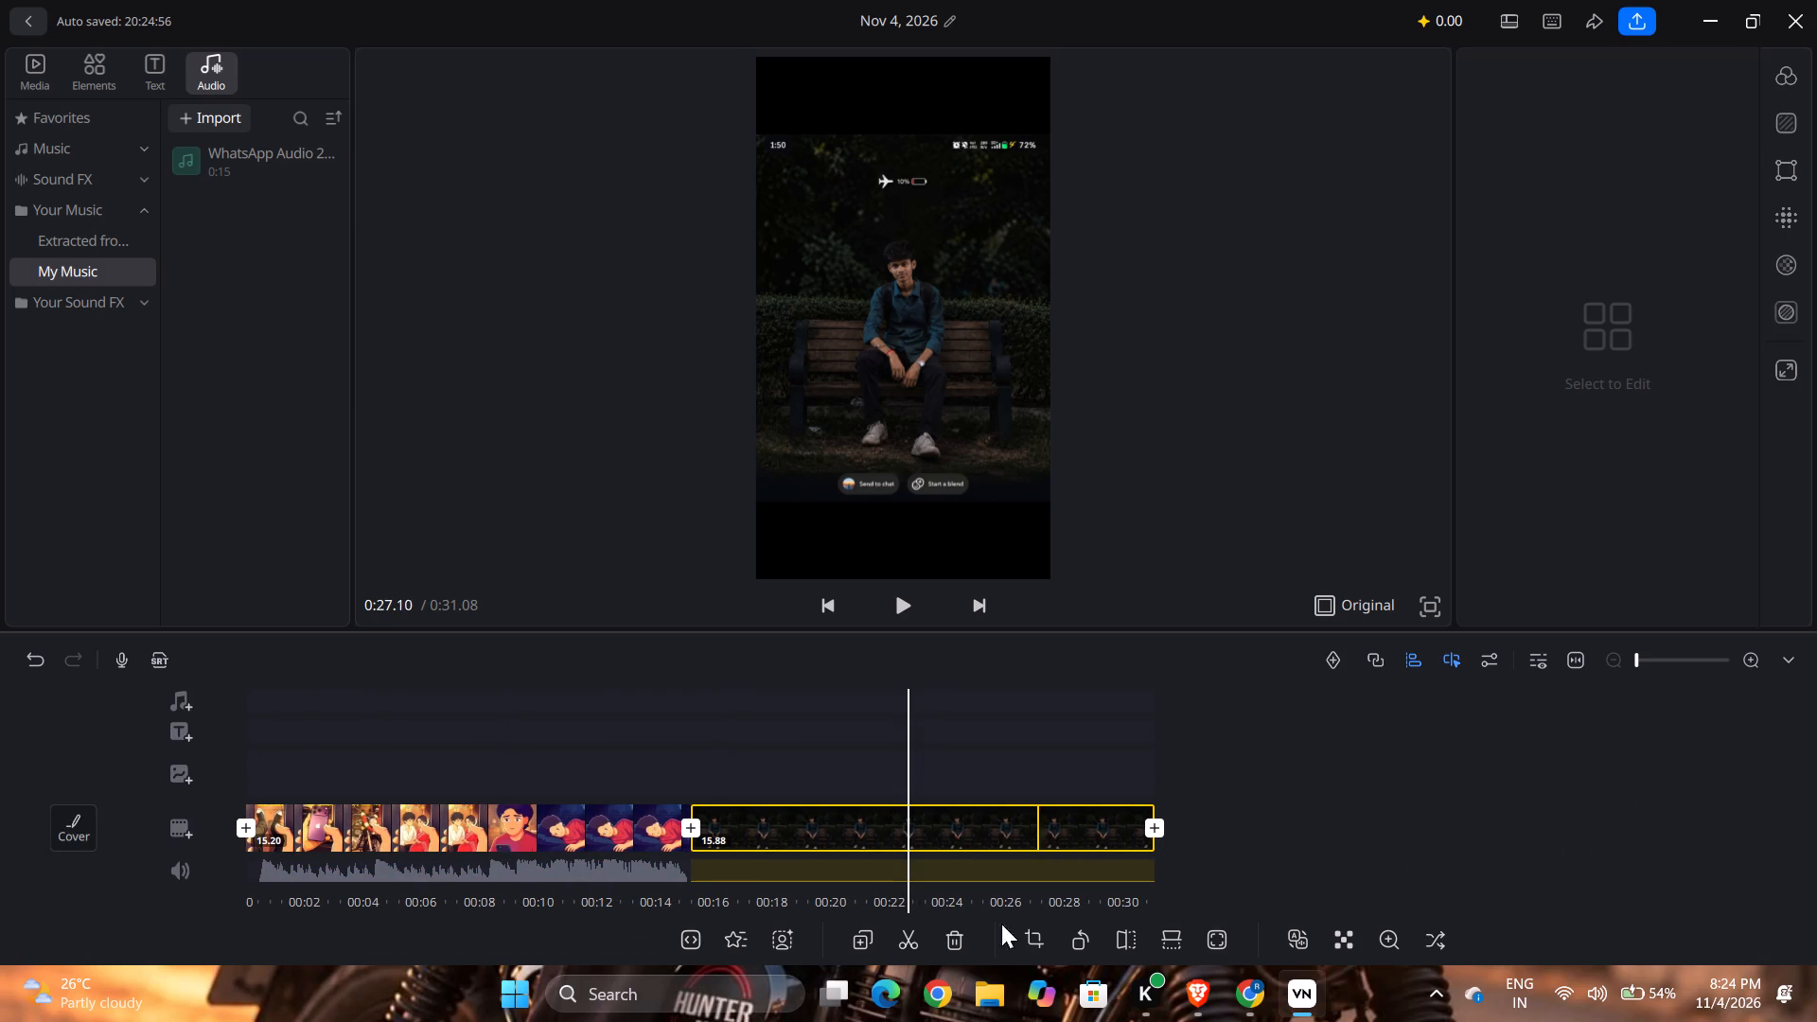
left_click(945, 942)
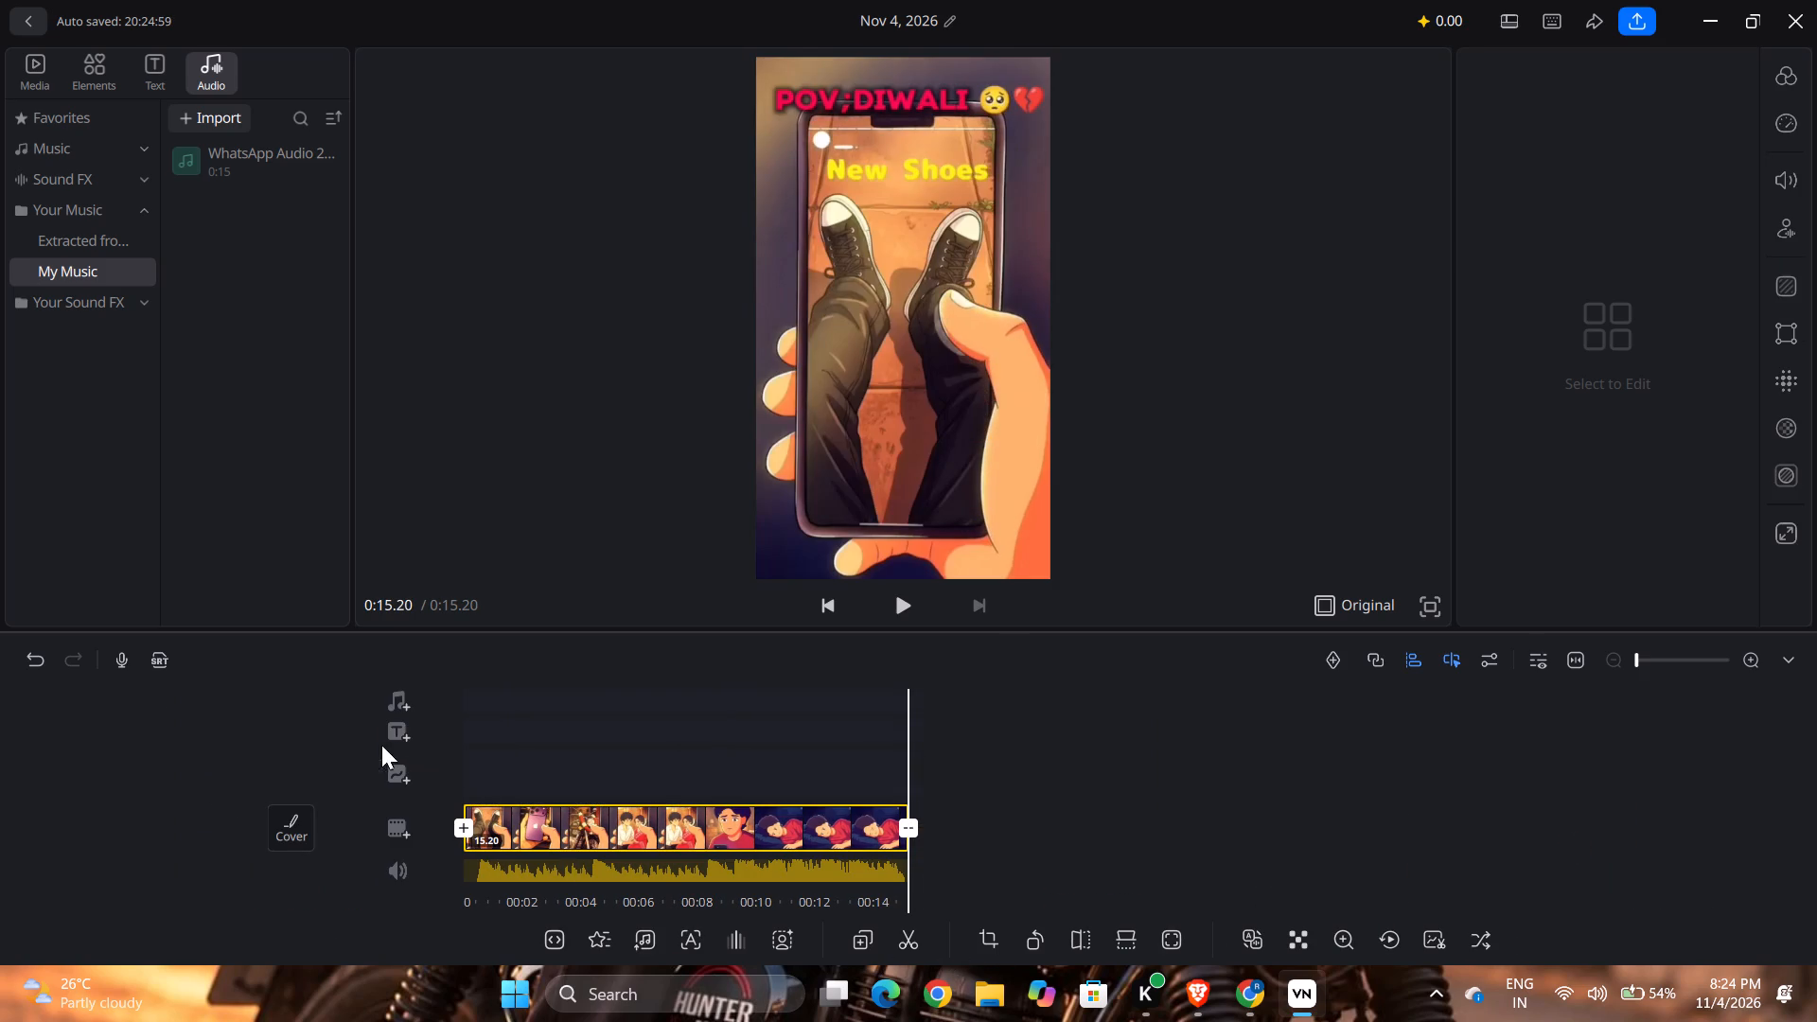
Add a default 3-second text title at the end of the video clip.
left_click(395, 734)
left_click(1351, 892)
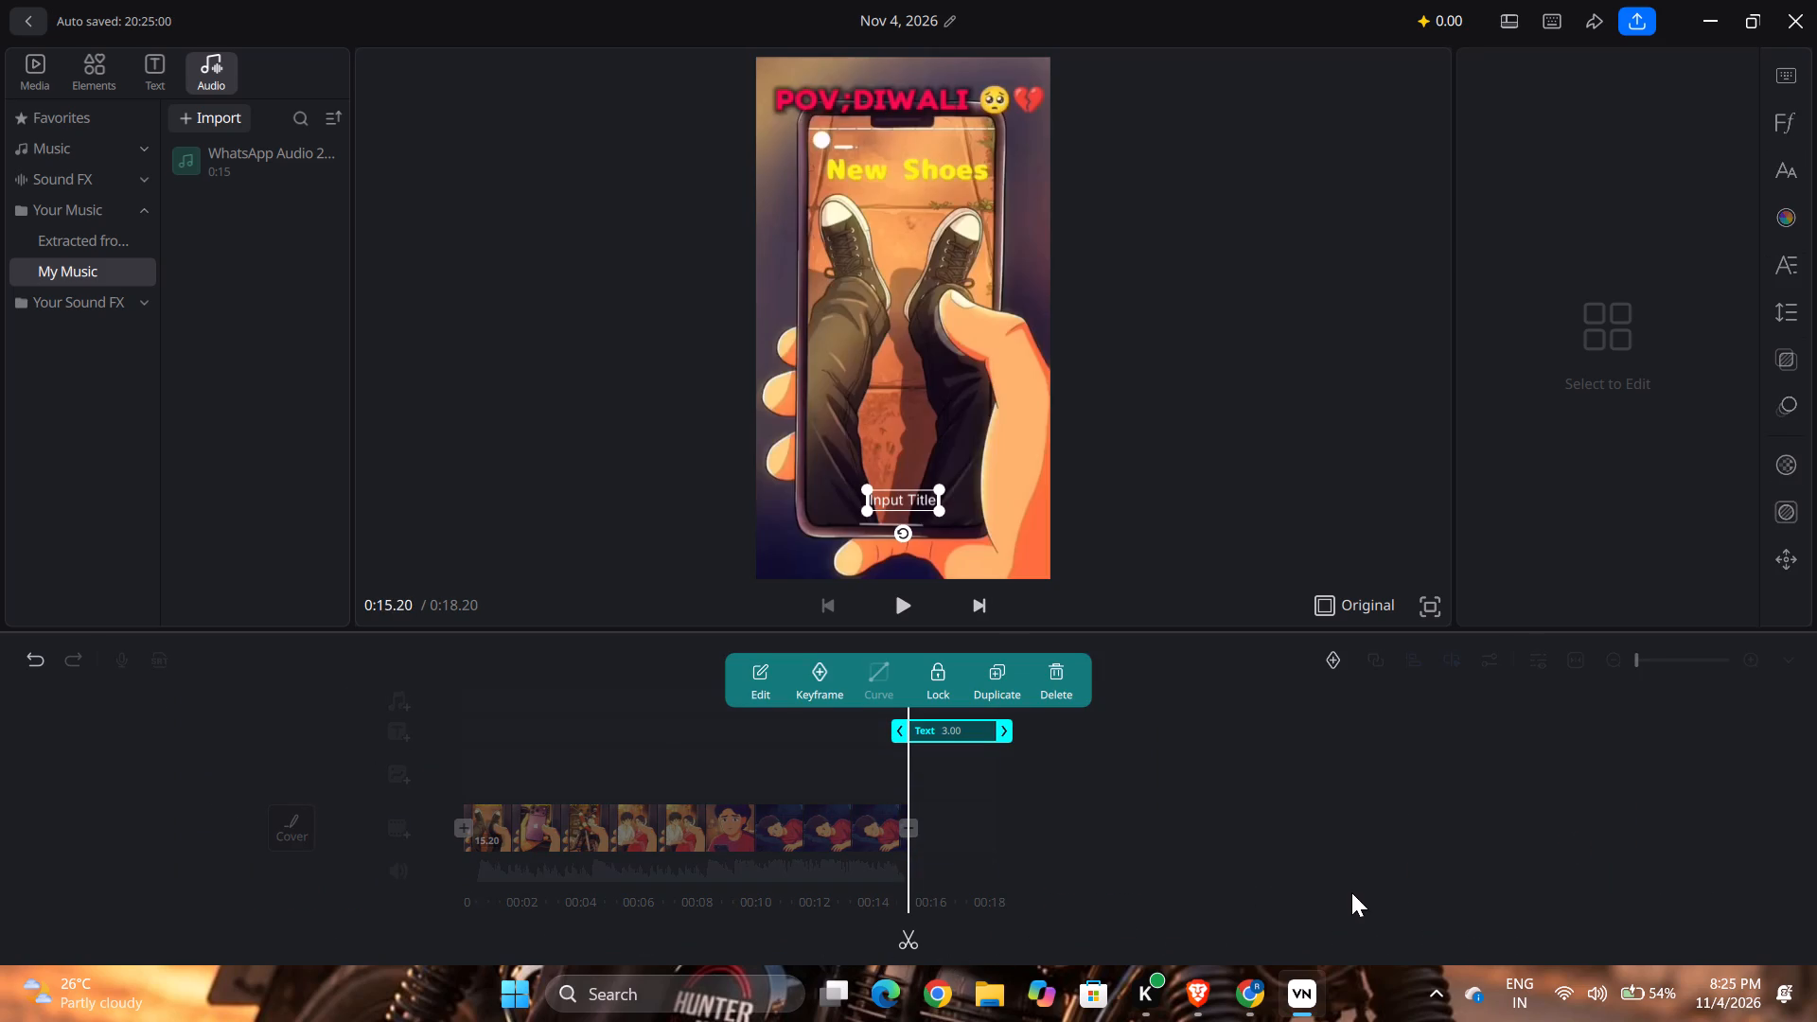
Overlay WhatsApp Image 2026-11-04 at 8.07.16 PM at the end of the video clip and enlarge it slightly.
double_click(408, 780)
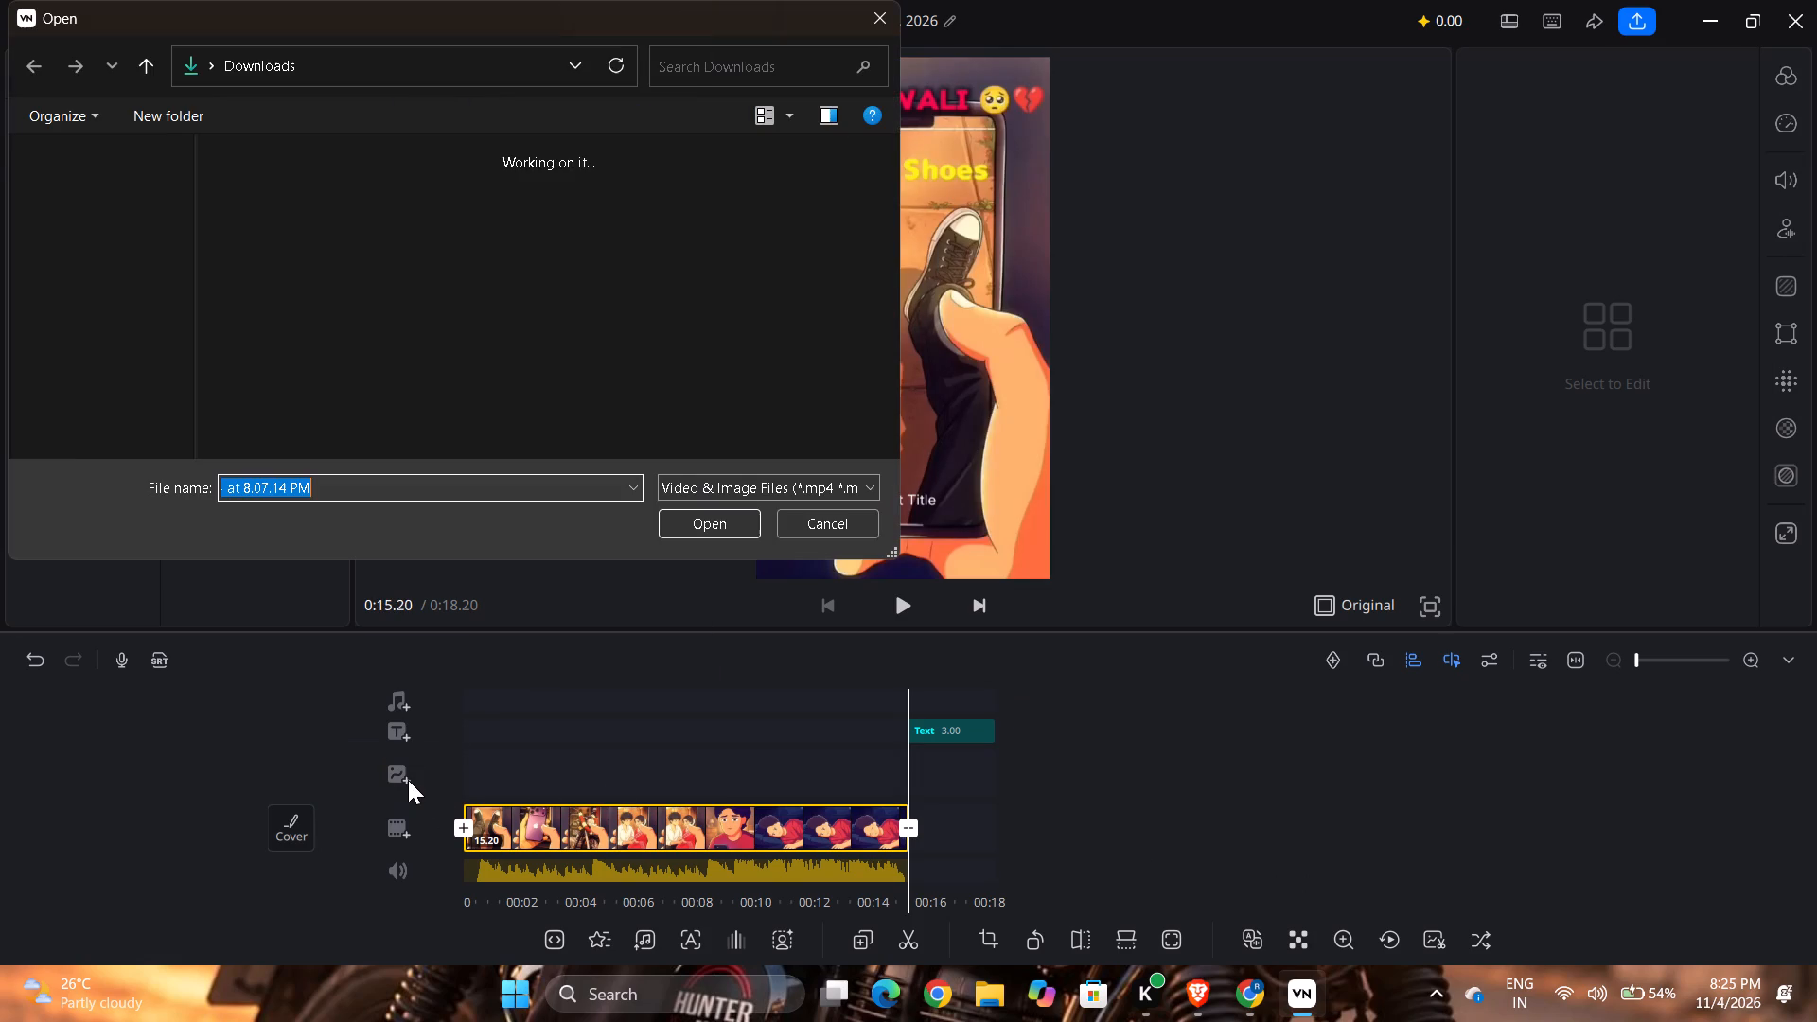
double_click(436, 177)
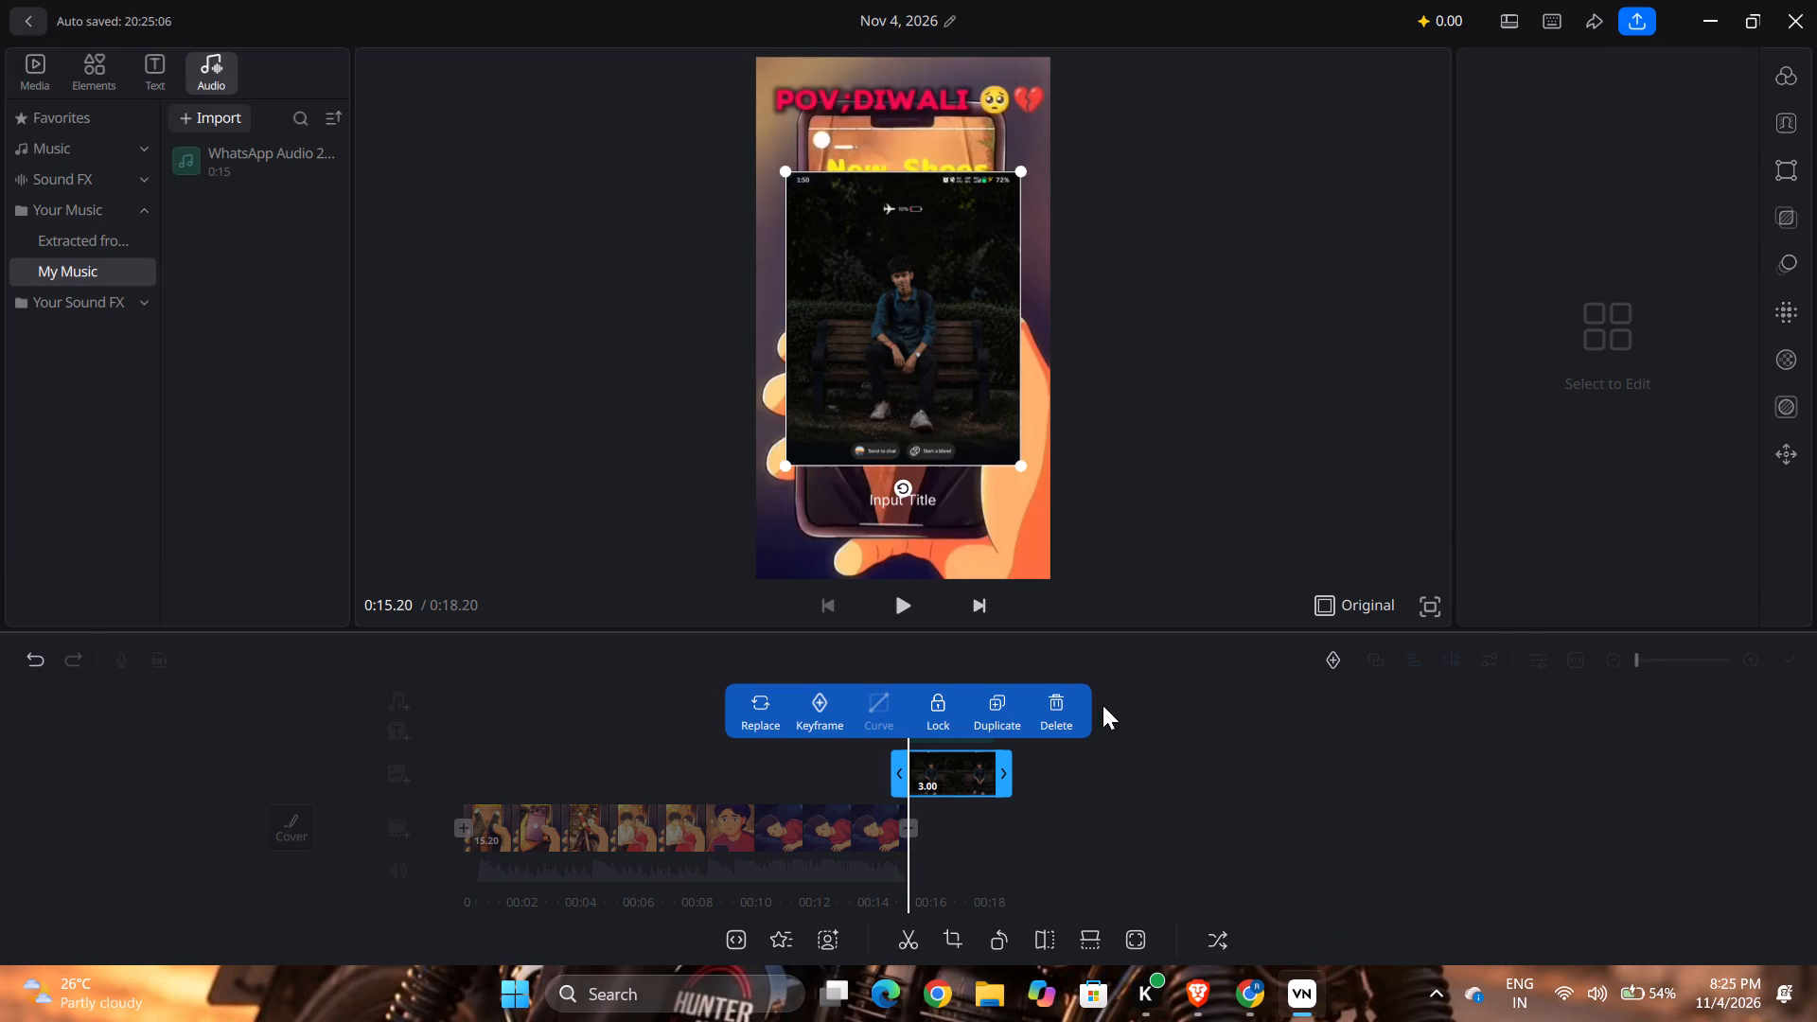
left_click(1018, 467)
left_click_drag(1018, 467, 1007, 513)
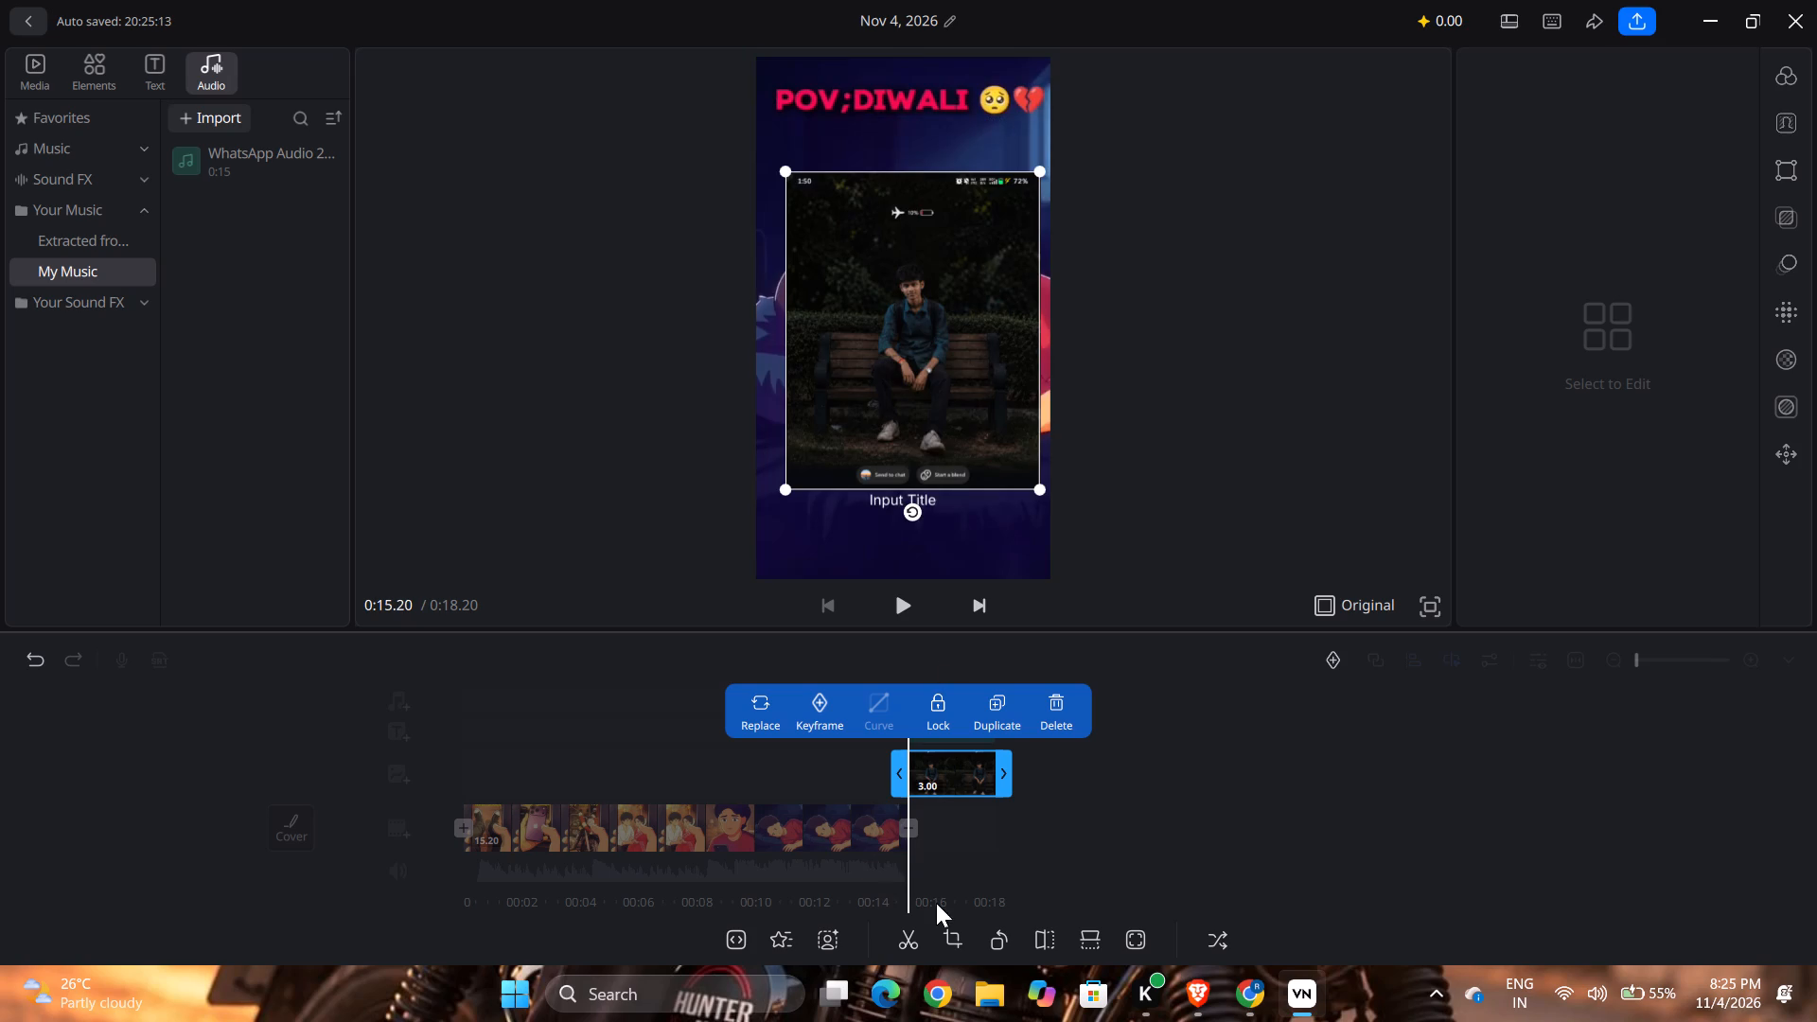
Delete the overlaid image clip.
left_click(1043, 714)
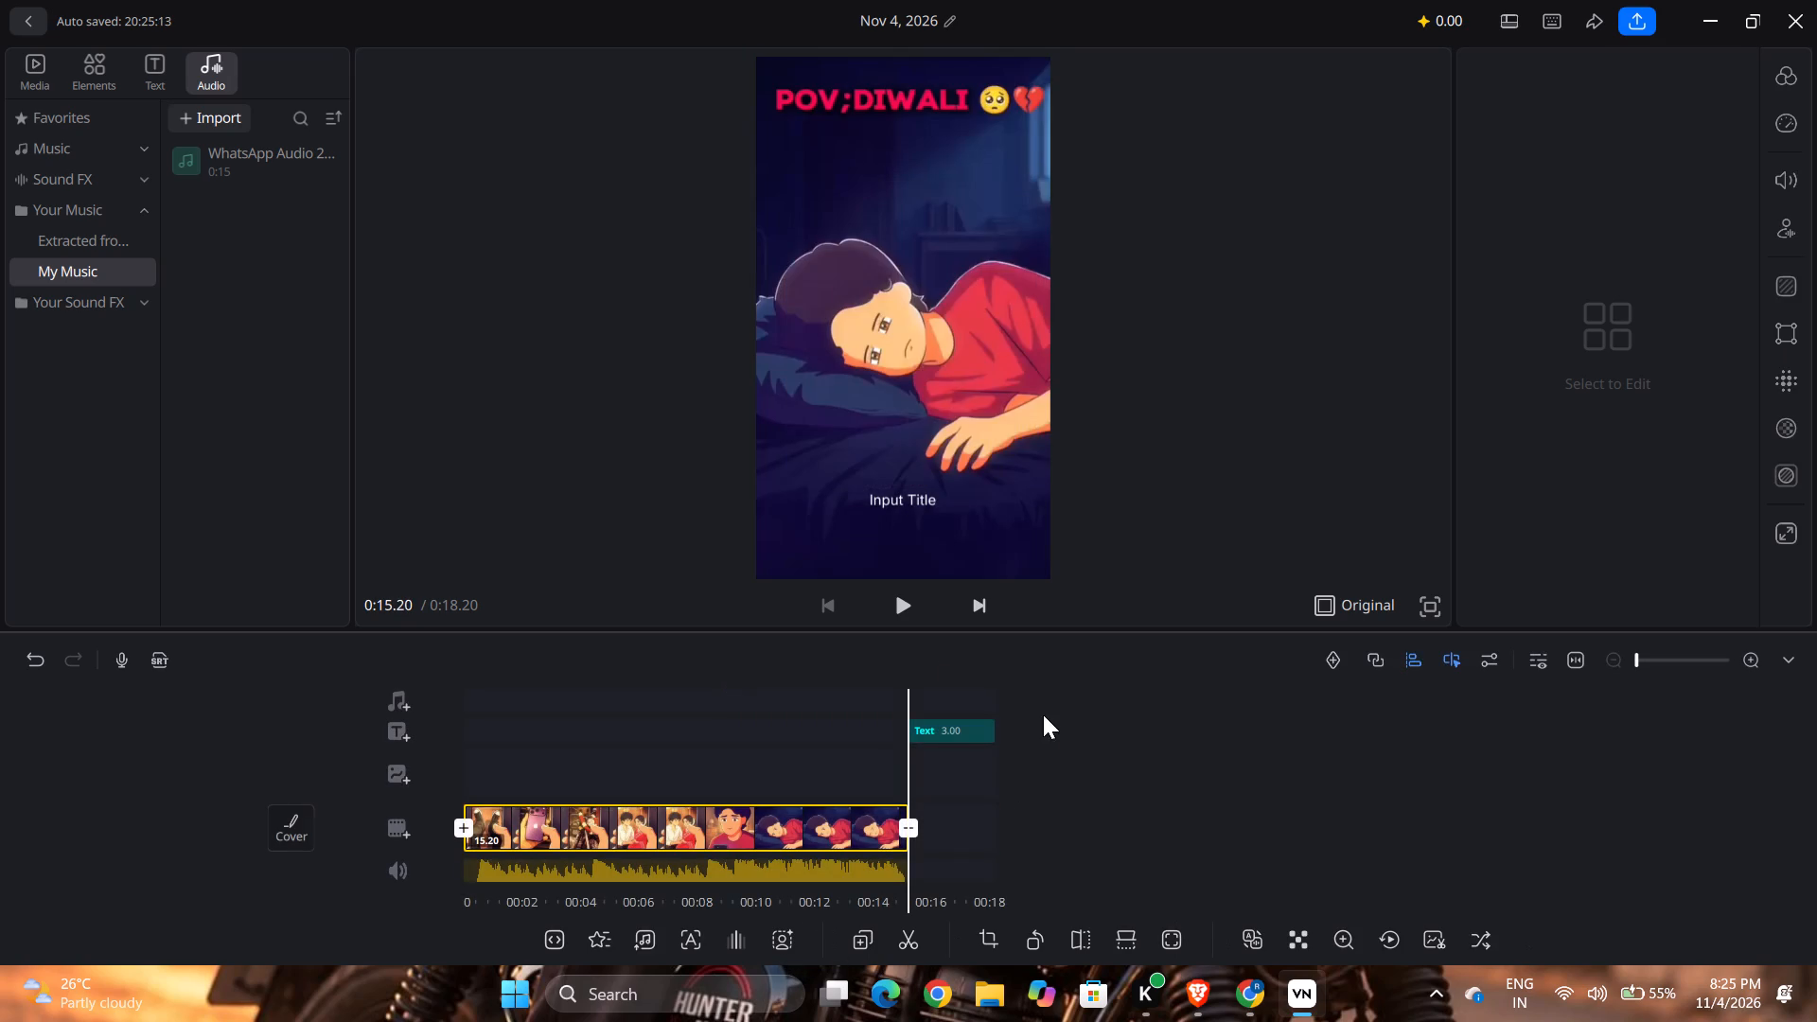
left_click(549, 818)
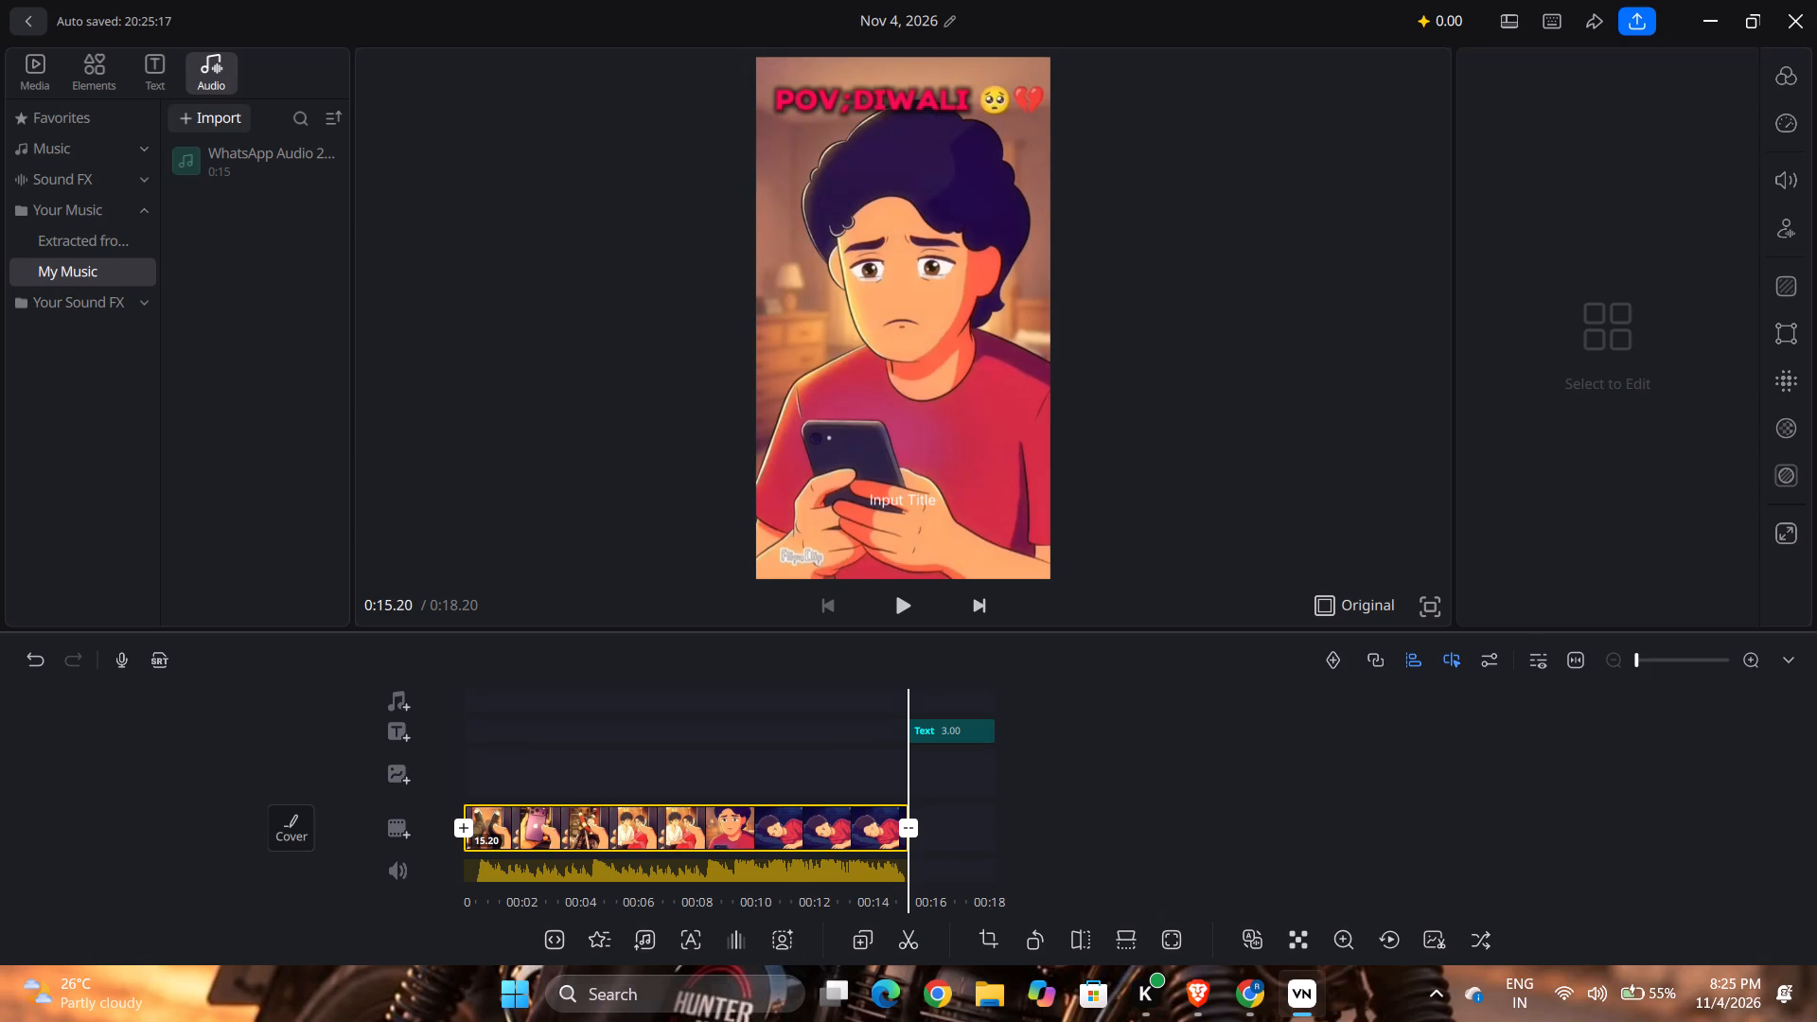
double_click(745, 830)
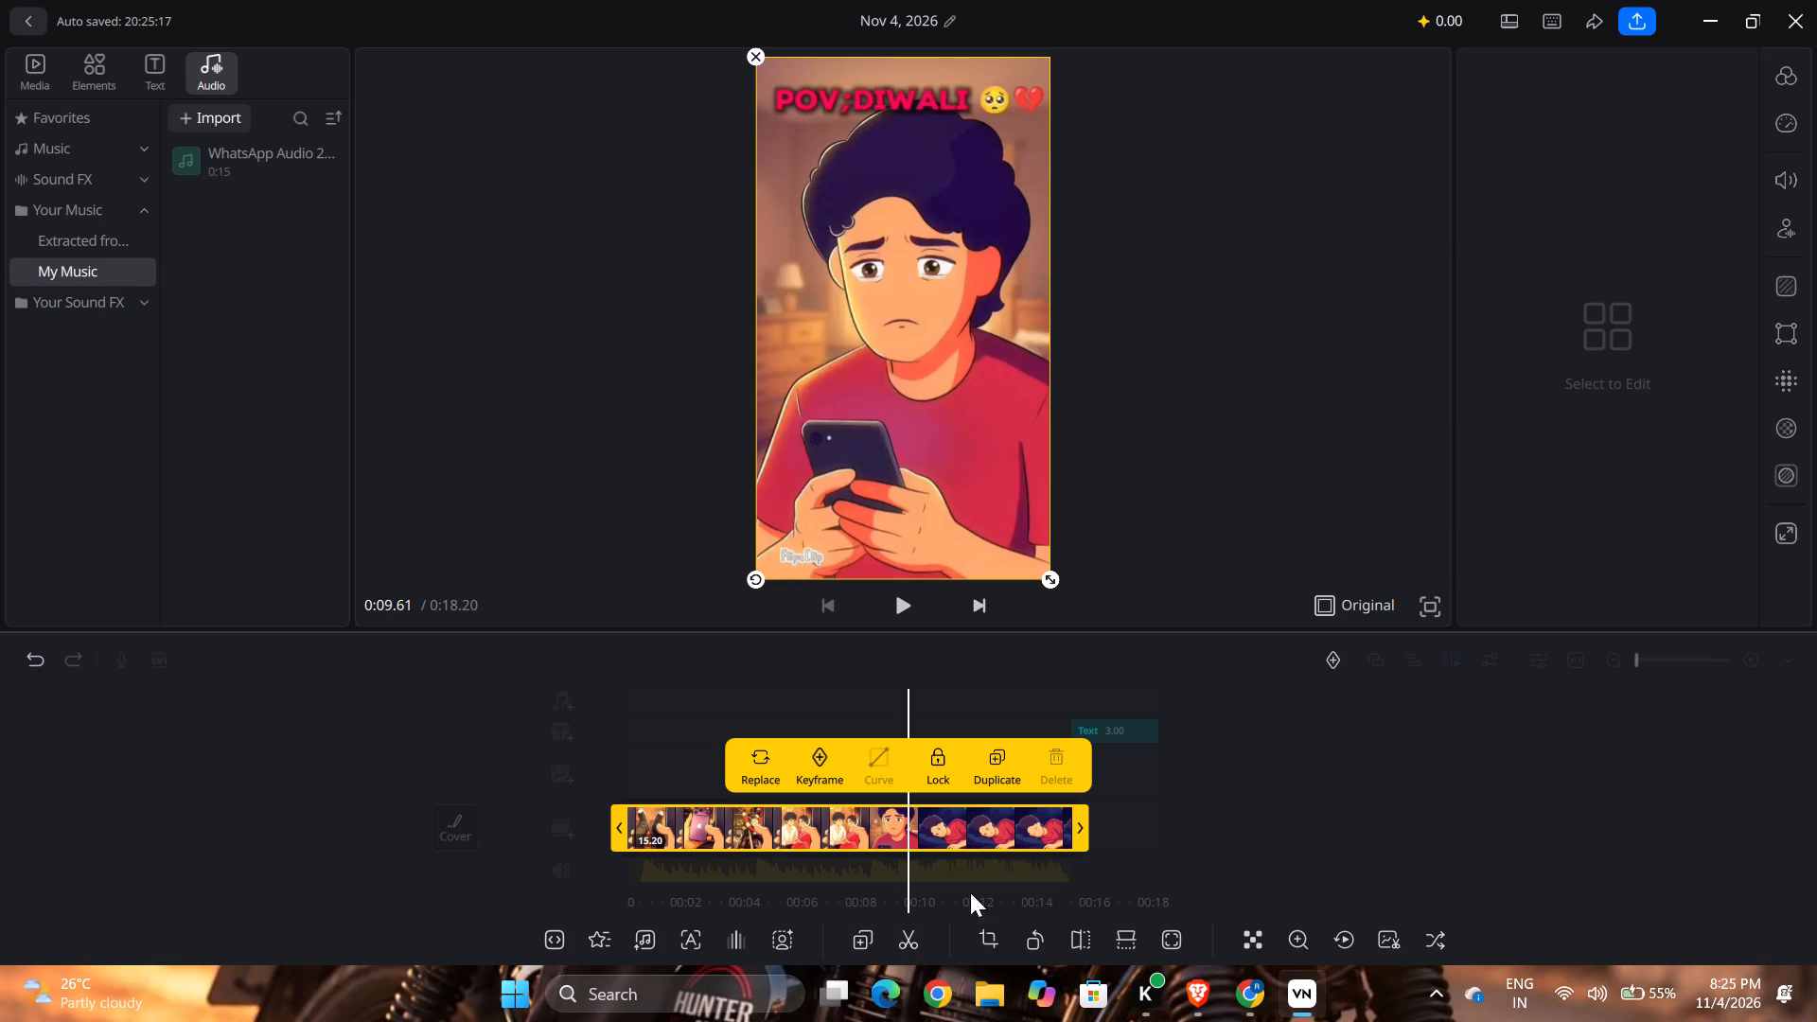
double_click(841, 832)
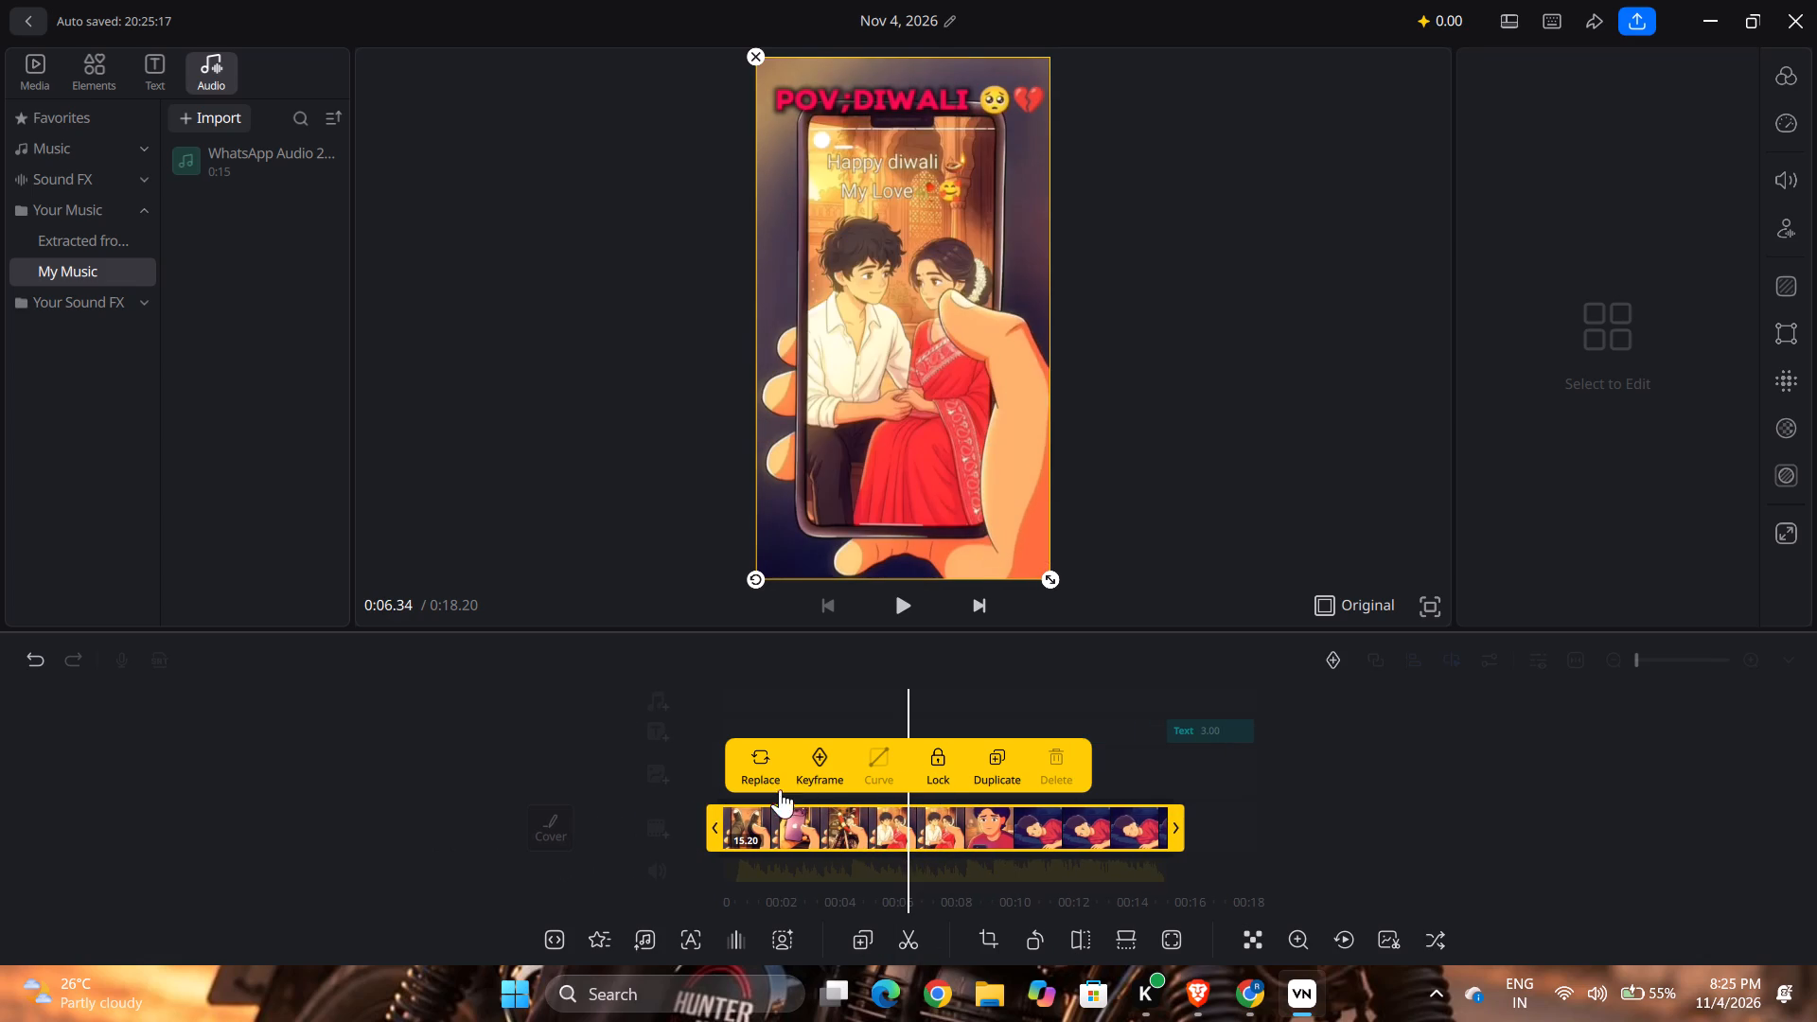
Import WhatsApp Image 2026-11-04 at 8.07.16 PM from Downloads at the start of the main track.
left_click(636, 819)
left_click(655, 826)
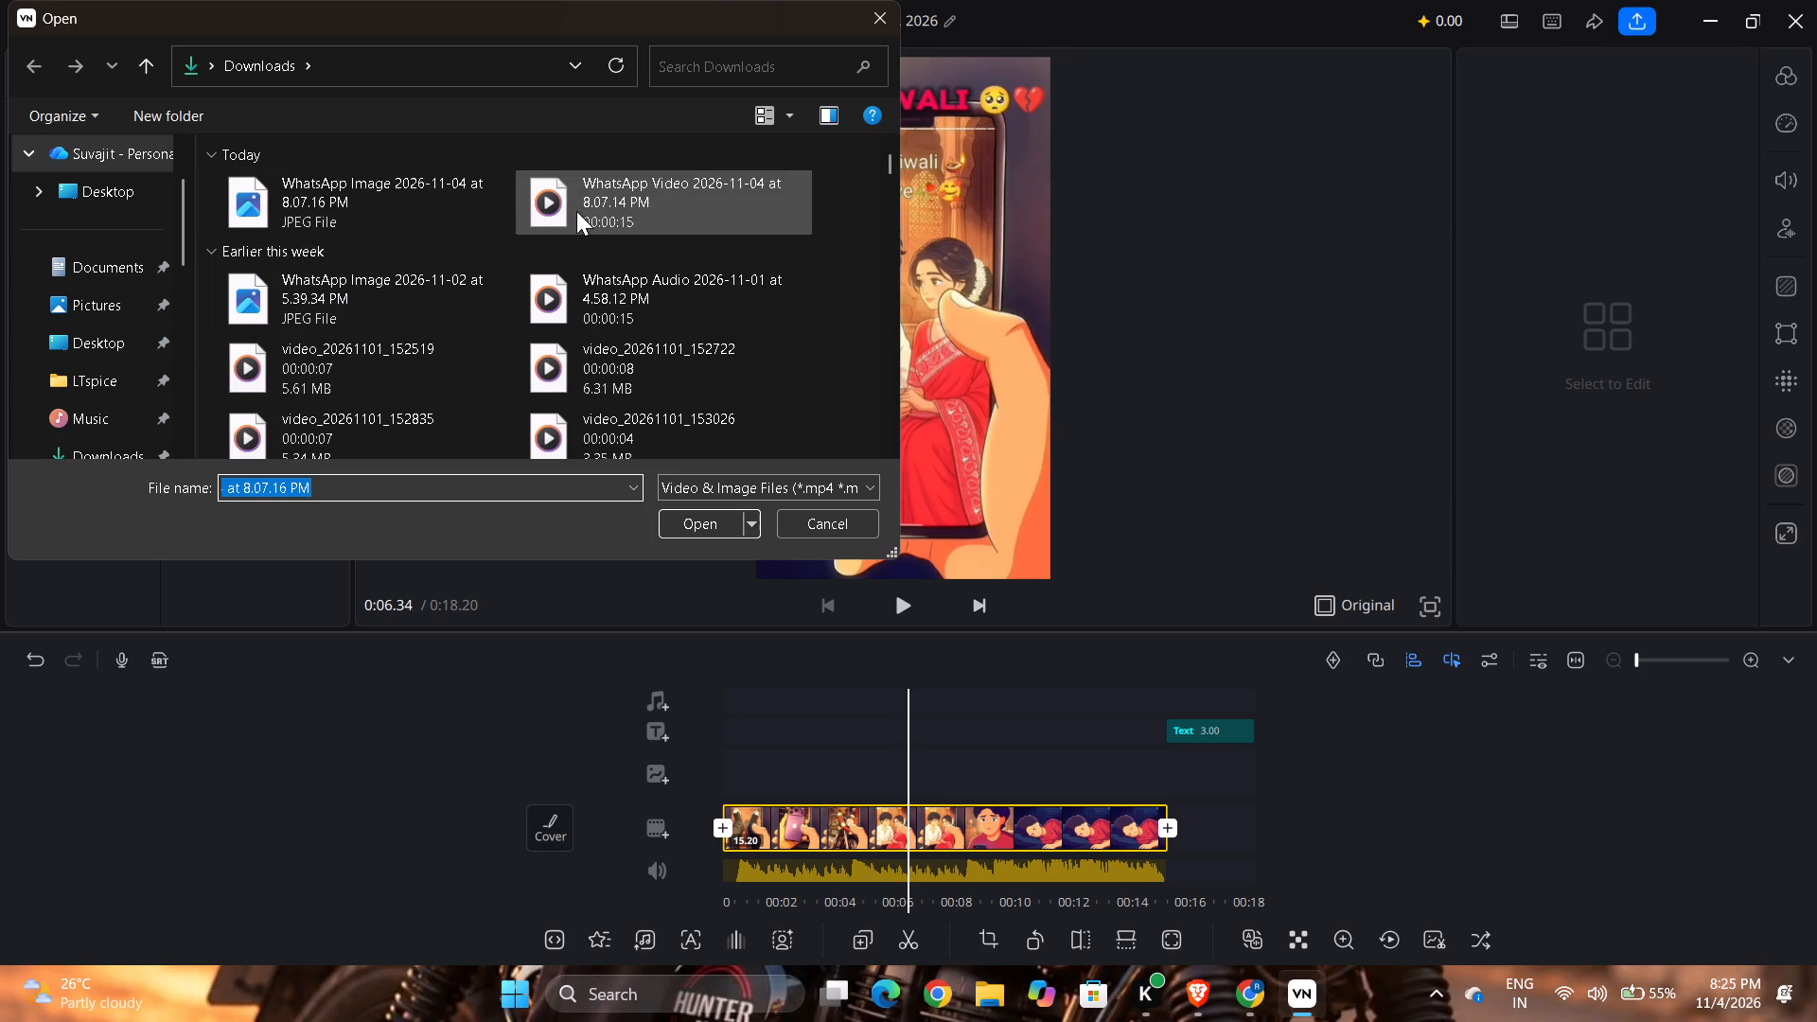
double_click(439, 206)
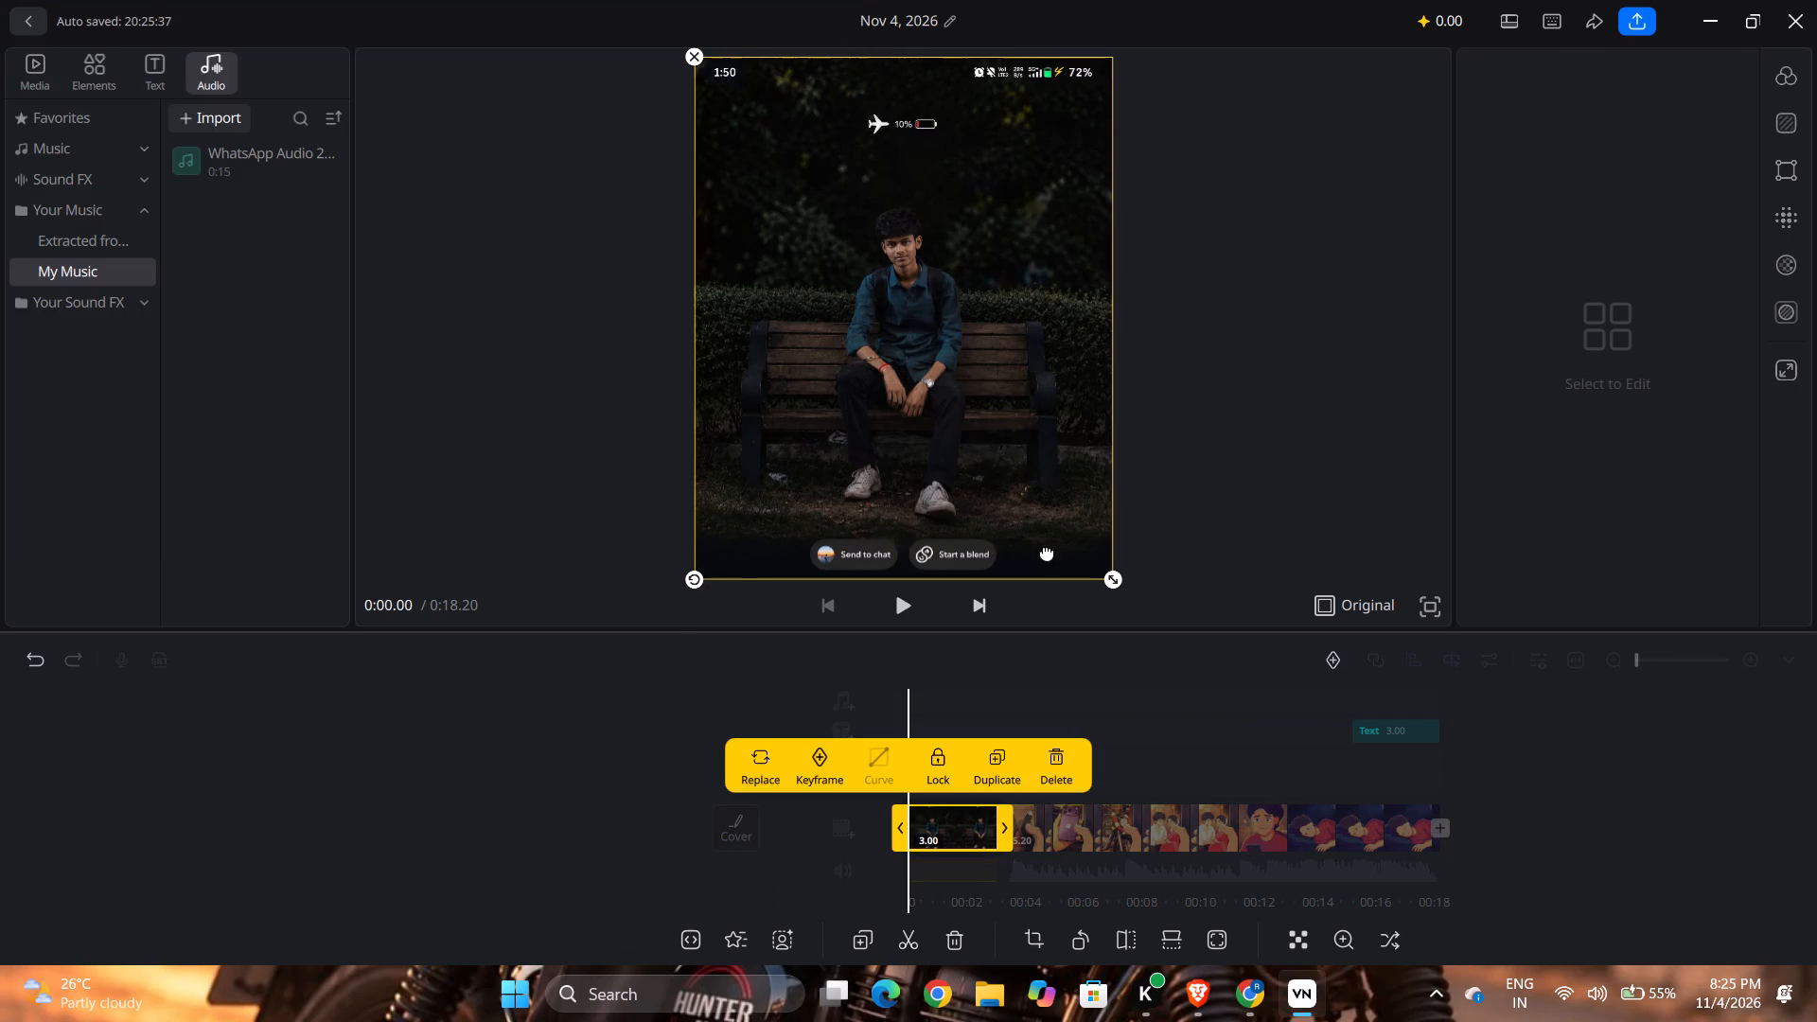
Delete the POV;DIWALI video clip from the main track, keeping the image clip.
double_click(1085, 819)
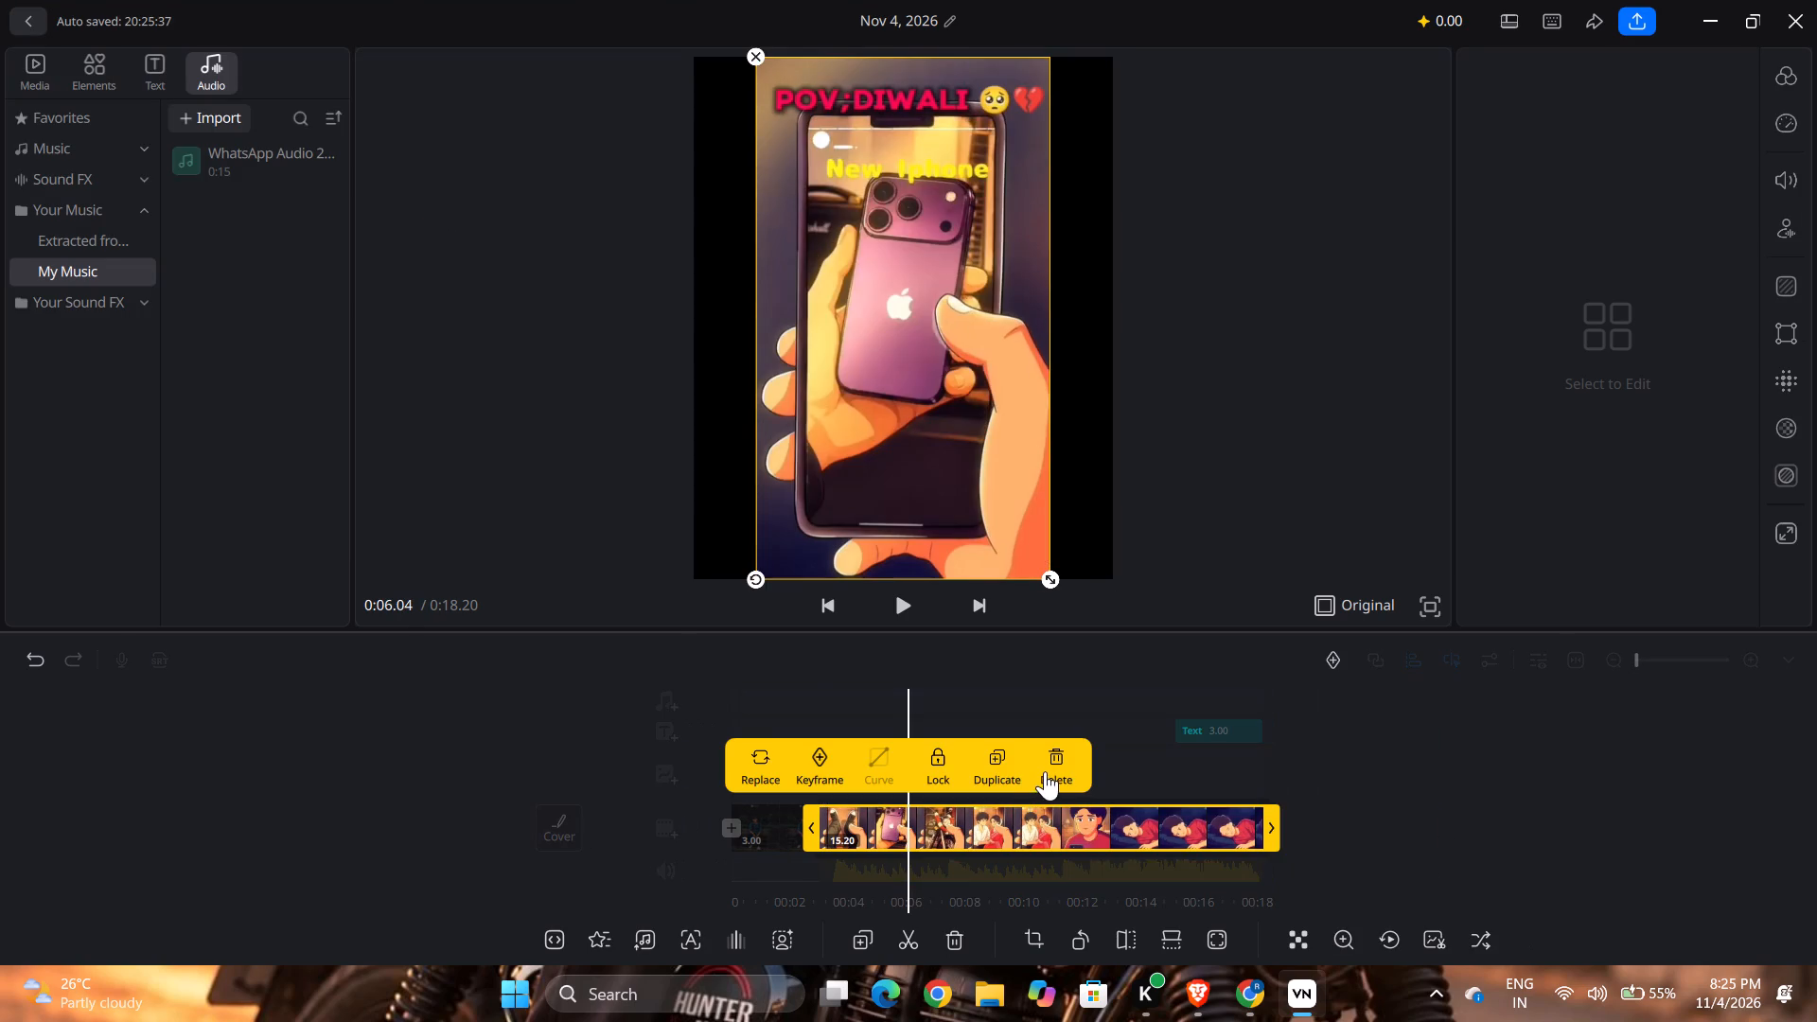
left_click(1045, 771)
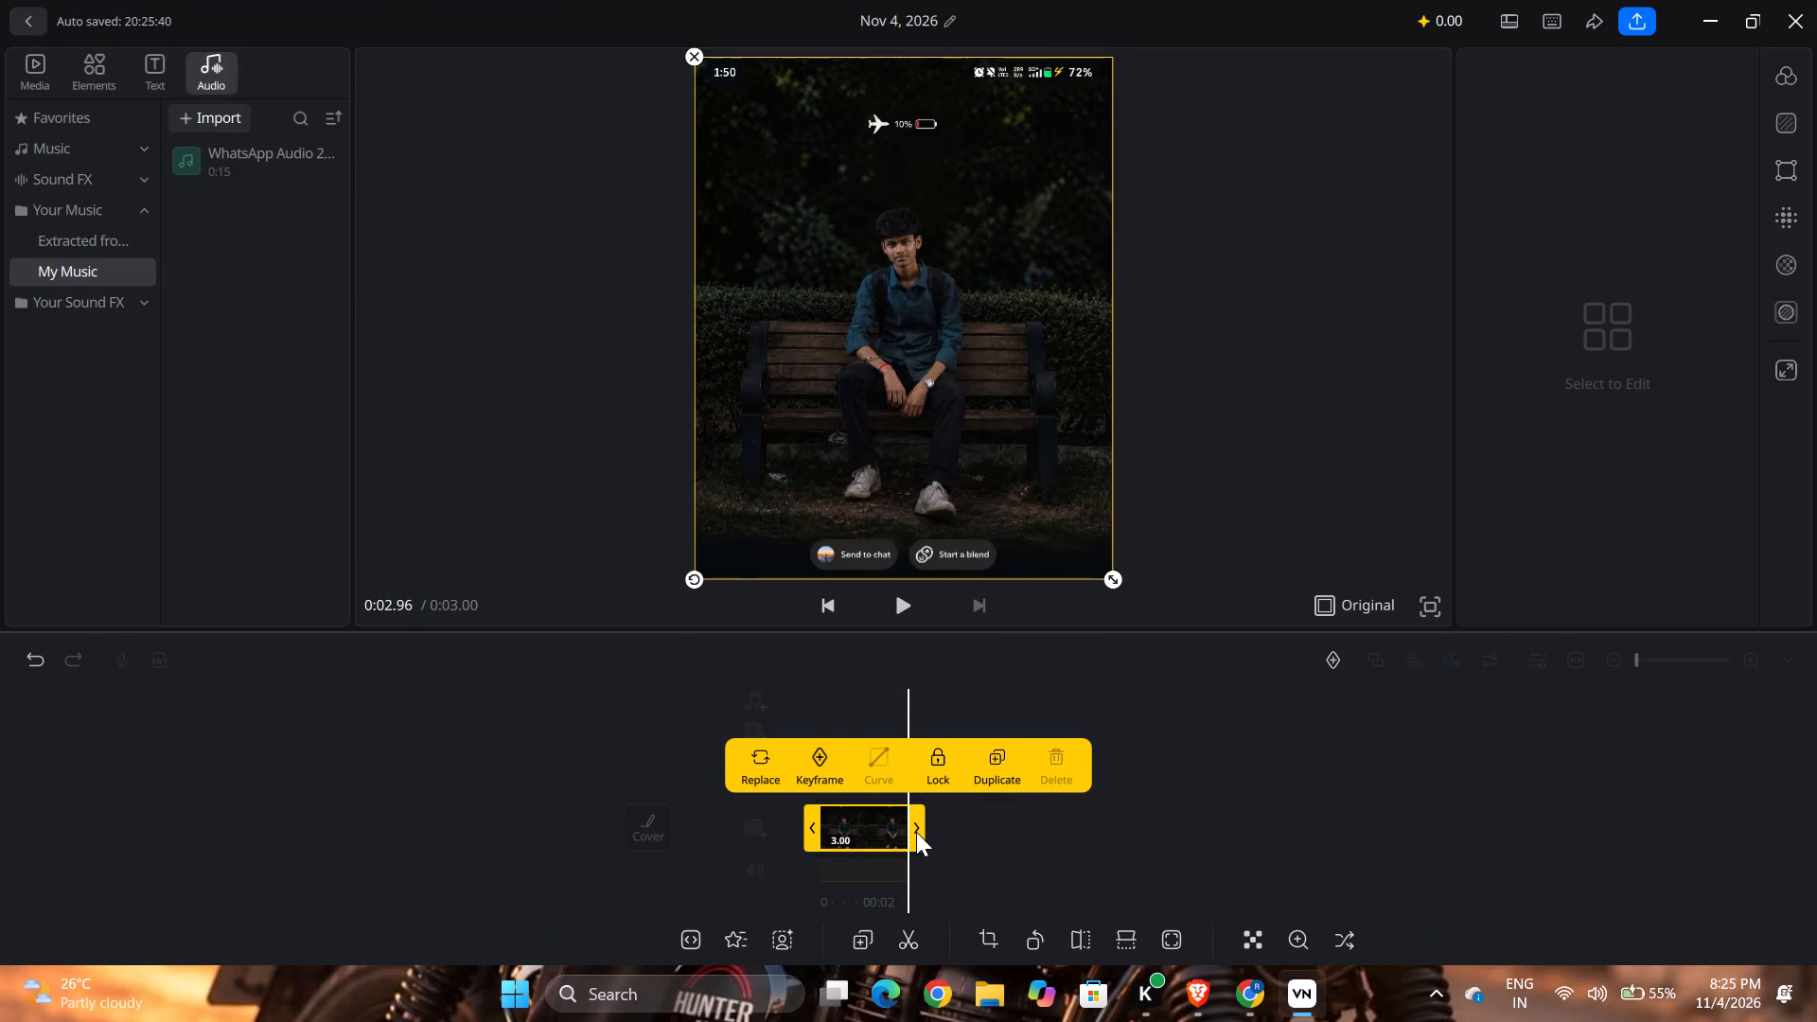
Extend the image clip on the main track to about 23.2 seconds.
left_click_drag(916, 832, 1386, 770)
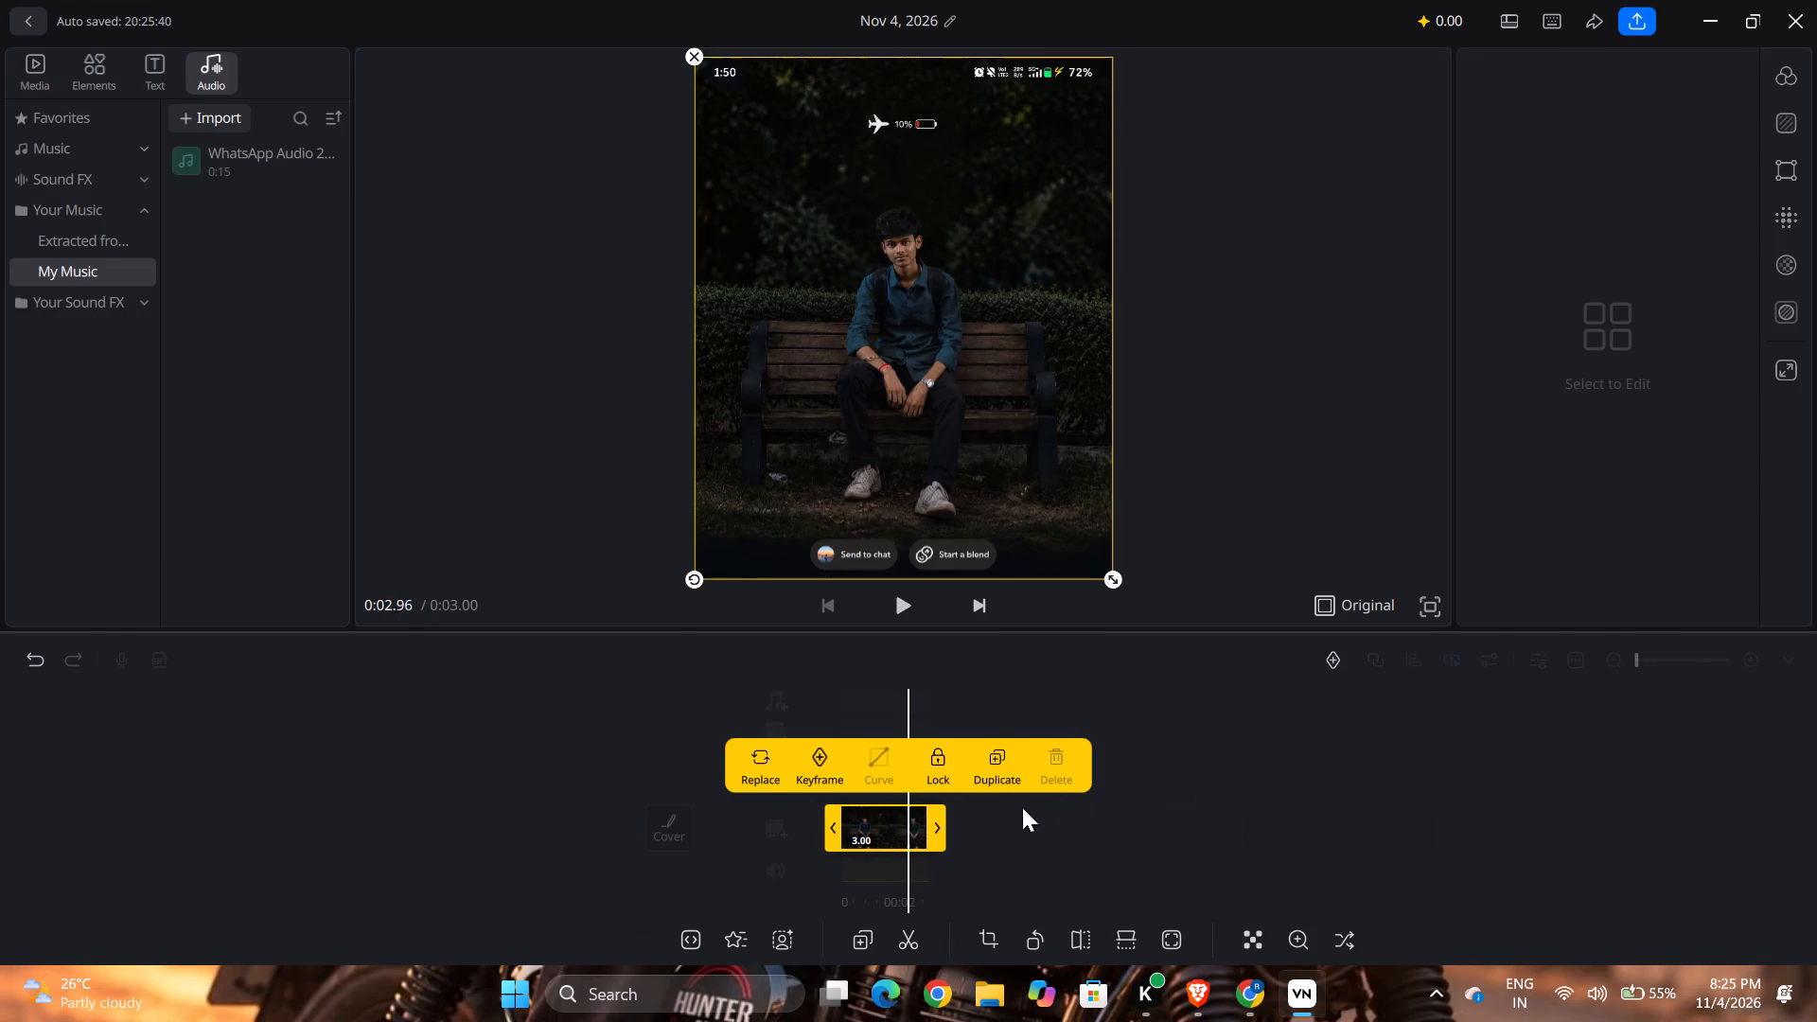
Extend the image clip on the main track to about 23.2 seconds.
left_click(934, 830)
left_click_drag(934, 830, 1075, 840)
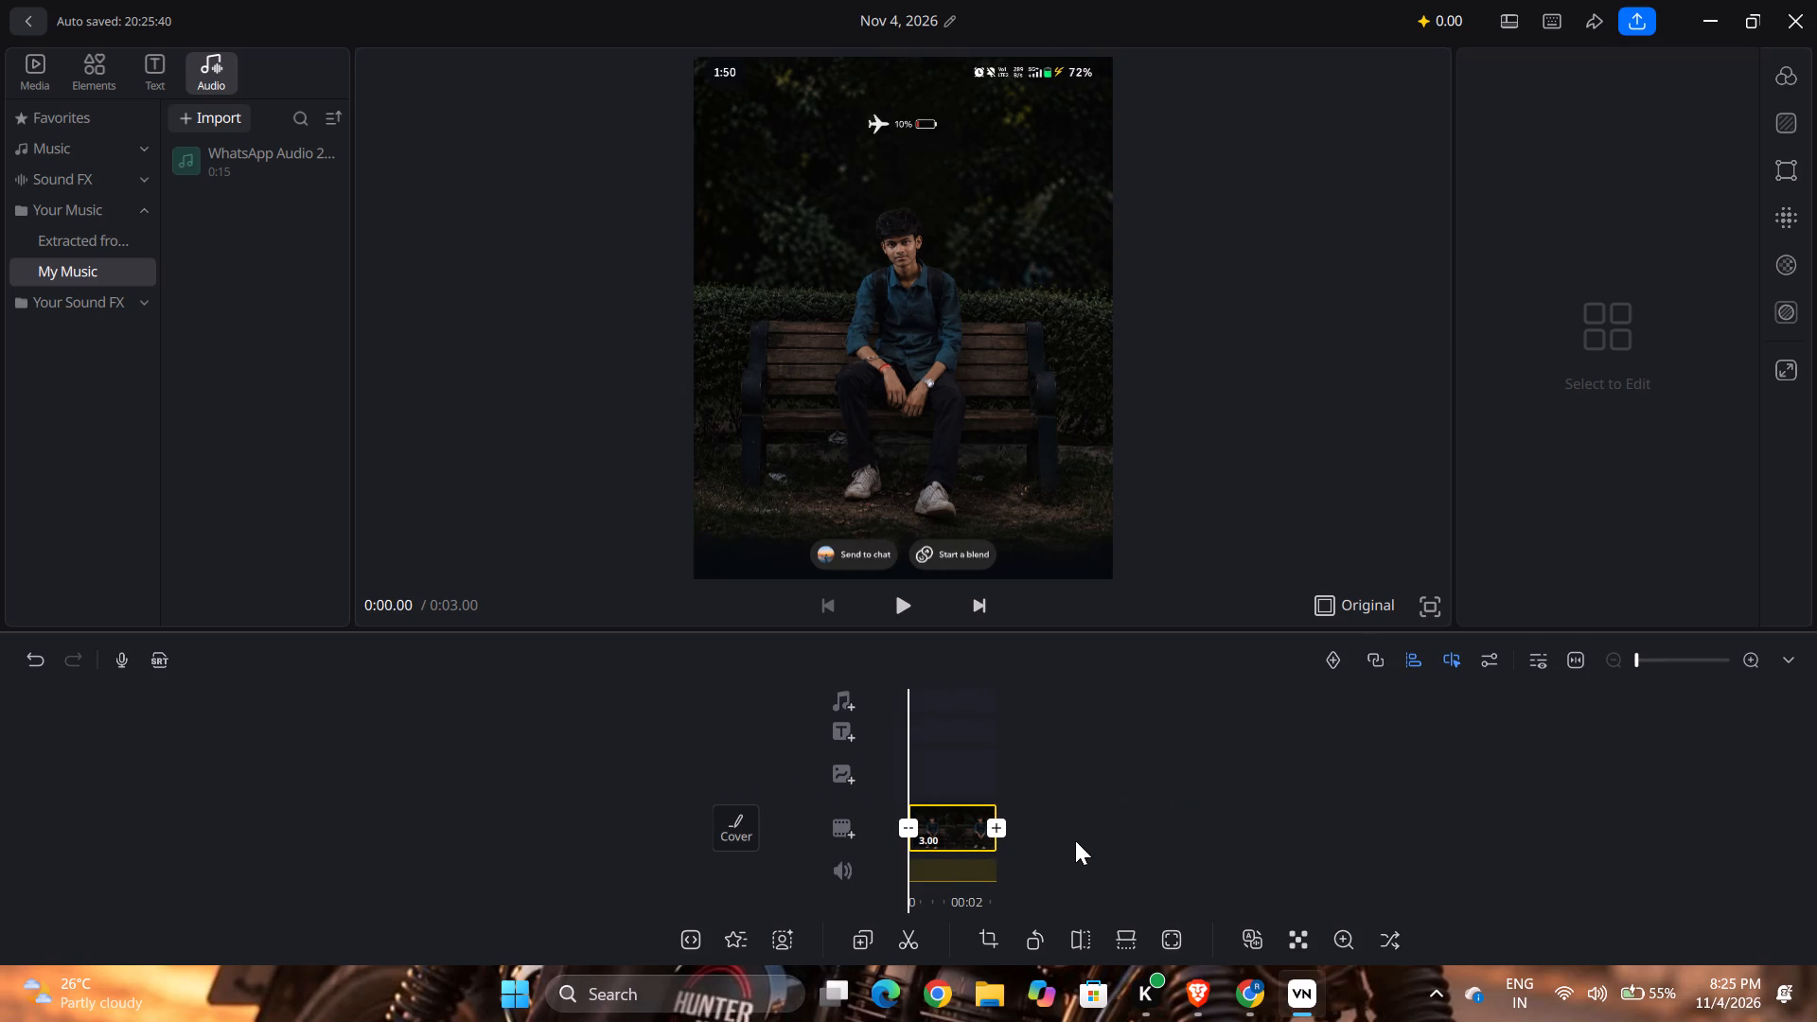
left_click_drag(1075, 840, 1073, 841)
double_click(944, 851)
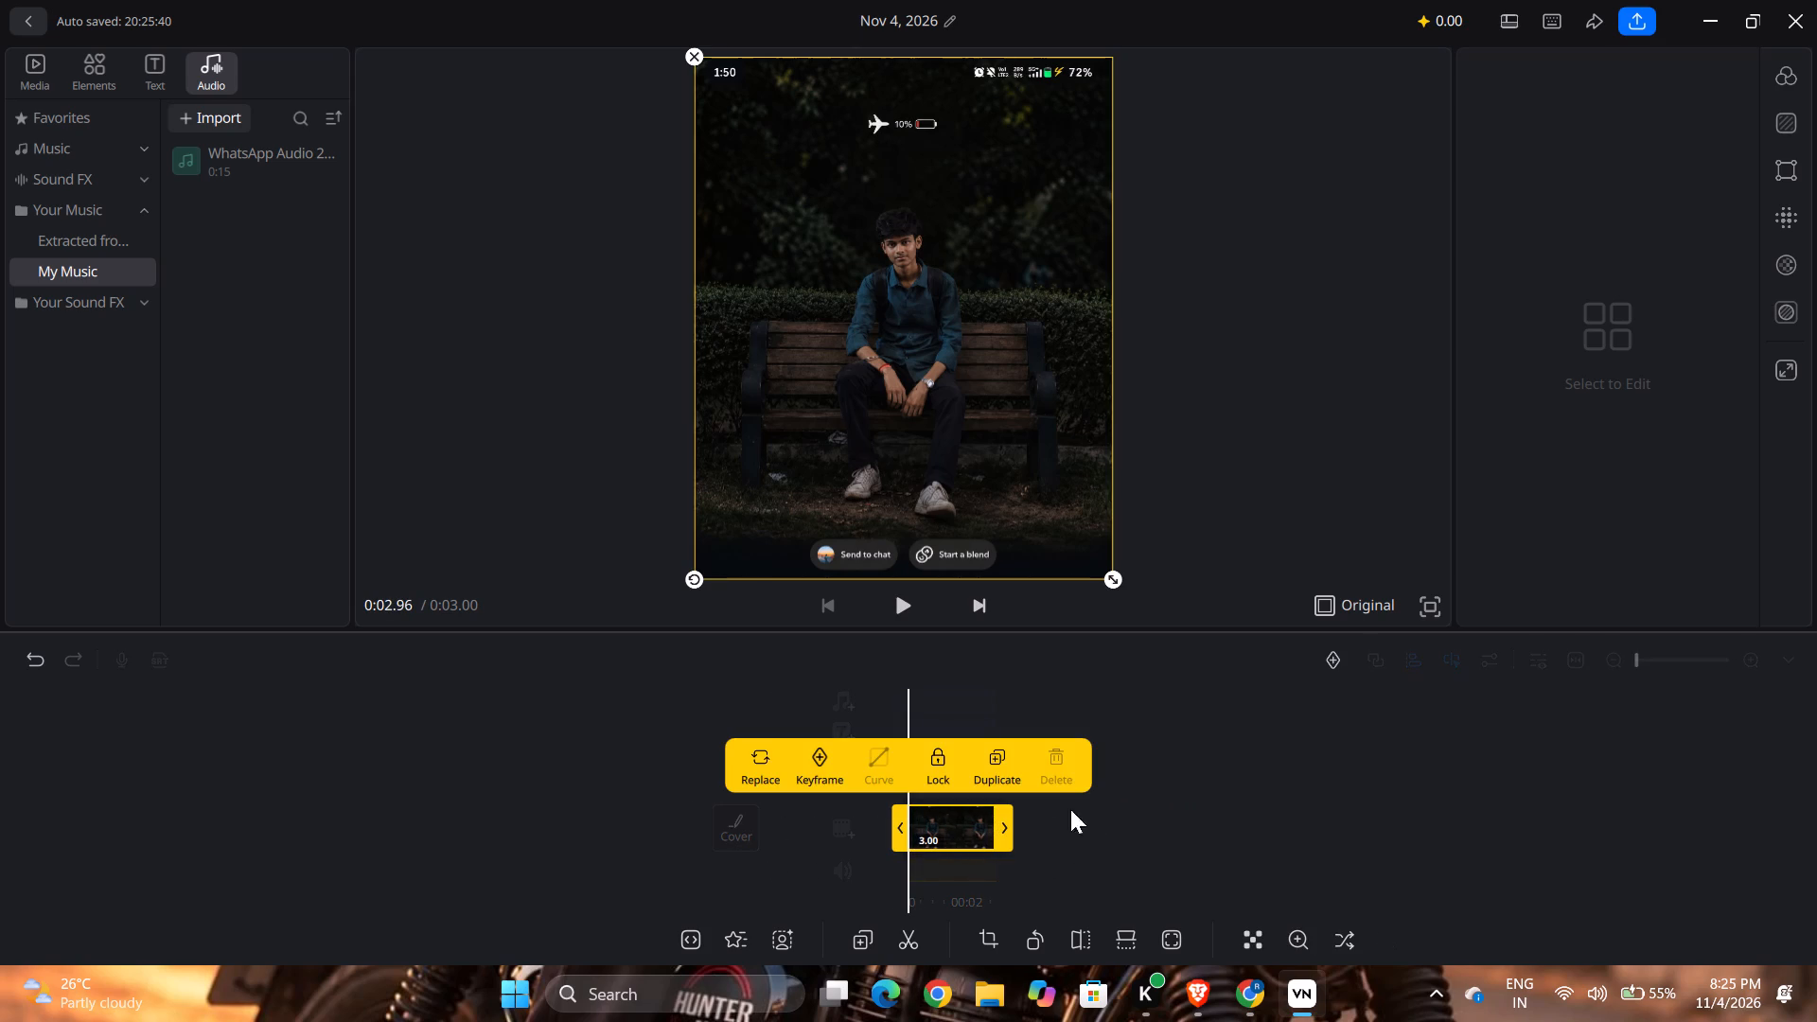
left_click_drag(1005, 818, 1413, 812)
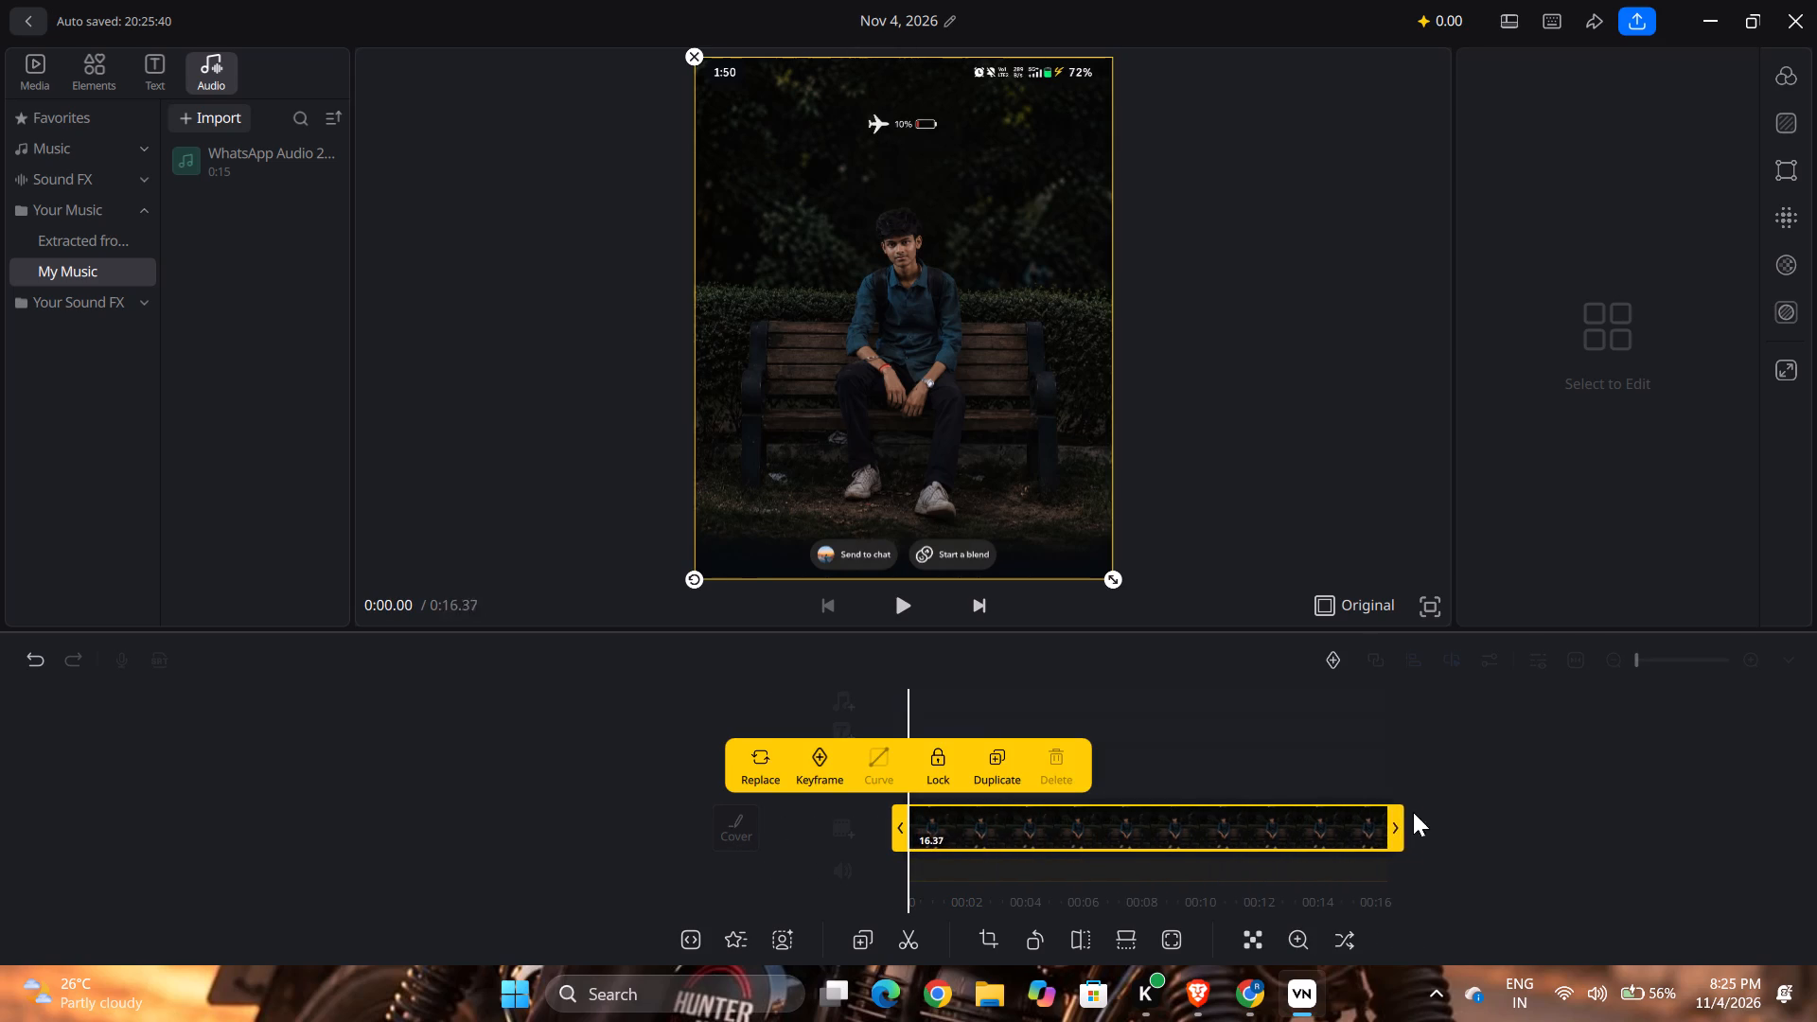
left_click_drag(1413, 812, 1596, 835)
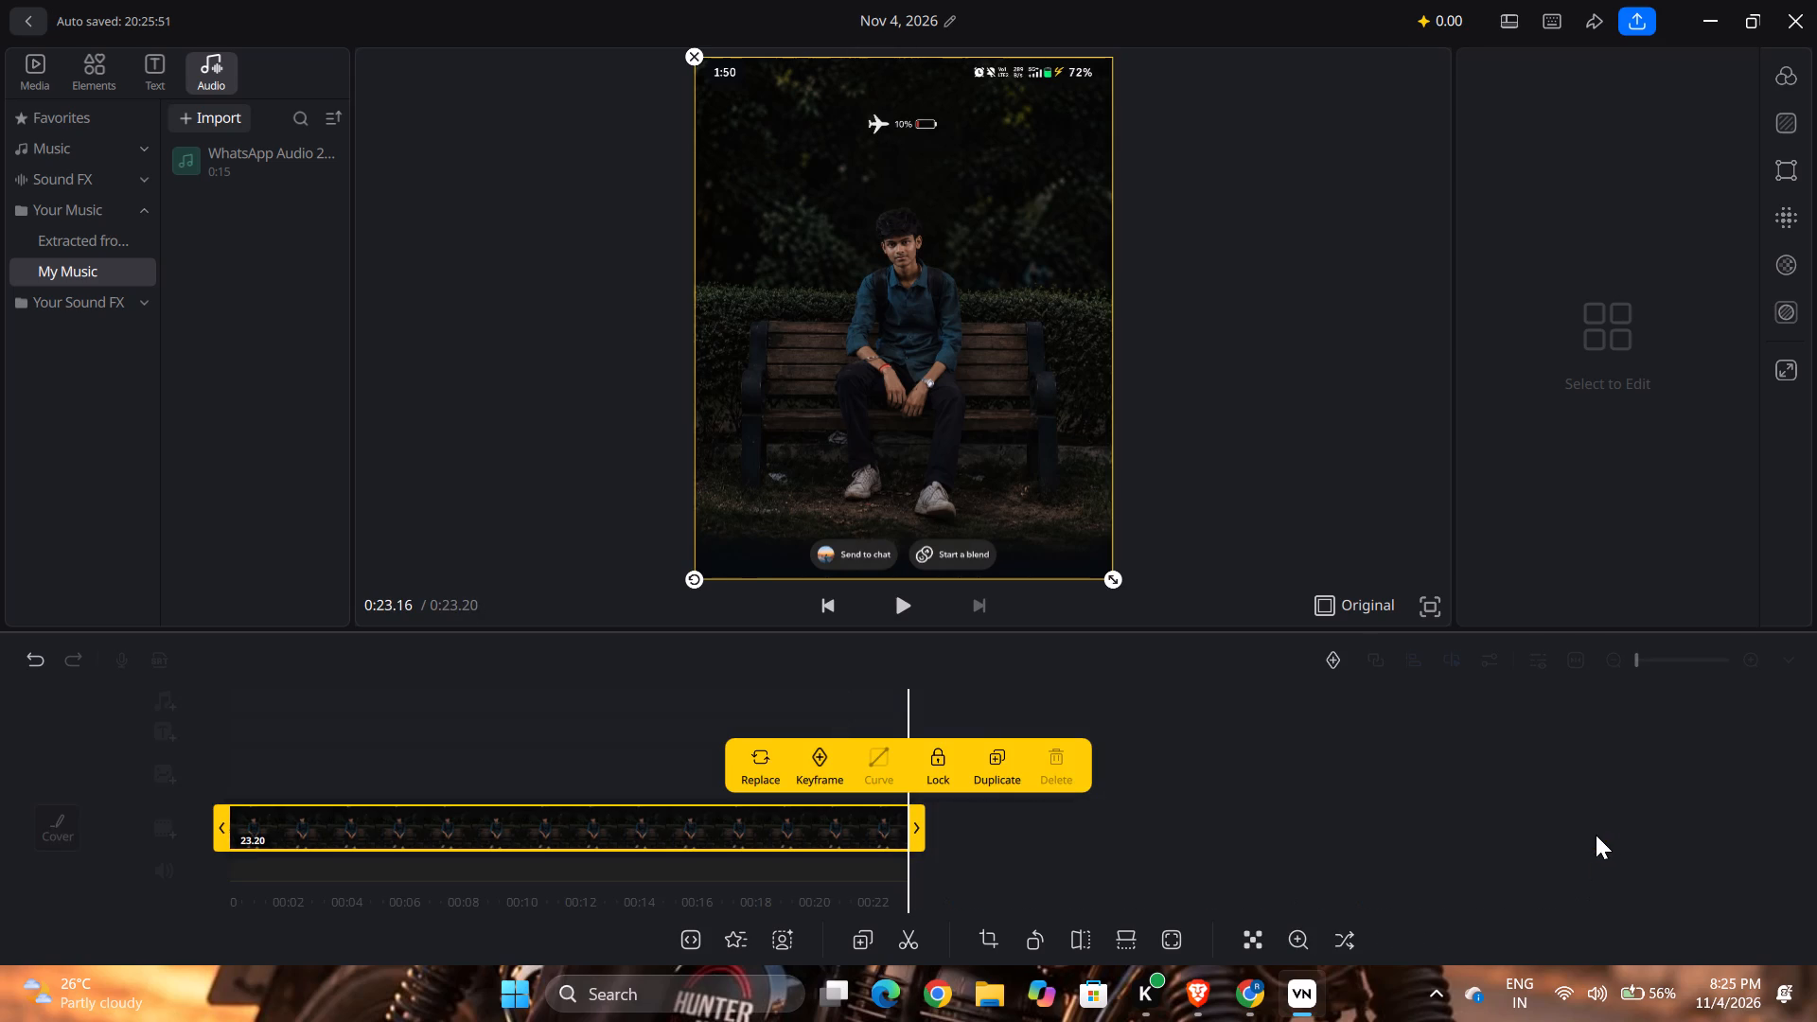
left_click(459, 765)
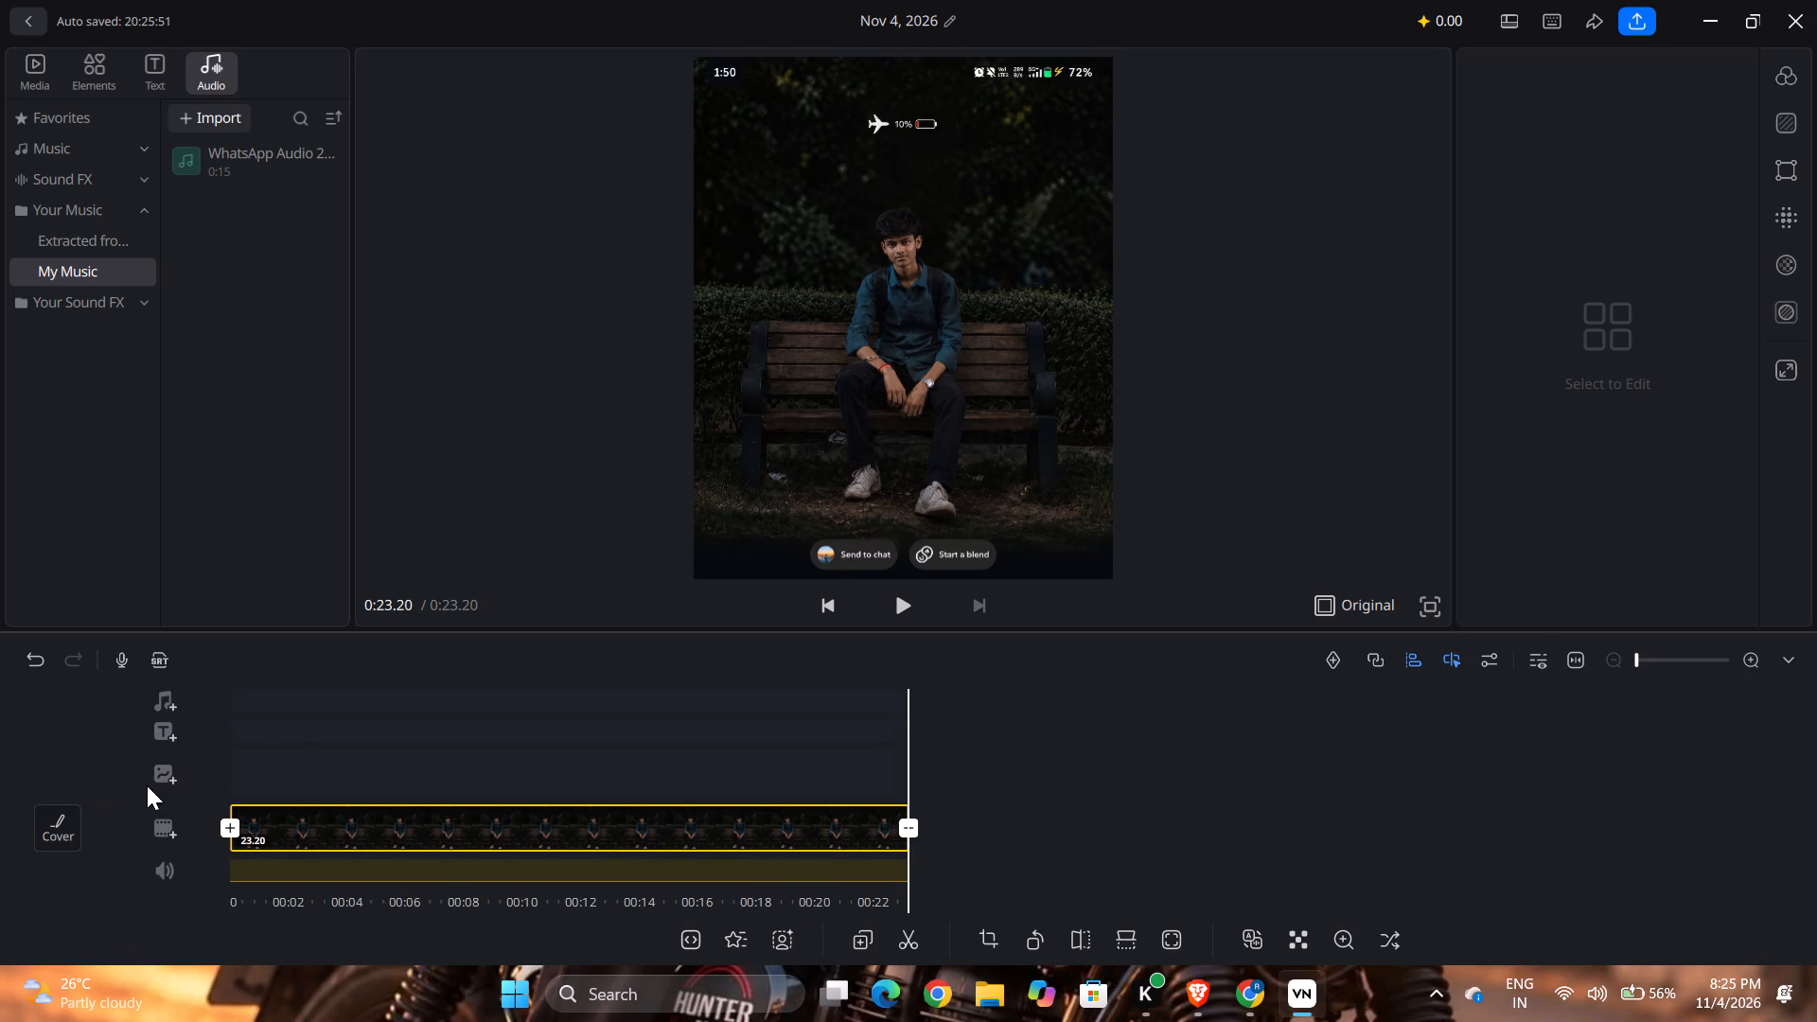
Import WhatsApp Video 2026-11-04 at 8.07.14 PM from Downloads as an overlay clip above the main track.
left_click(172, 772)
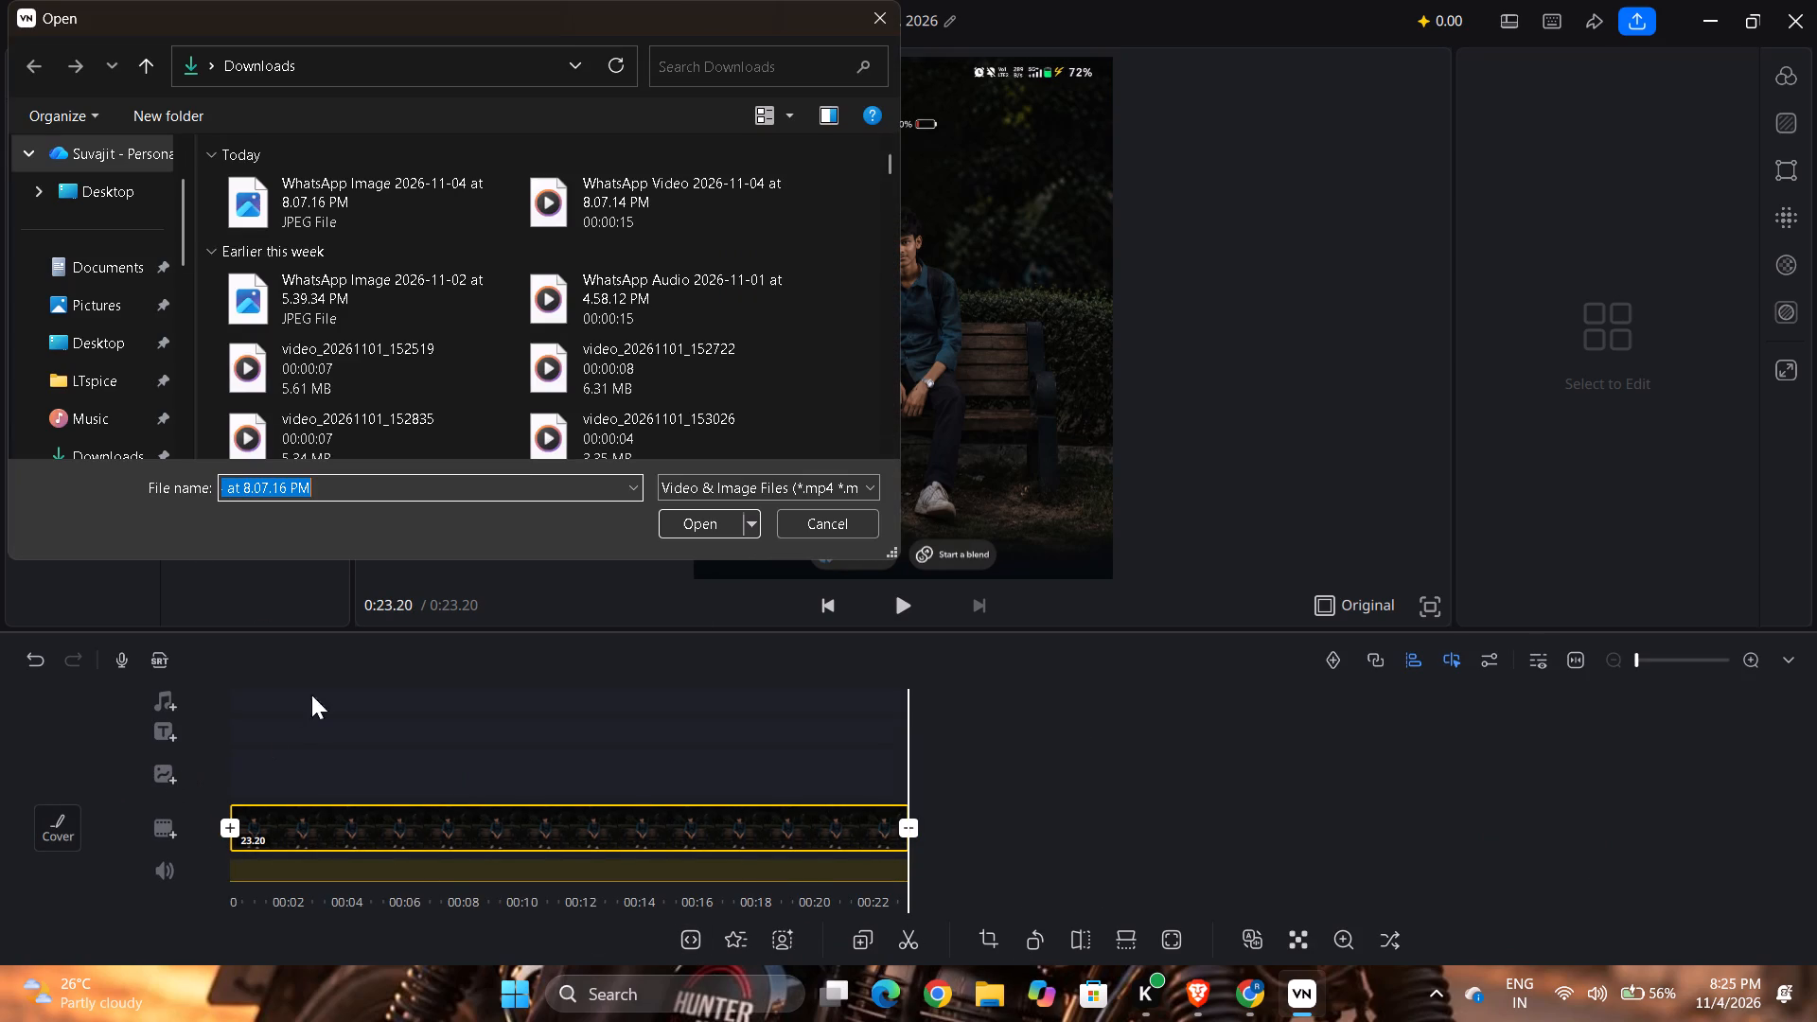
double_click(714, 197)
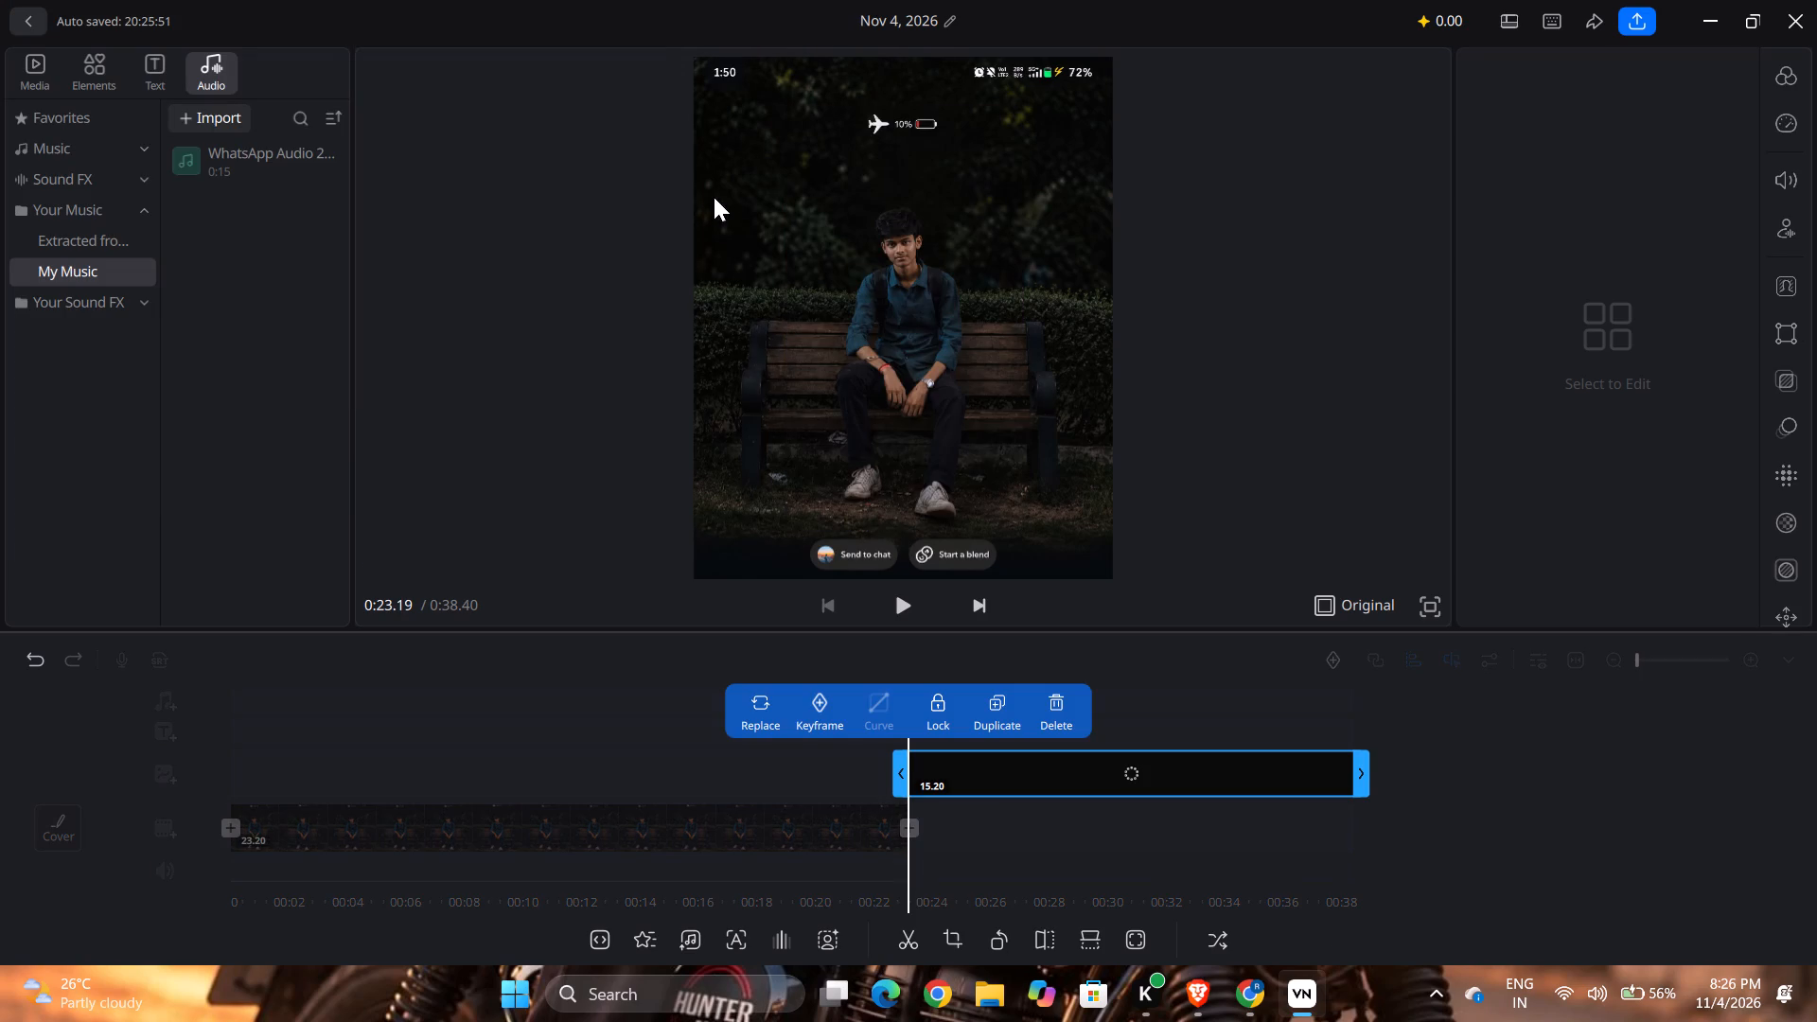
Move the overlay video clip earlier so it starts about 2 seconds into the image clip.
left_click(1092, 767)
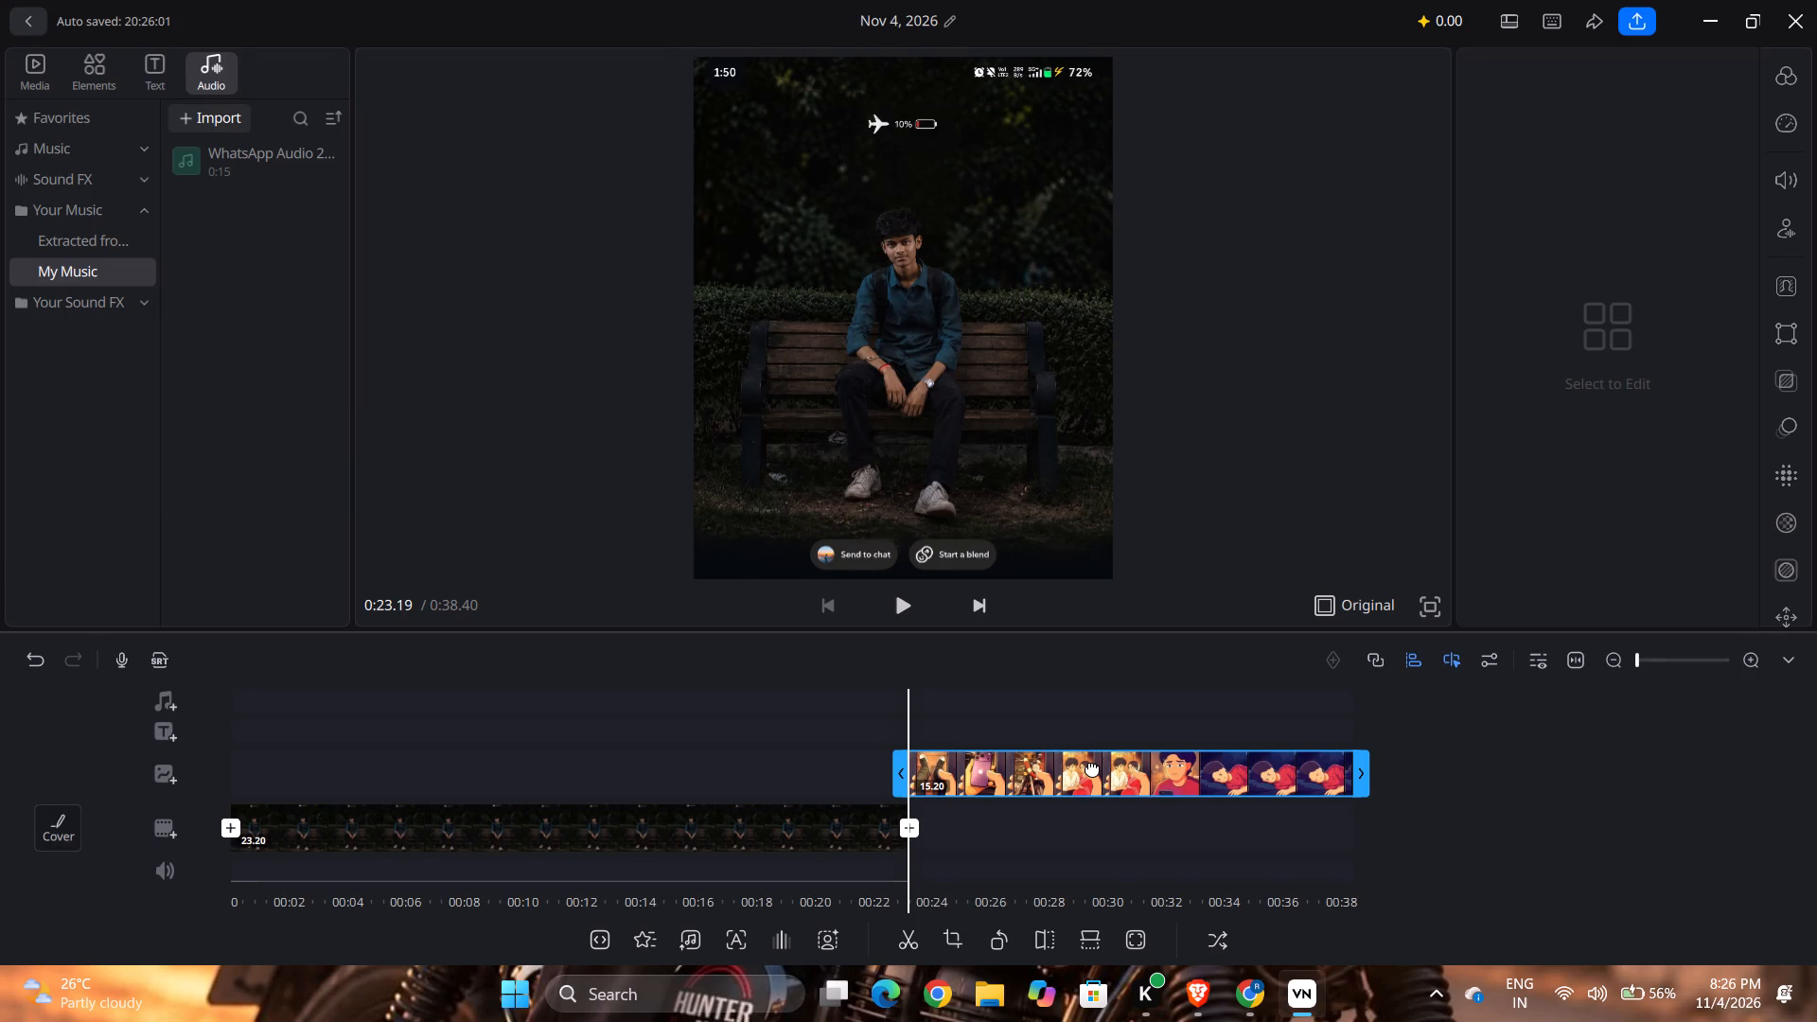
left_click_drag(1092, 767, 565, 772)
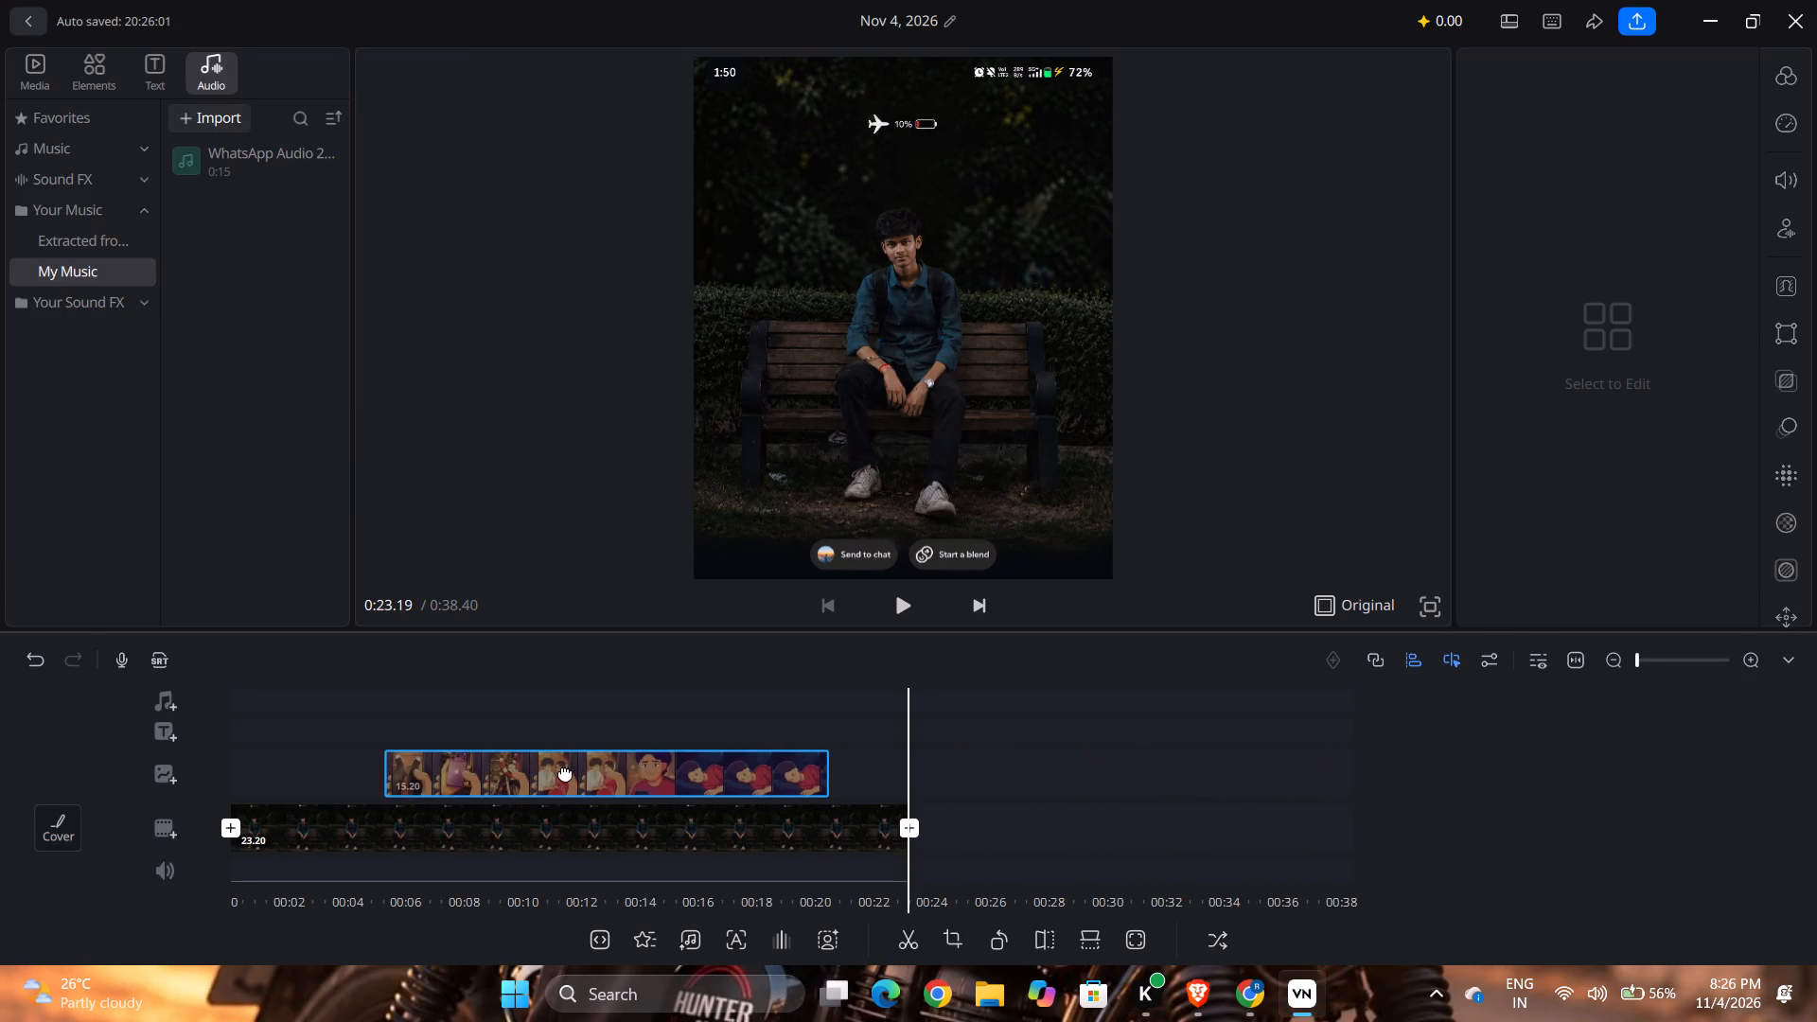
left_click_drag(565, 772, 467, 782)
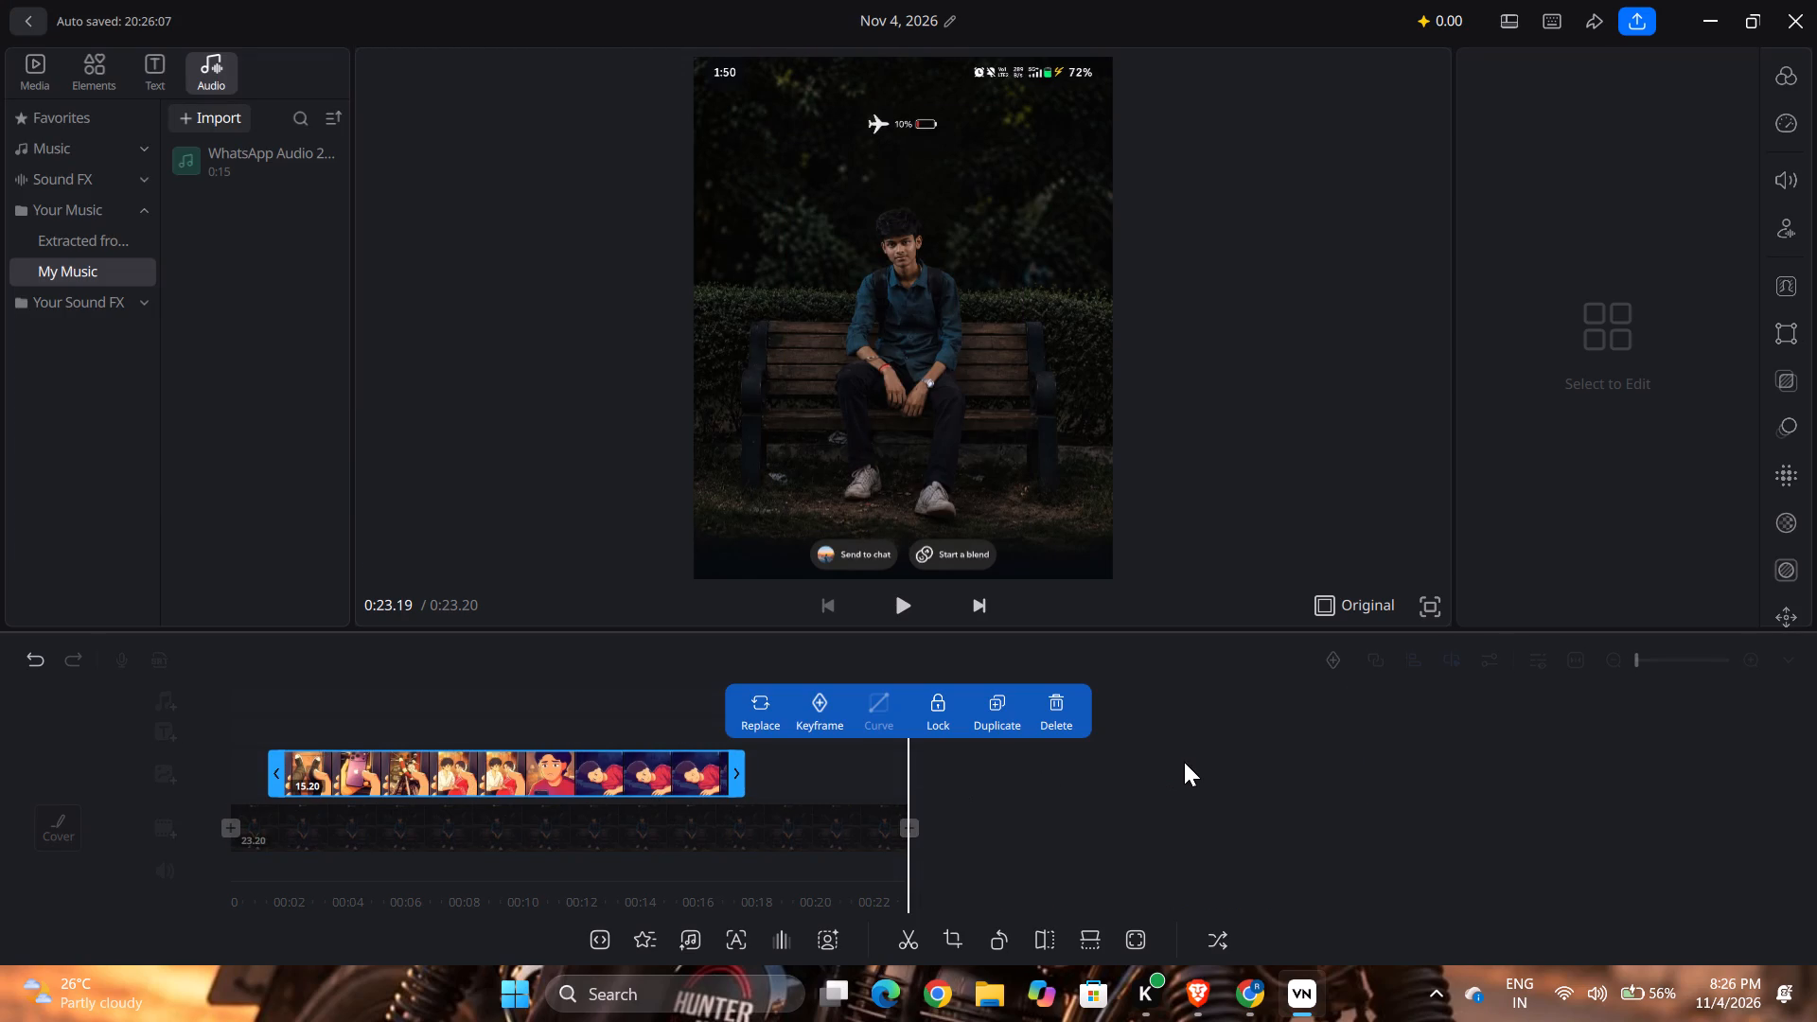
left_click(1184, 762)
Play the overlaid video over the background image from about 11.75 seconds and pause at about 16 seconds.
left_click(574, 765)
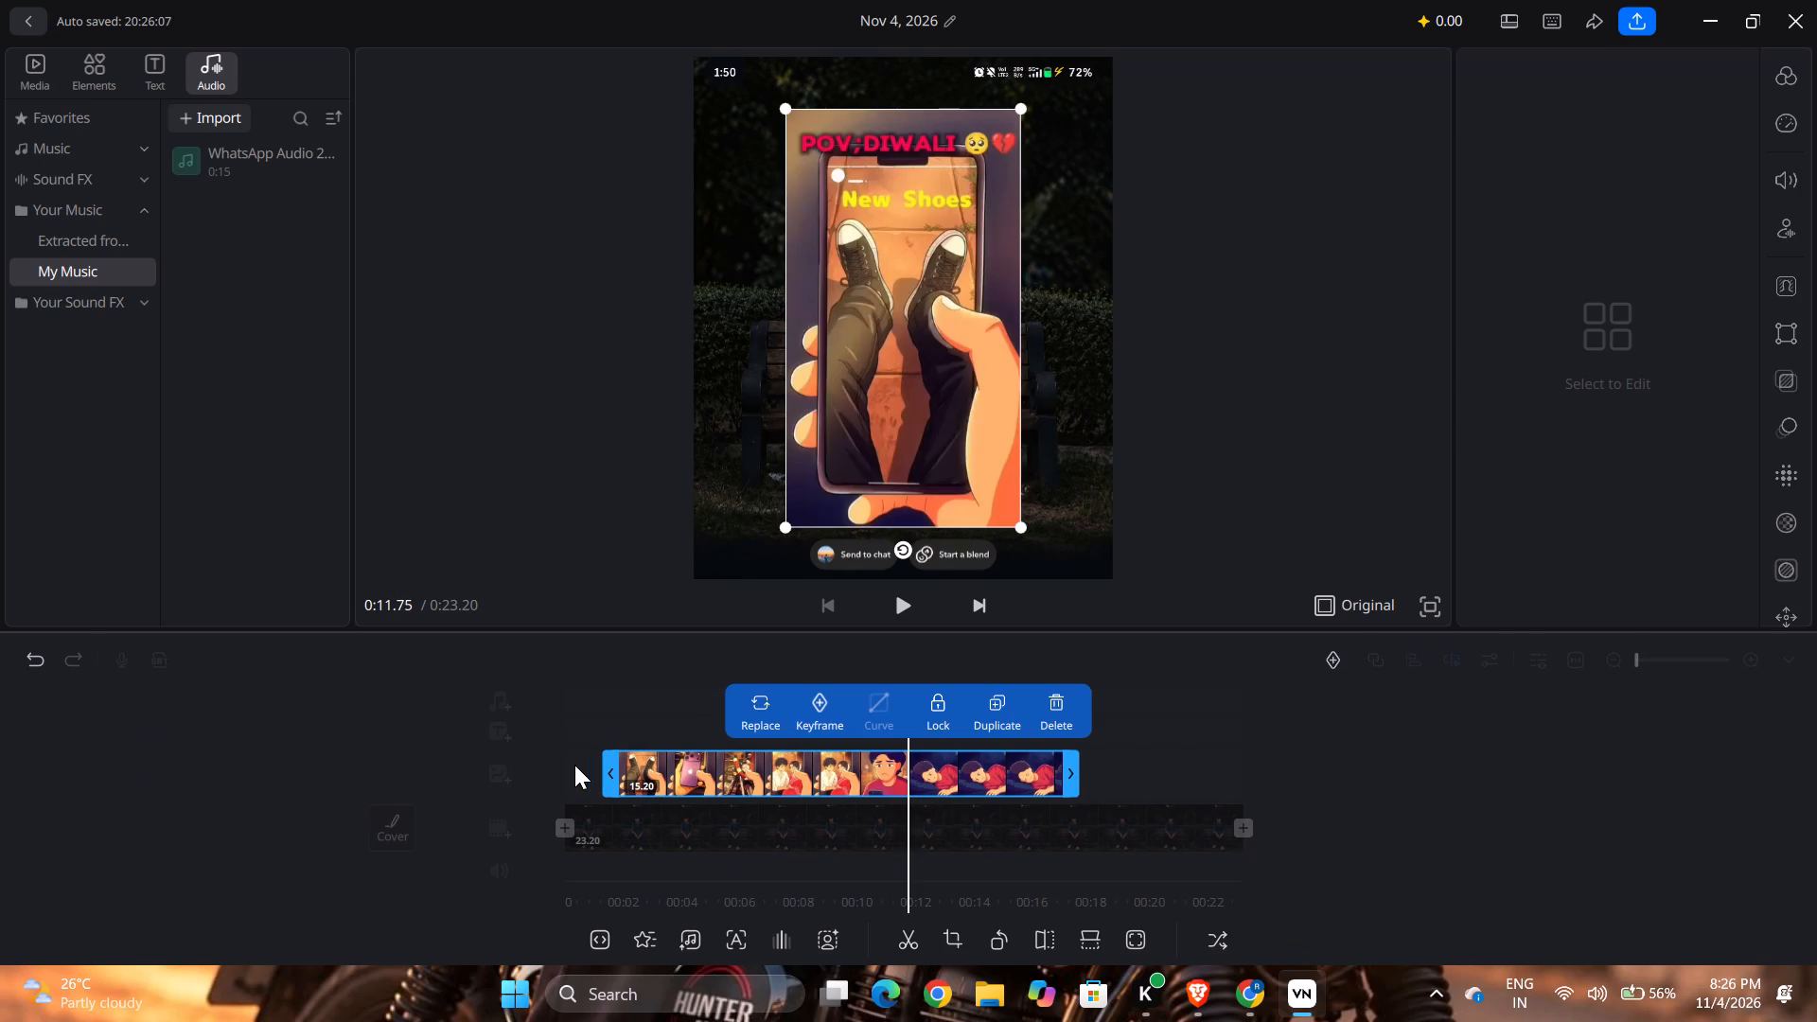
left_click(873, 525)
left_click(1232, 707)
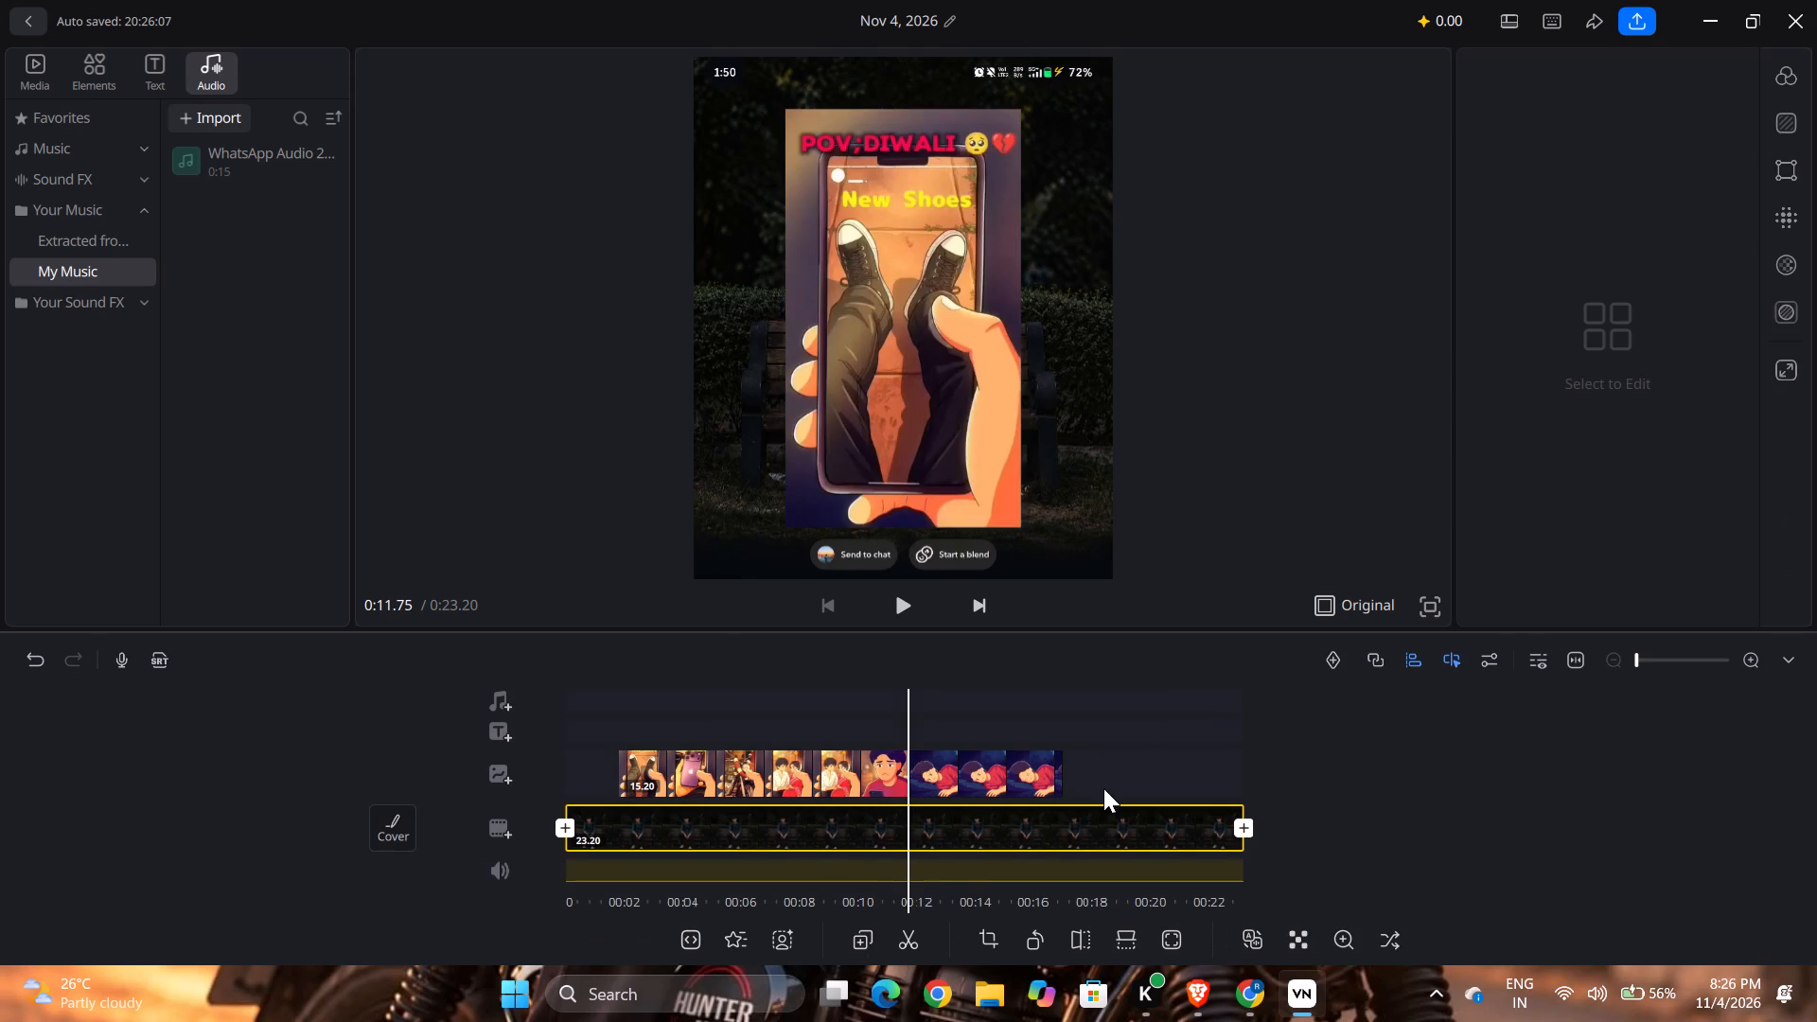
left_click(903, 602)
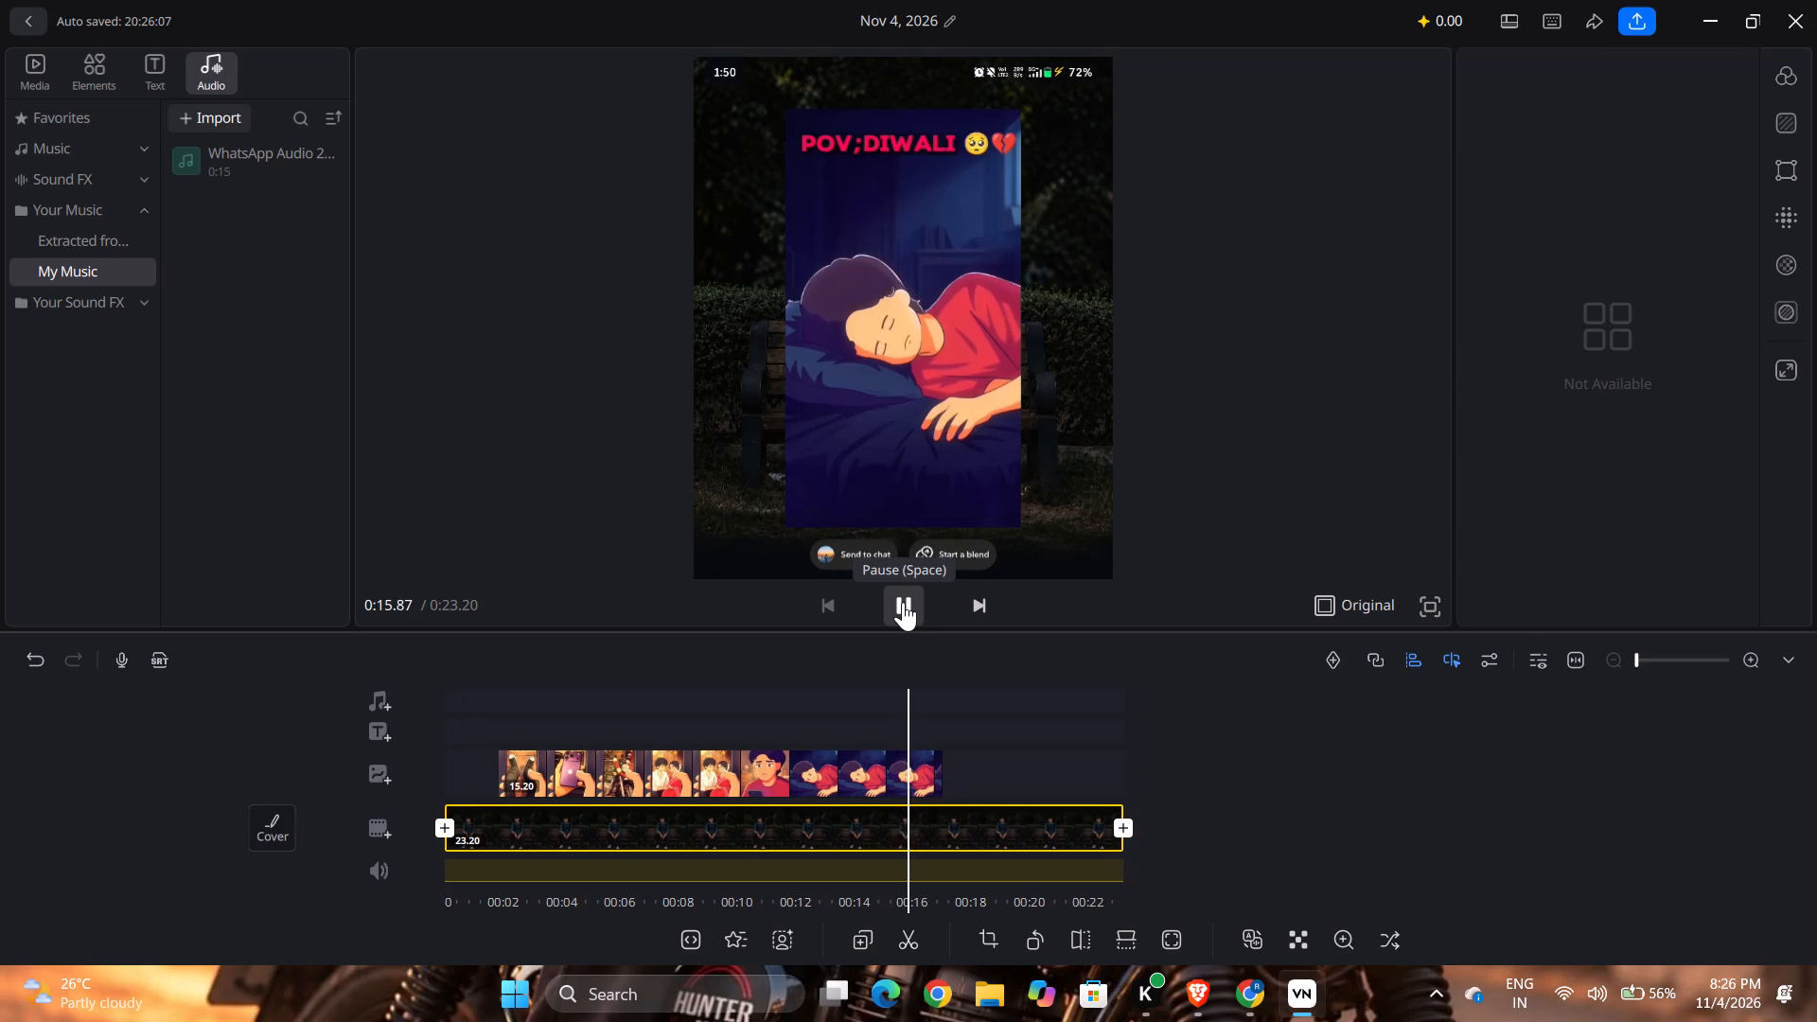
left_click(903, 602)
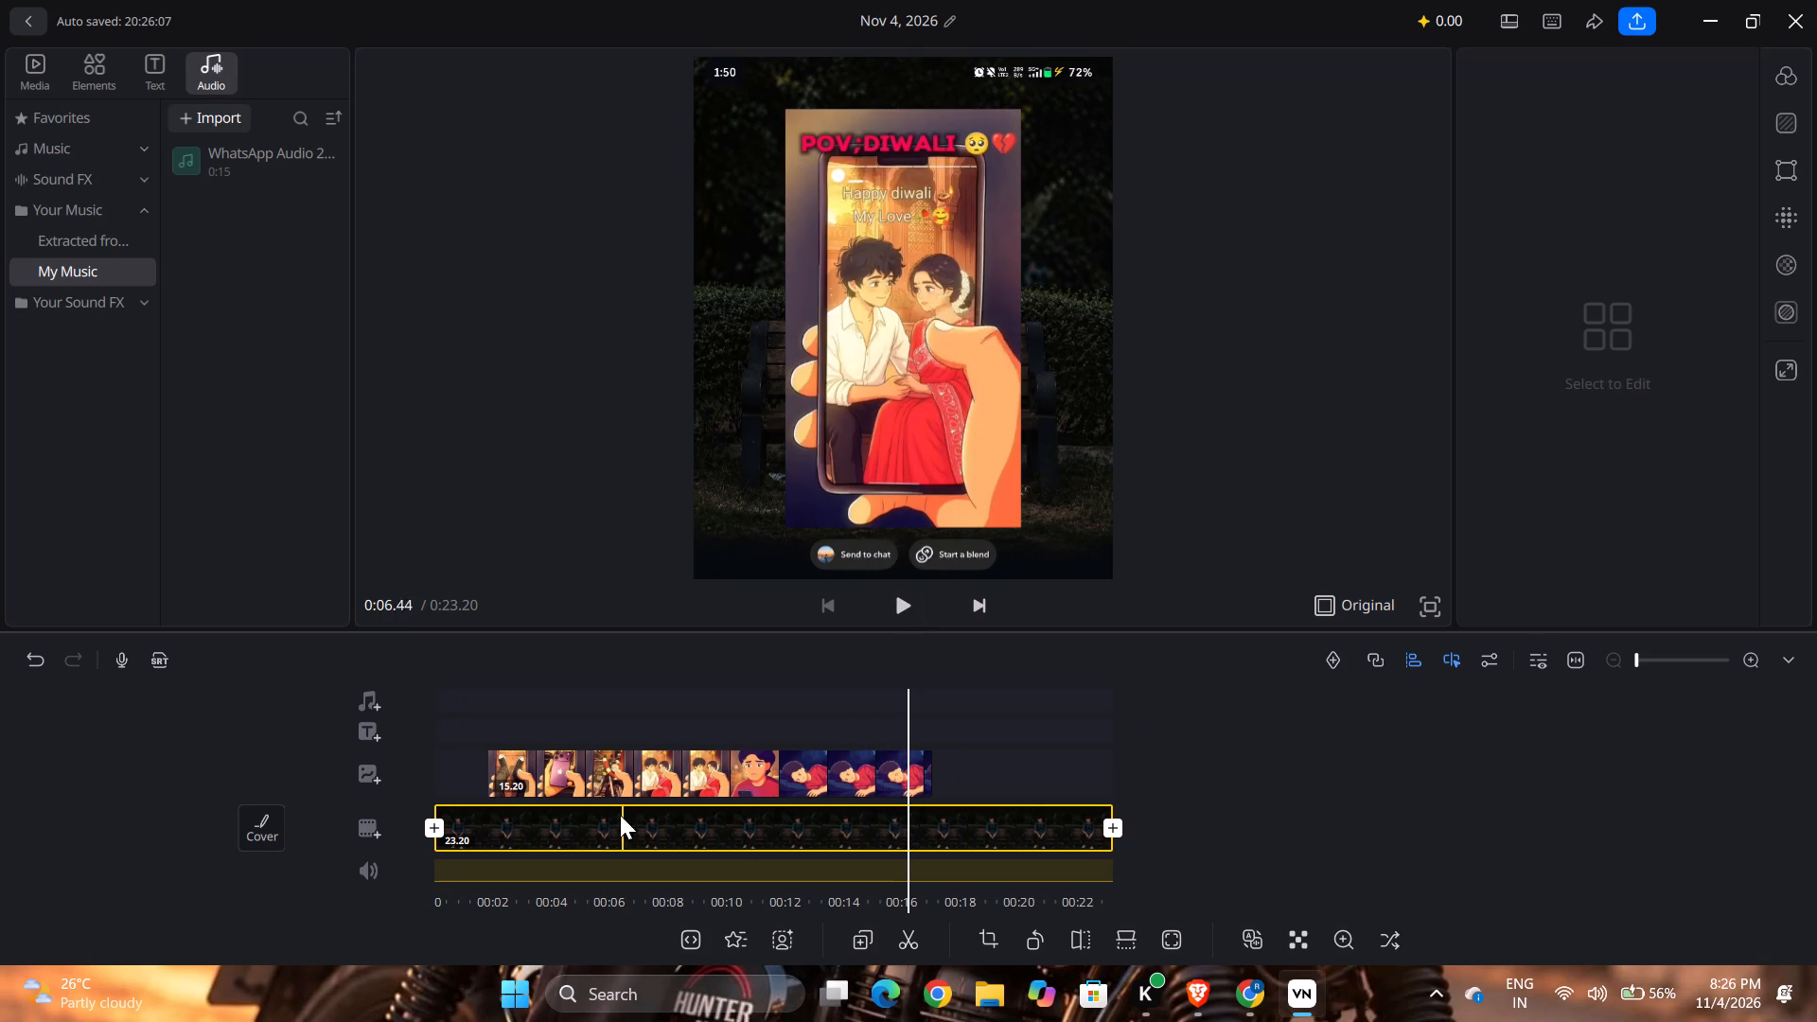
Move the overlay video clip so it starts at the beginning of the timeline.
double_click(609, 776)
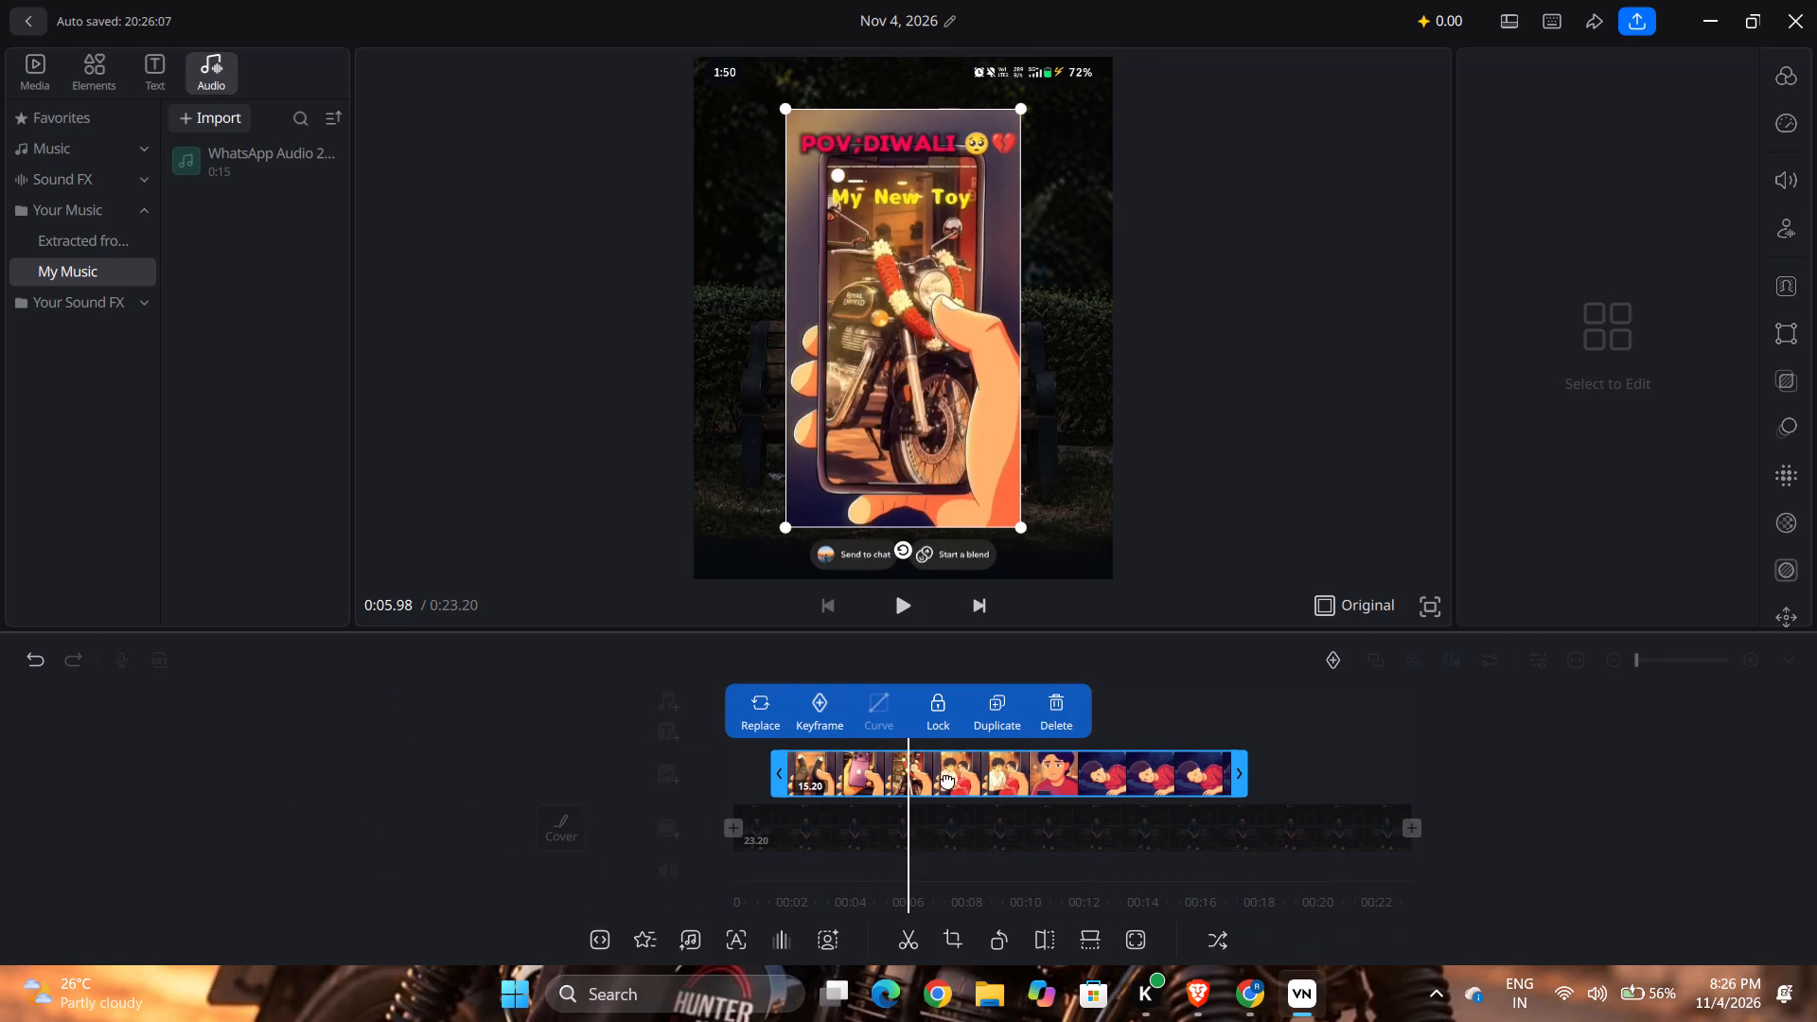
left_click_drag(944, 779, 900, 776)
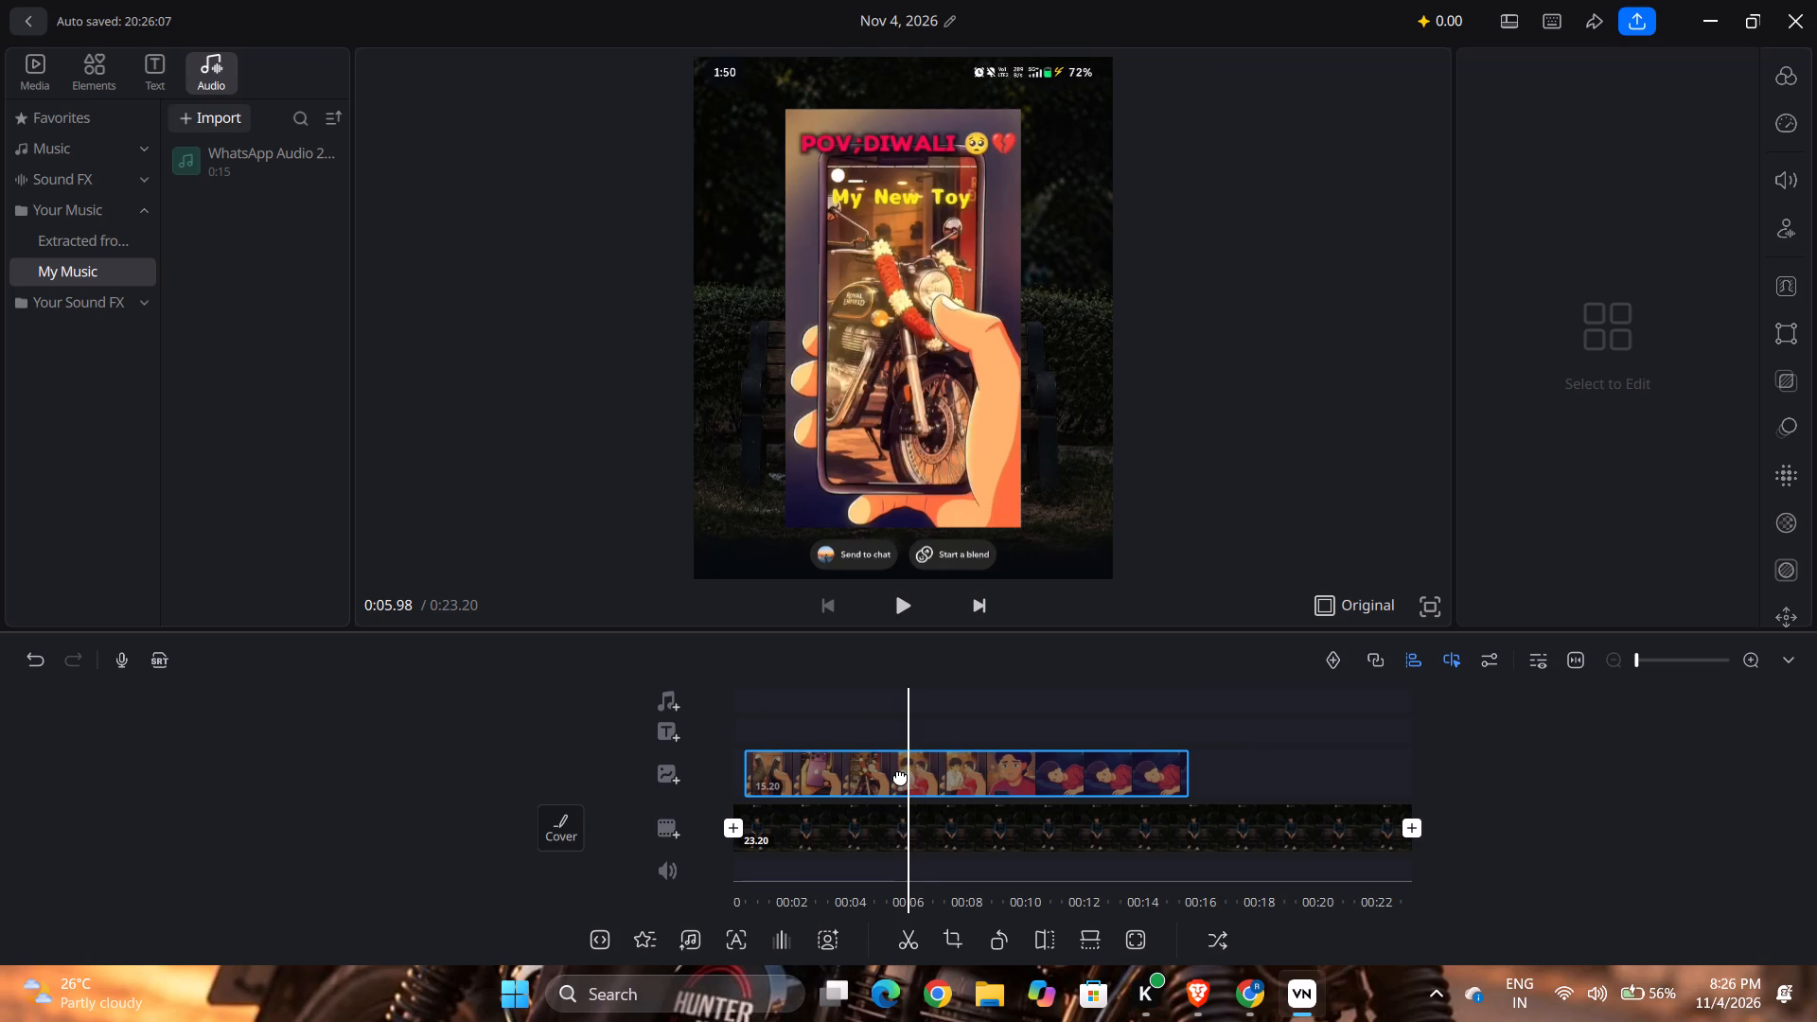
left_click_drag(900, 776, 895, 776)
Trim the end of the main-track image clip to about 15.5 seconds, just past the end of the overlay video.
left_click(1214, 841)
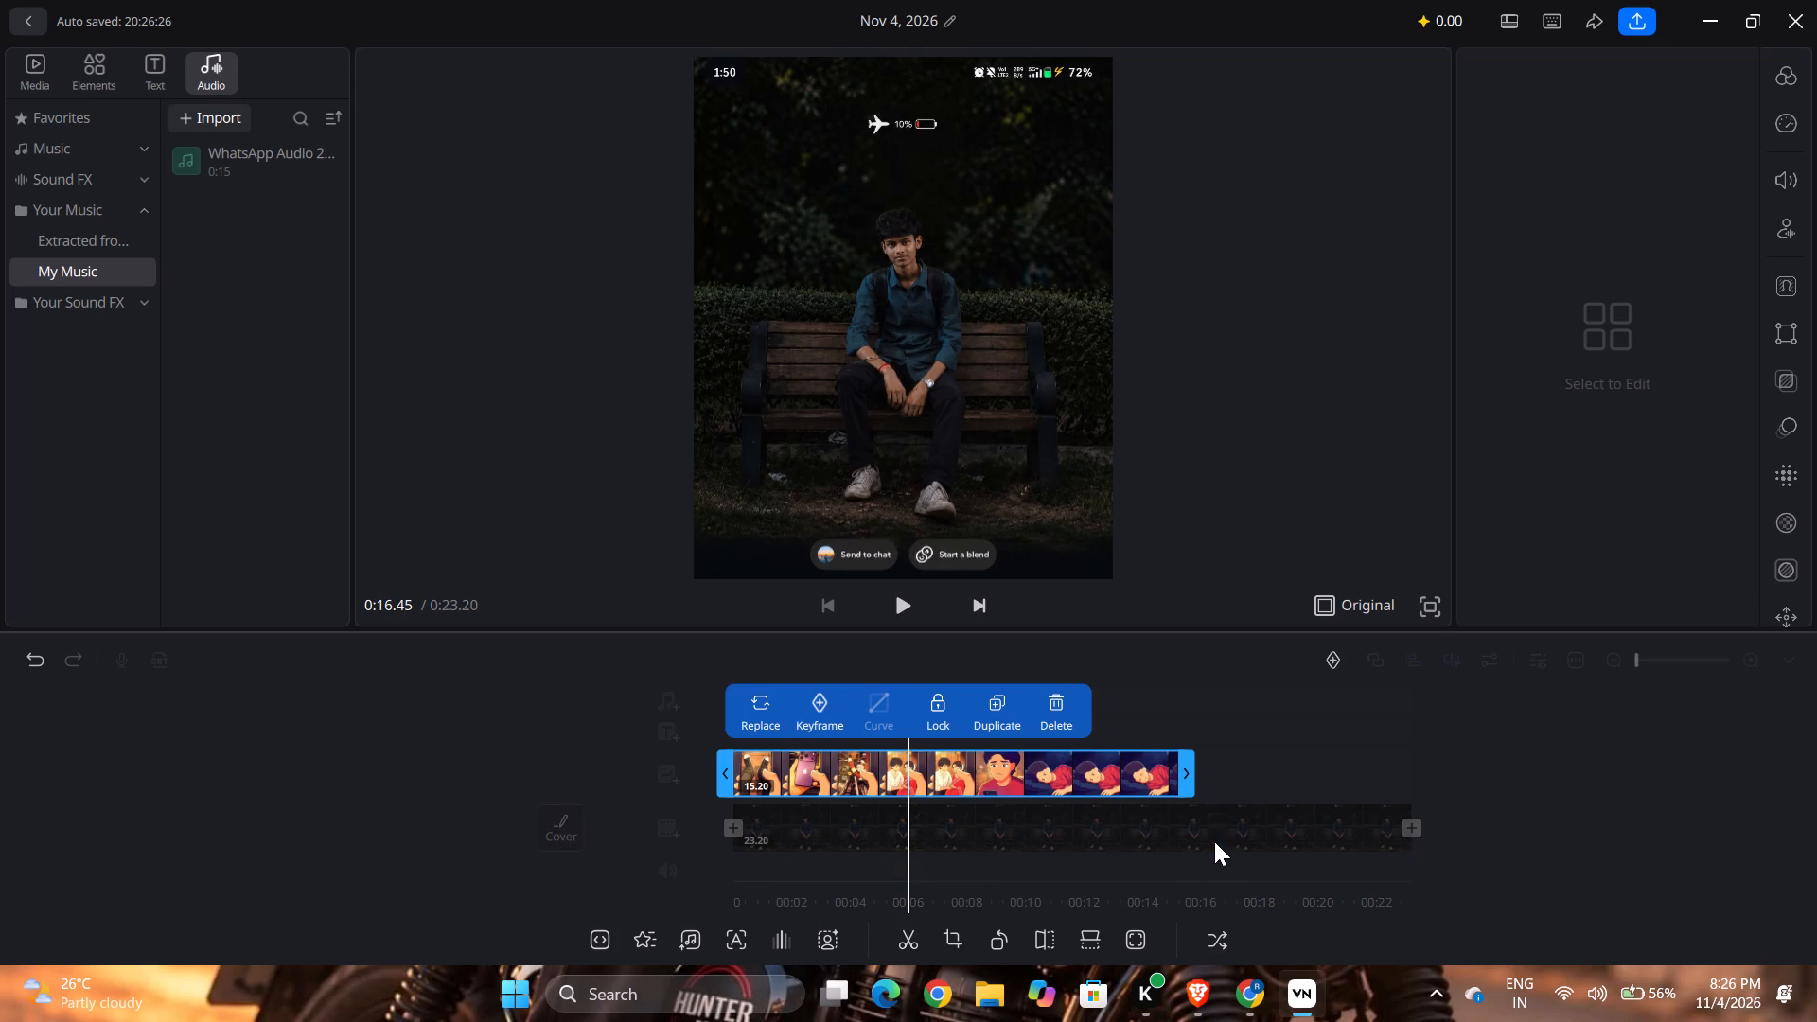
double_click(1297, 823)
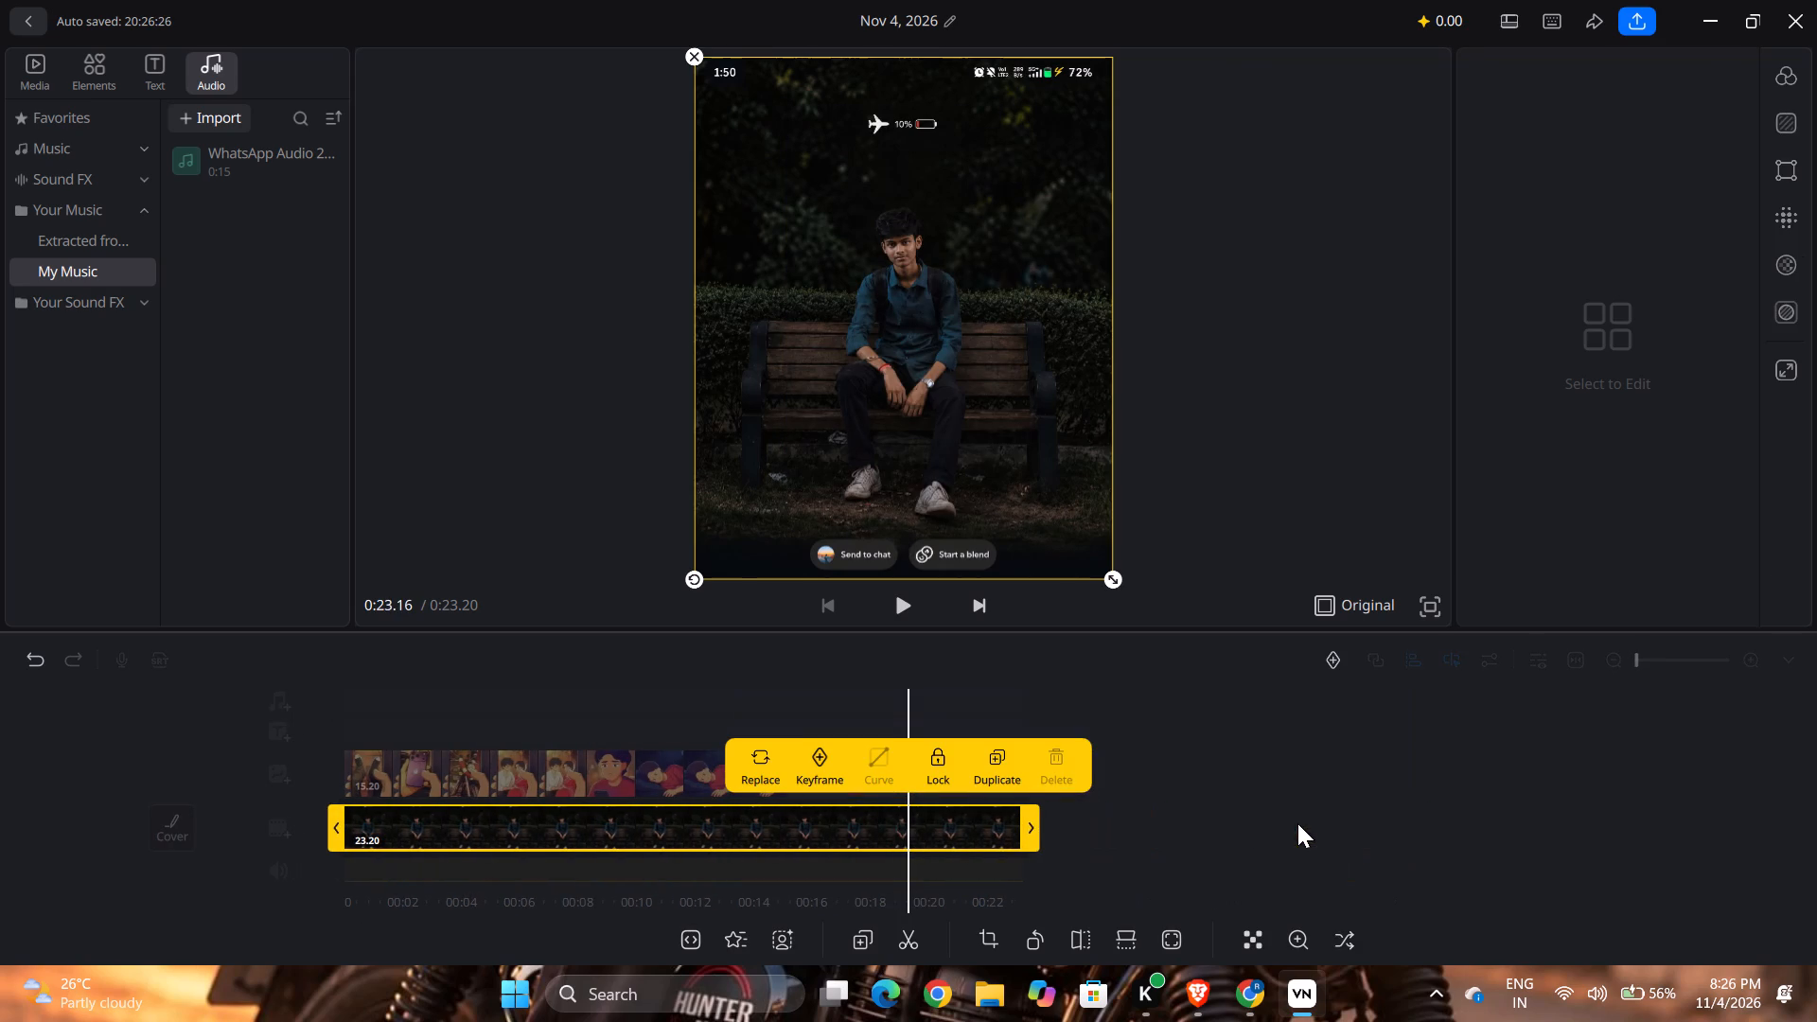
left_click_drag(1032, 829, 941, 825)
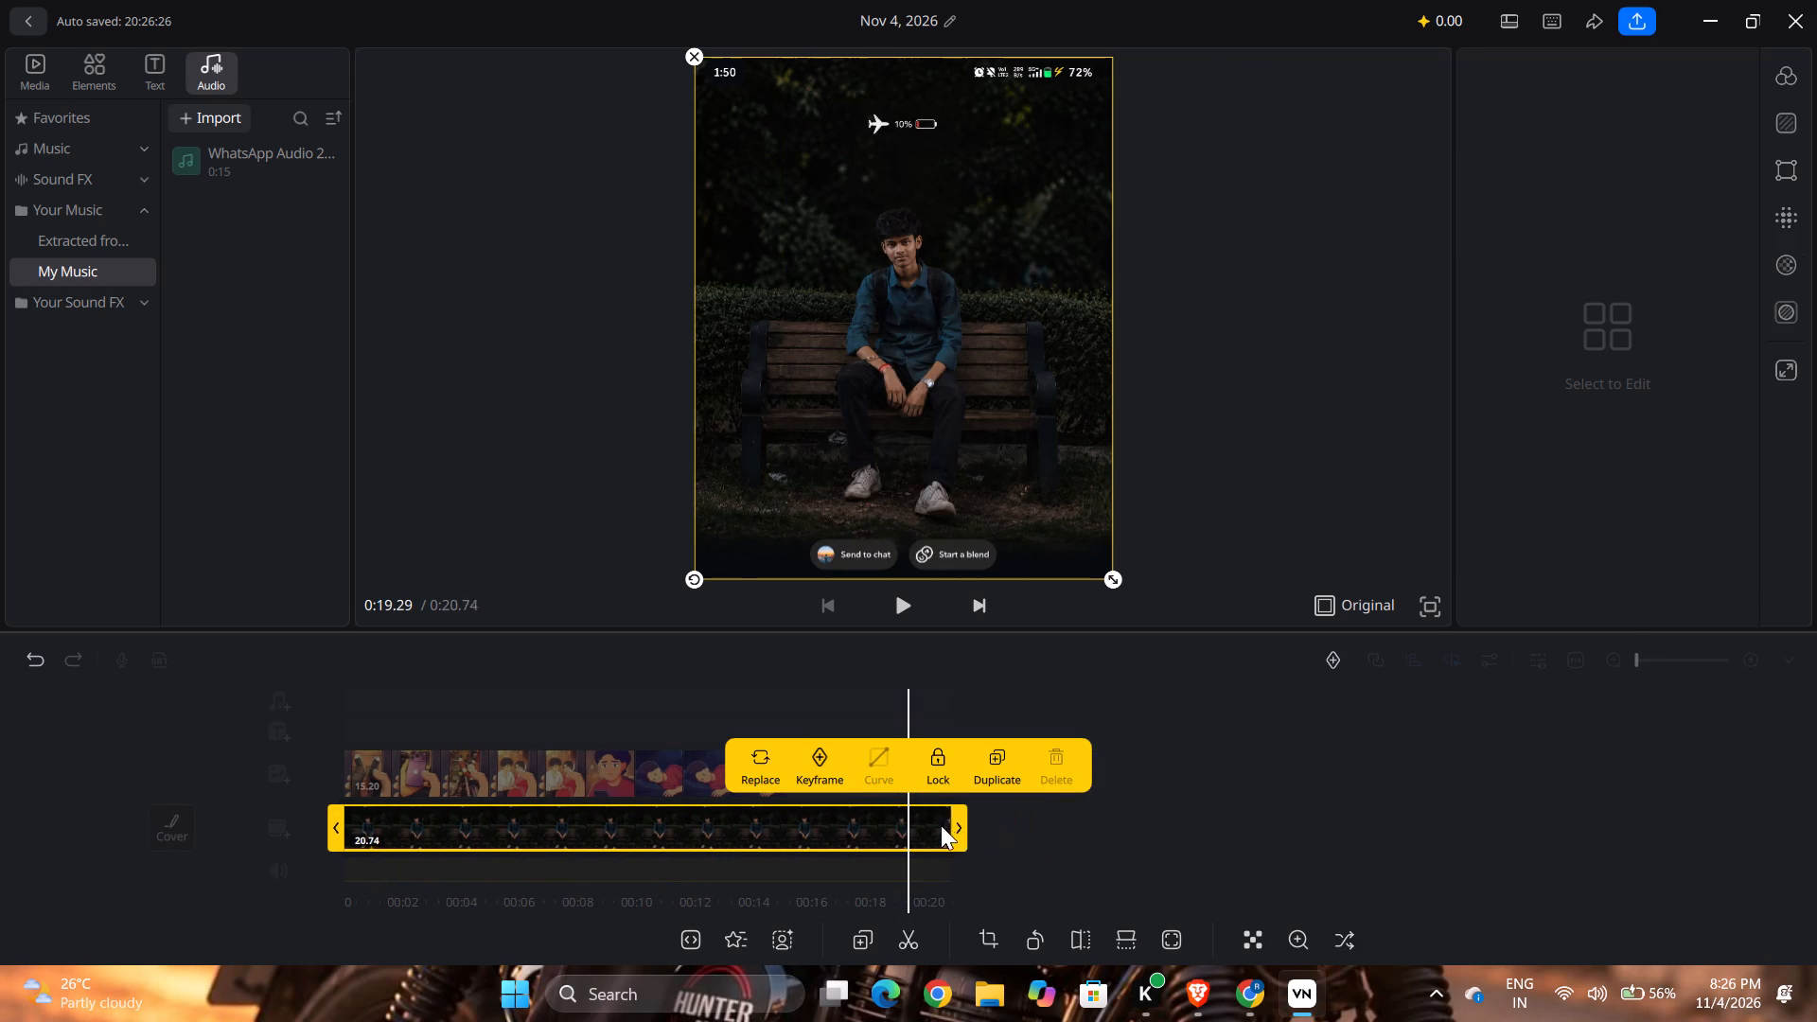
left_click_drag(941, 825, 768, 834)
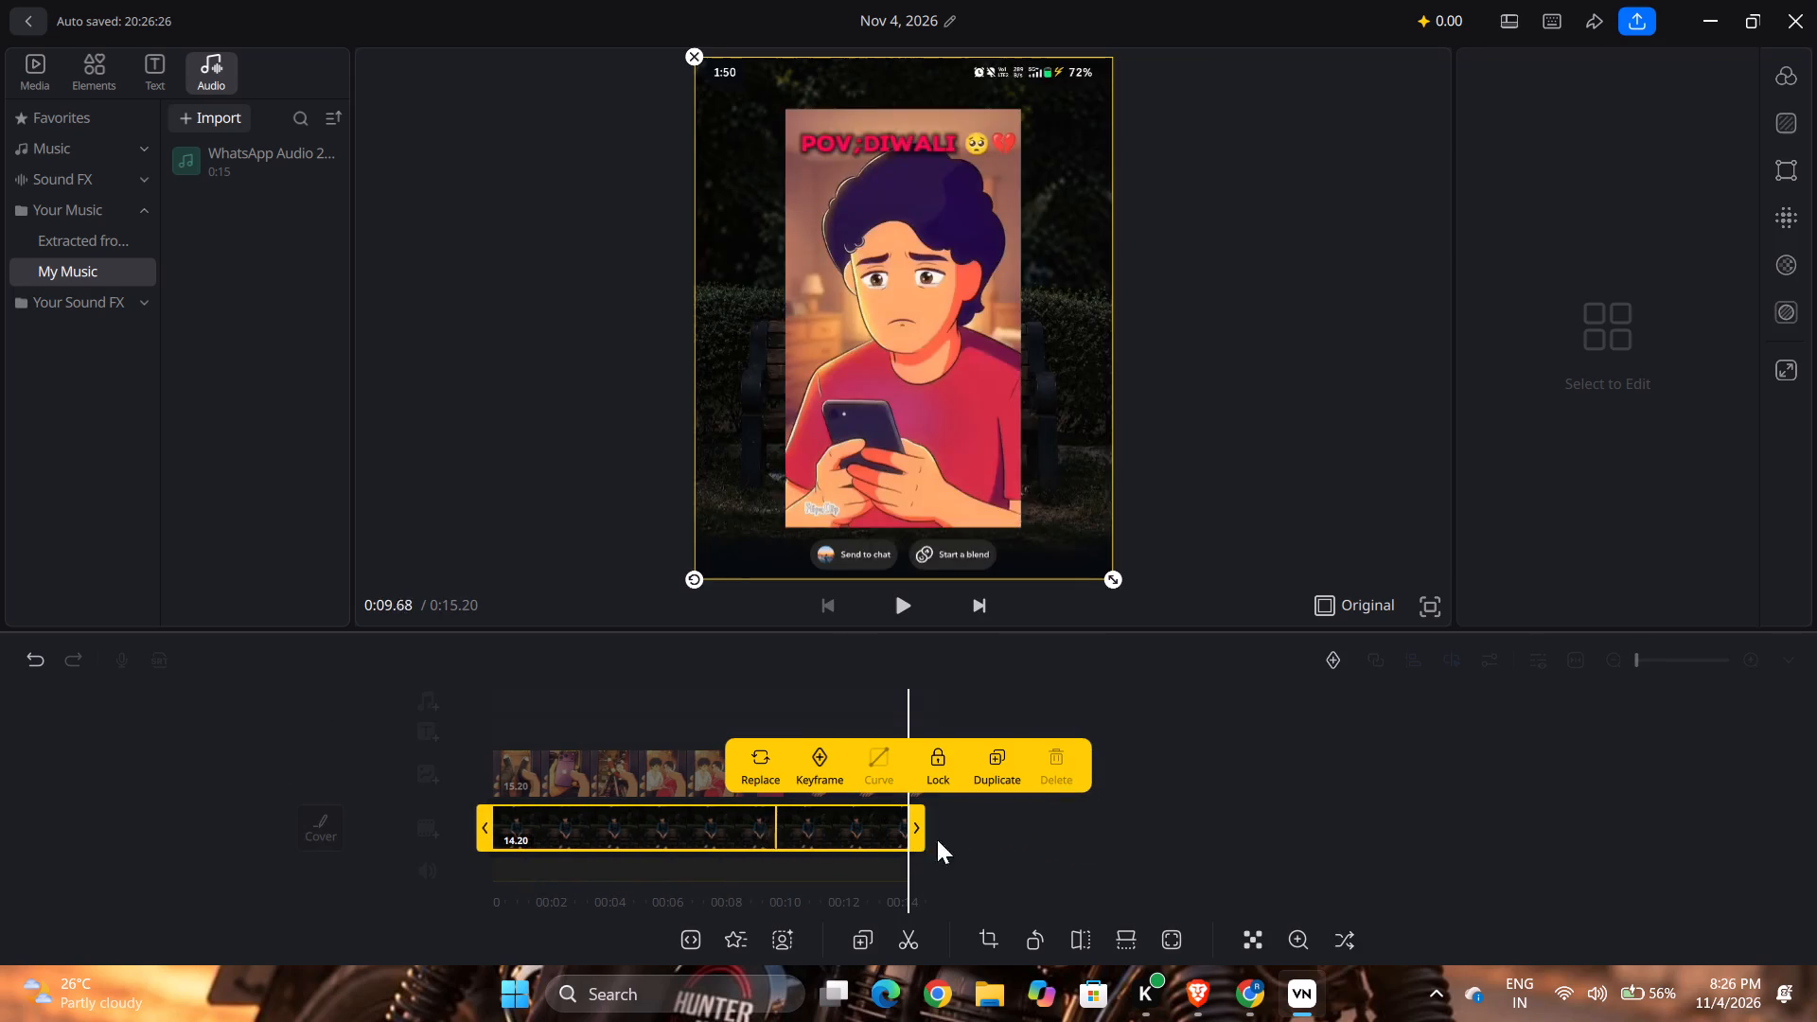
left_click(991, 843)
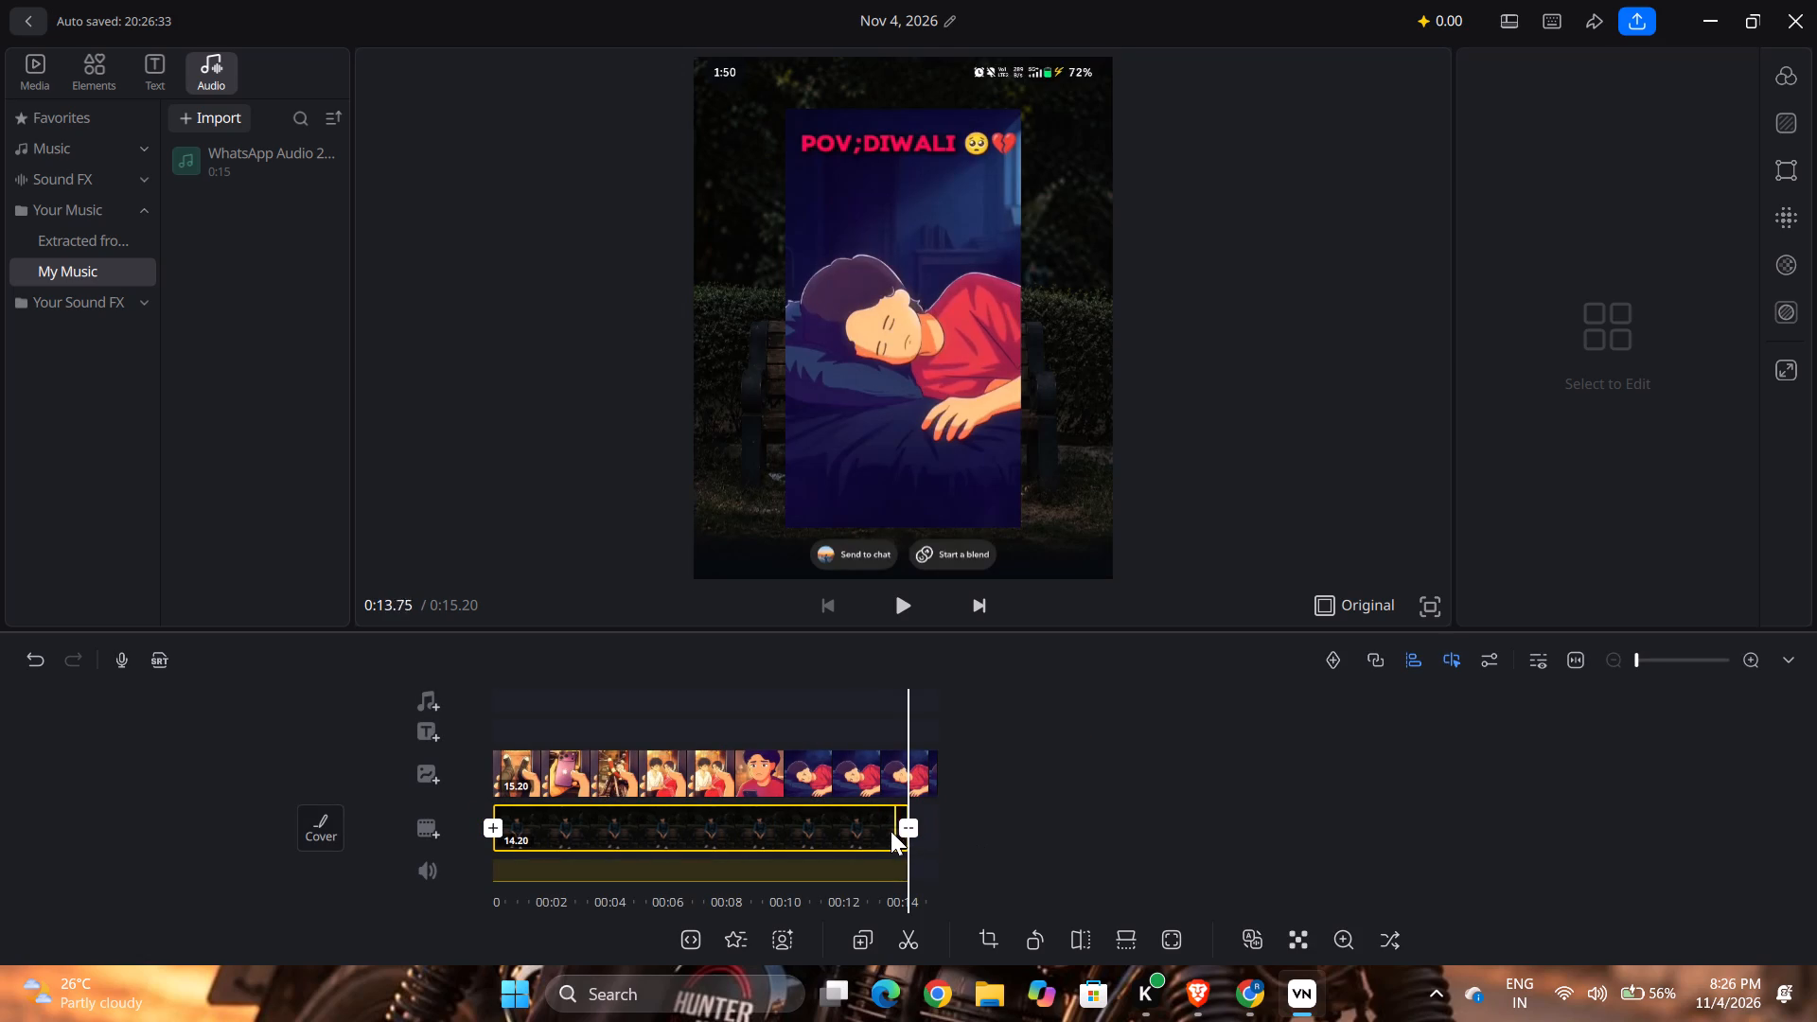
left_click(889, 831)
triple_click(889, 831)
double_click(889, 831)
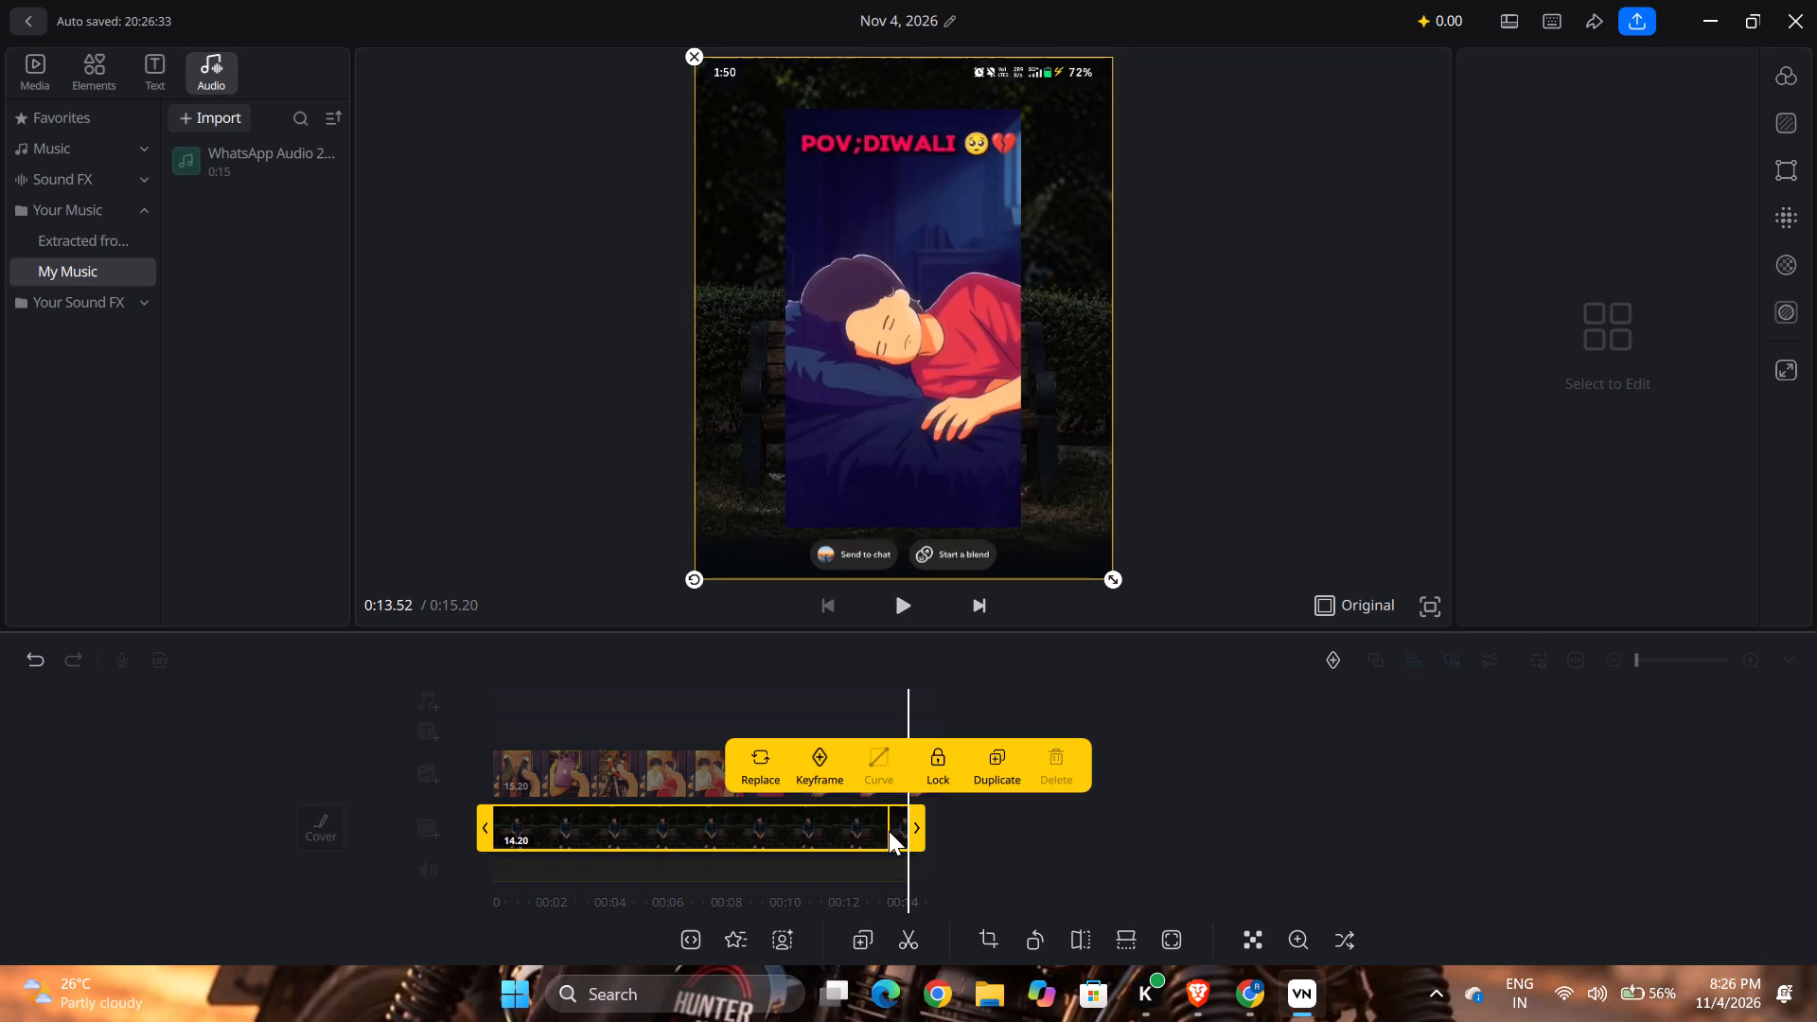
left_click(1016, 837)
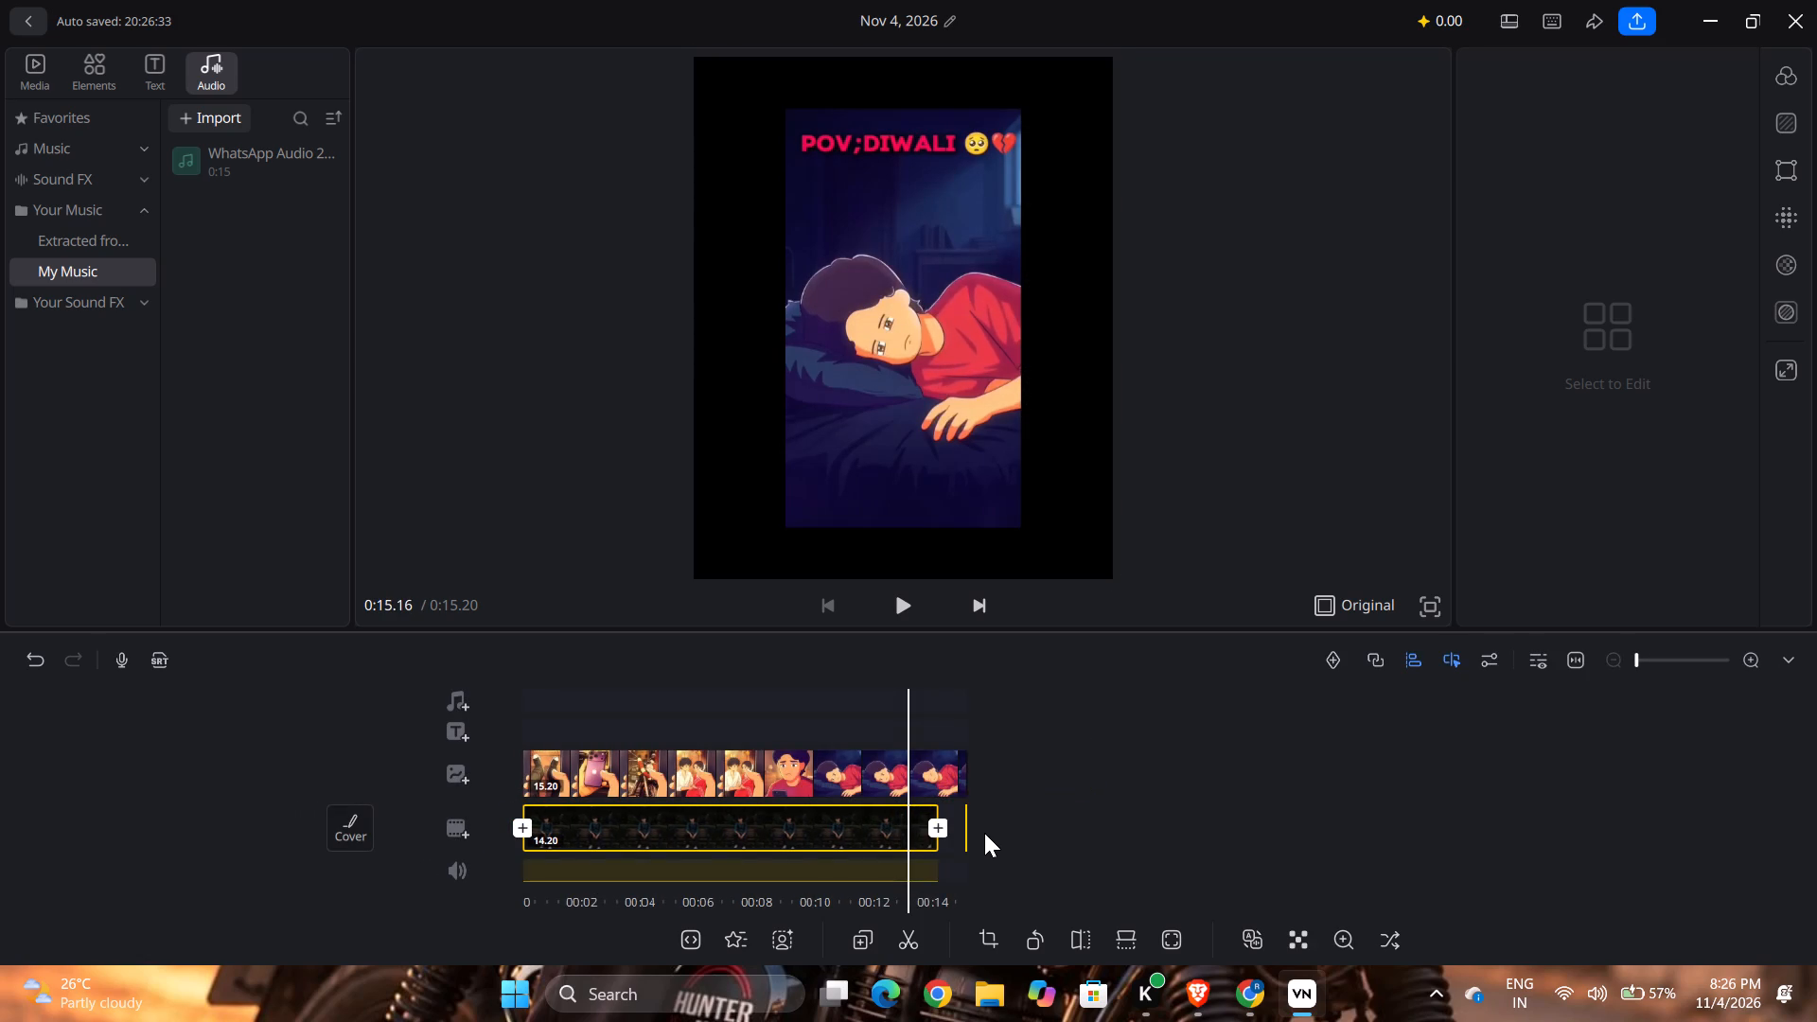
double_click(893, 820)
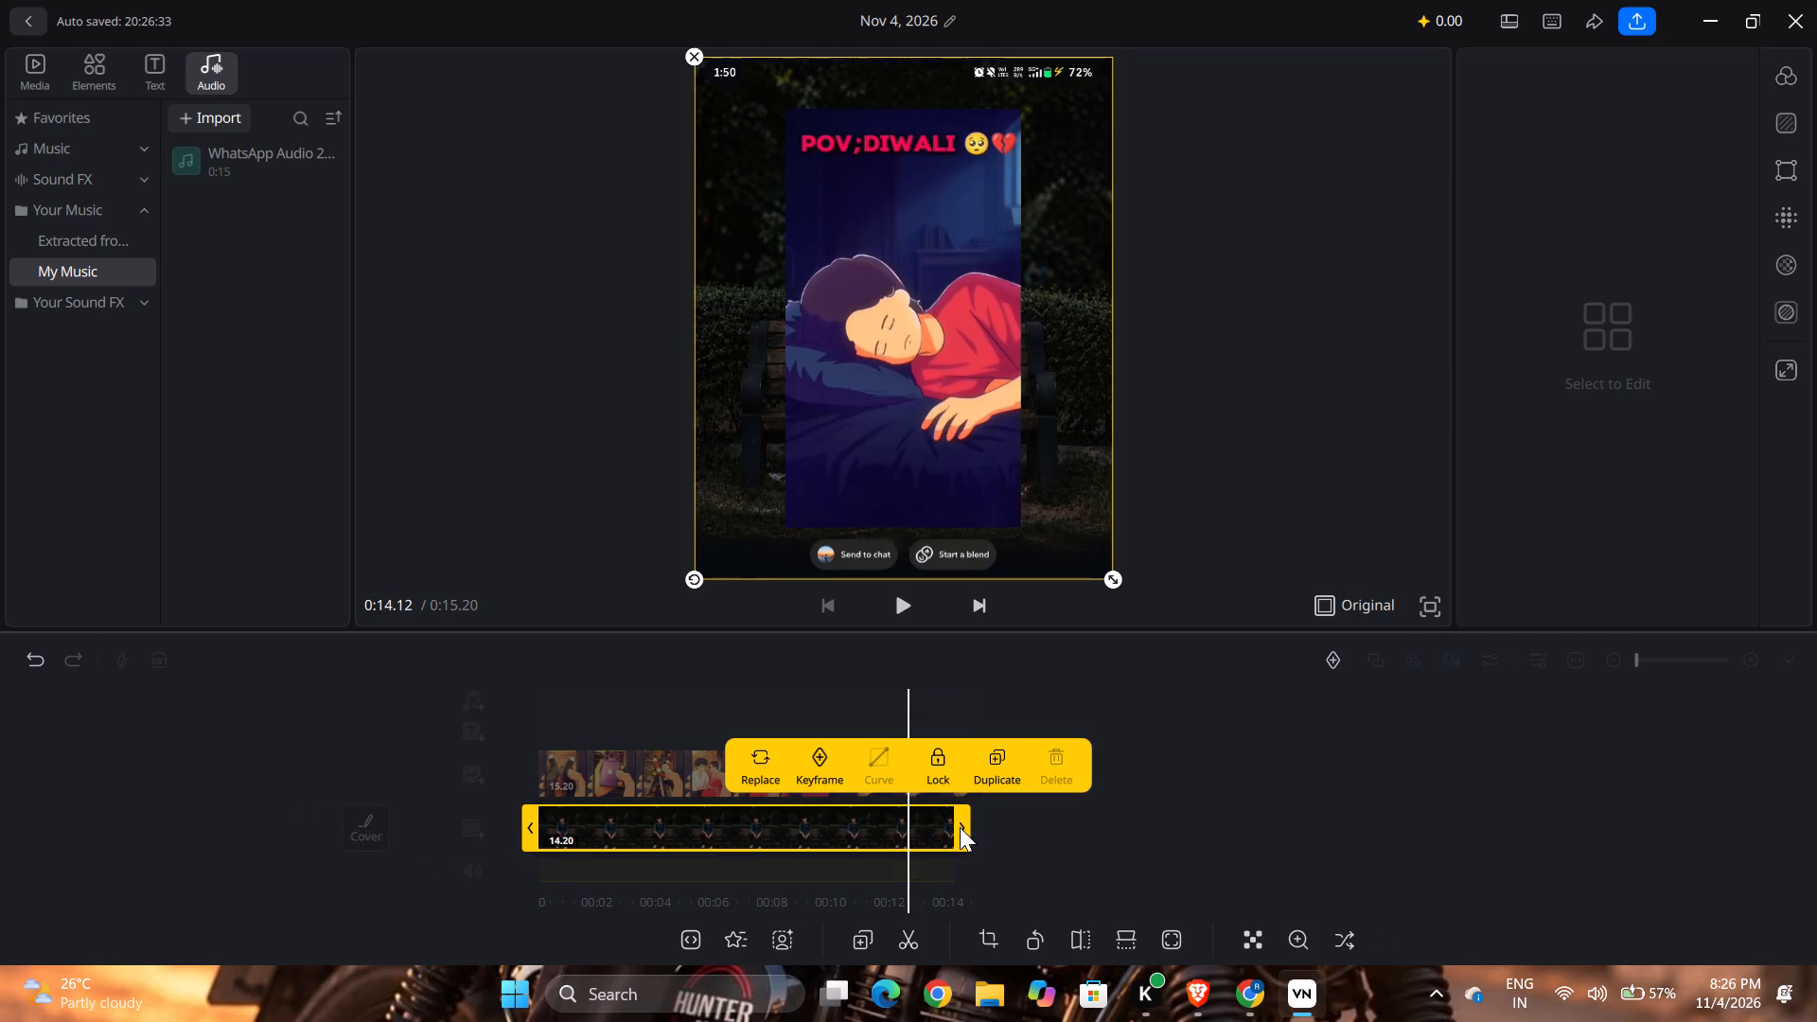
left_click_drag(964, 823, 988, 825)
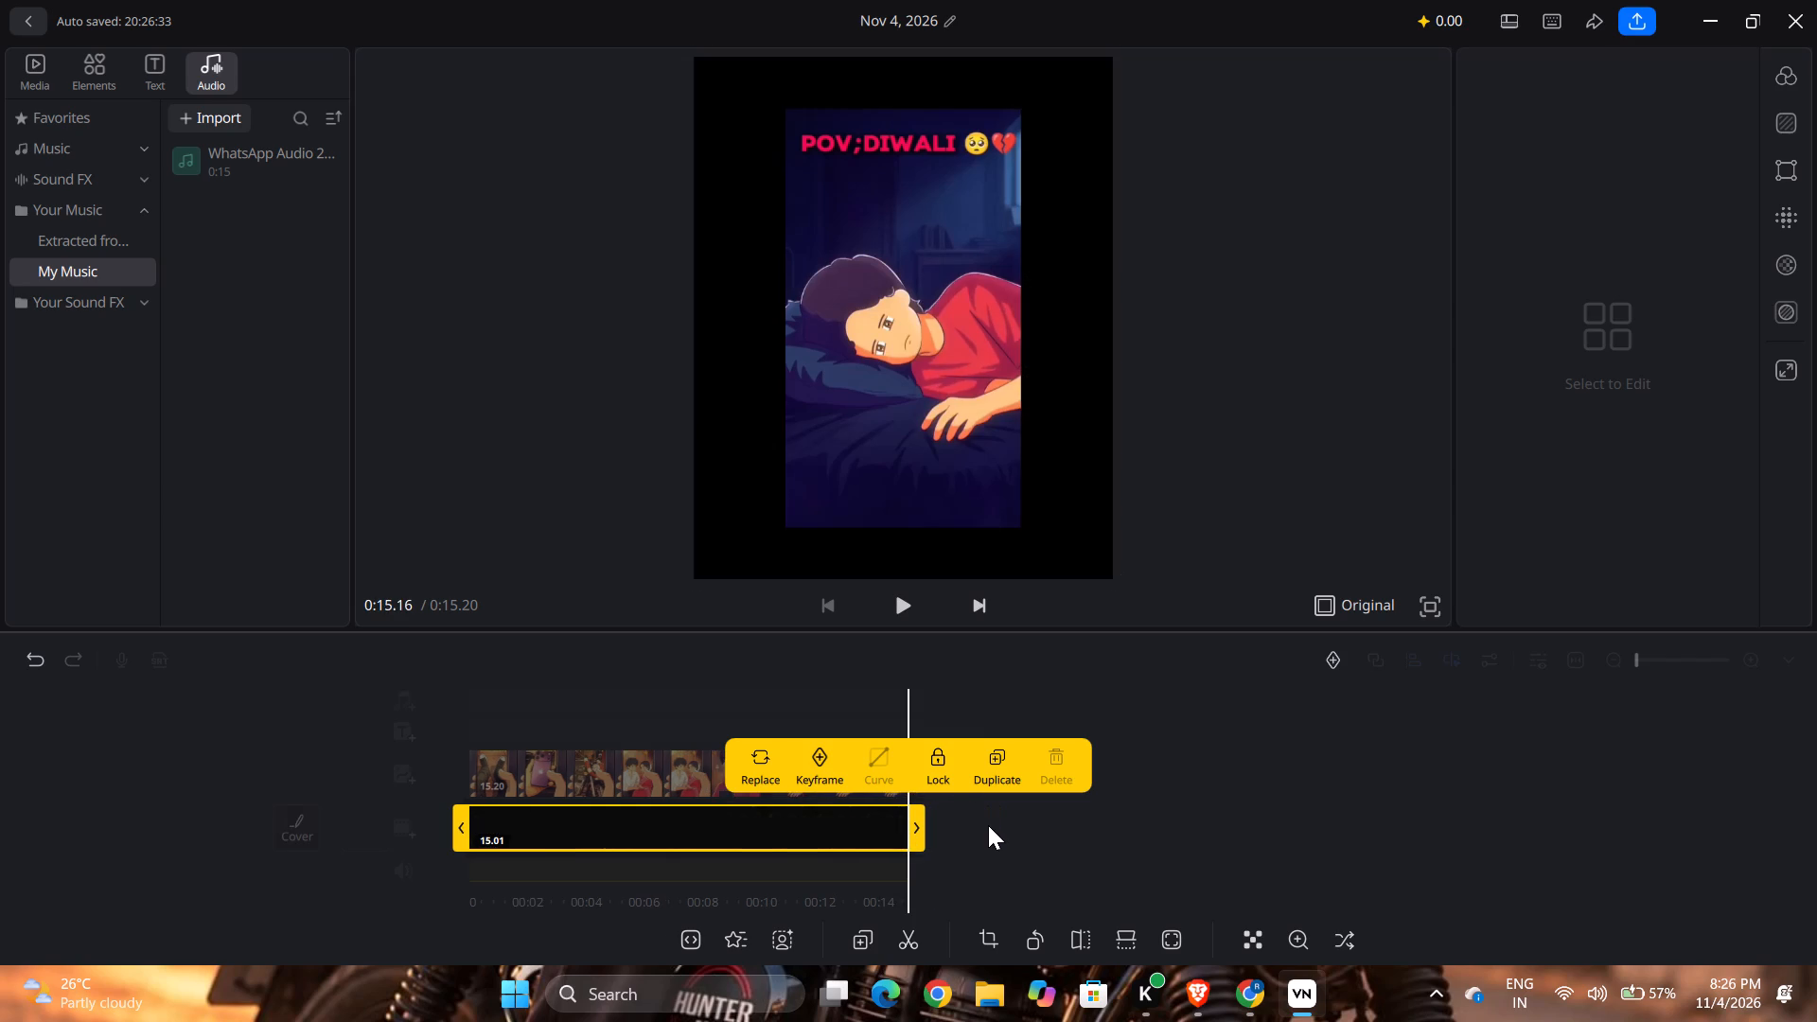
left_click(1118, 825)
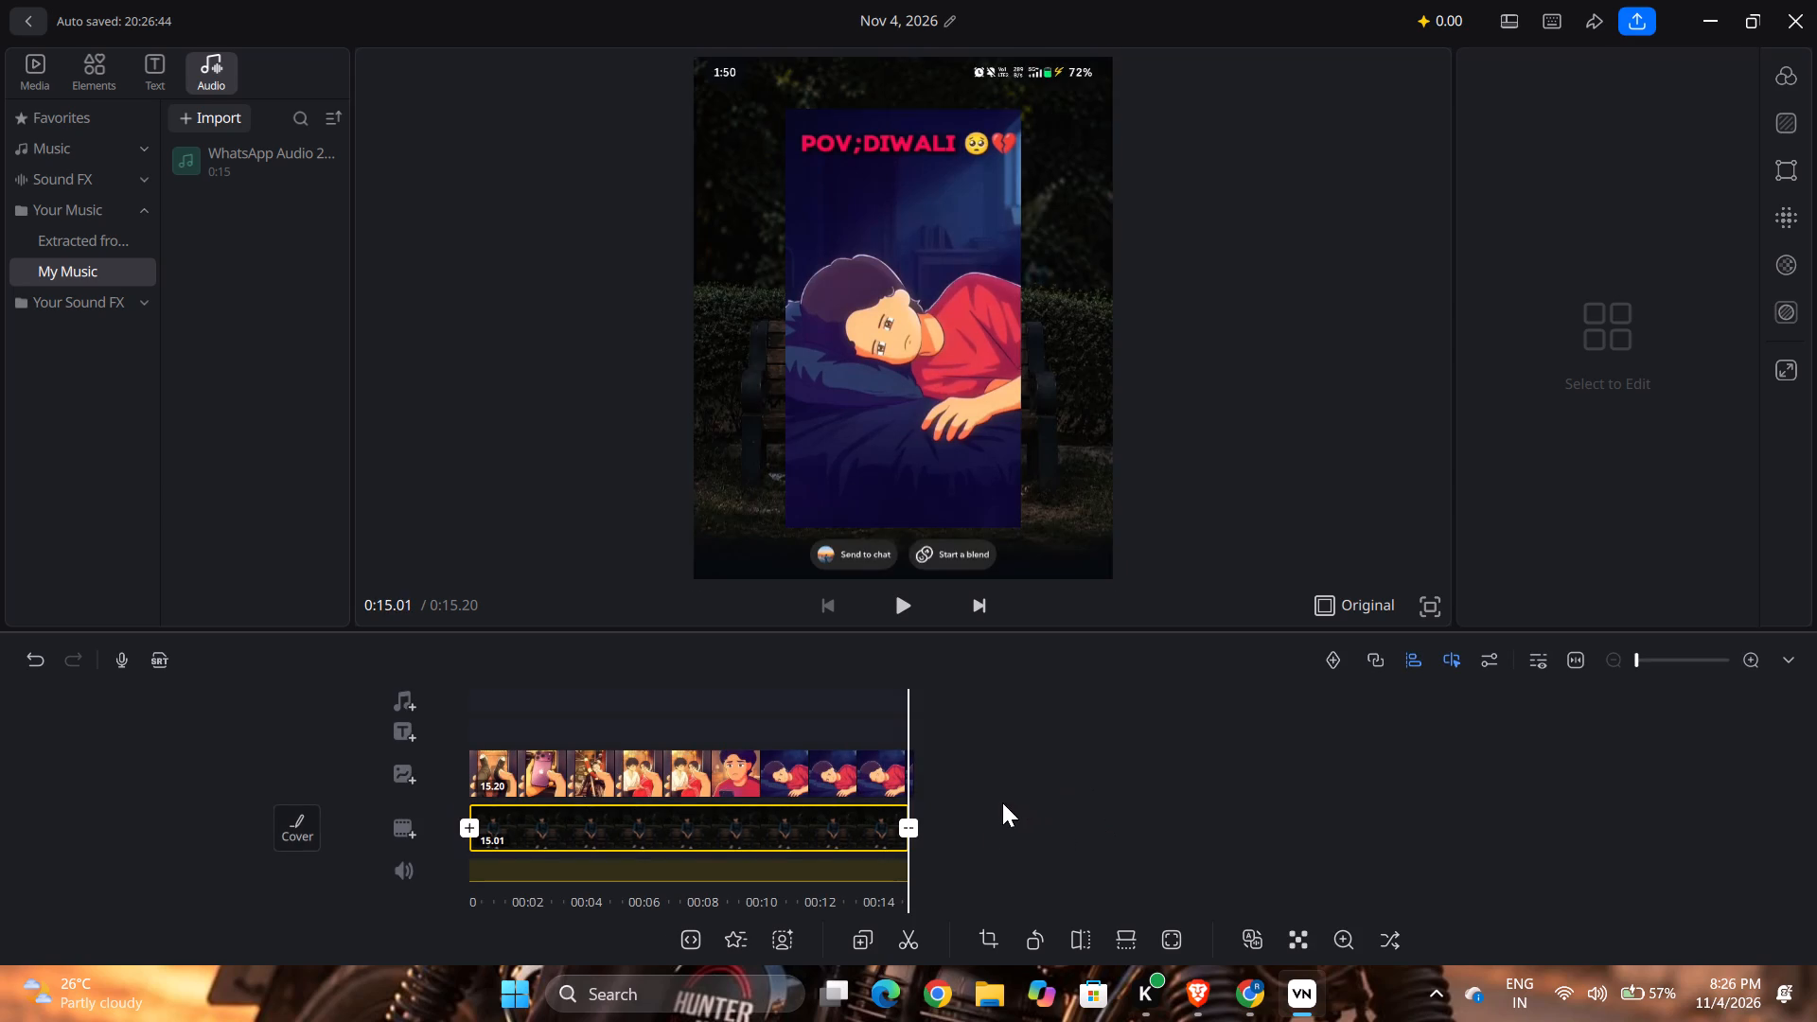
double_click(900, 838)
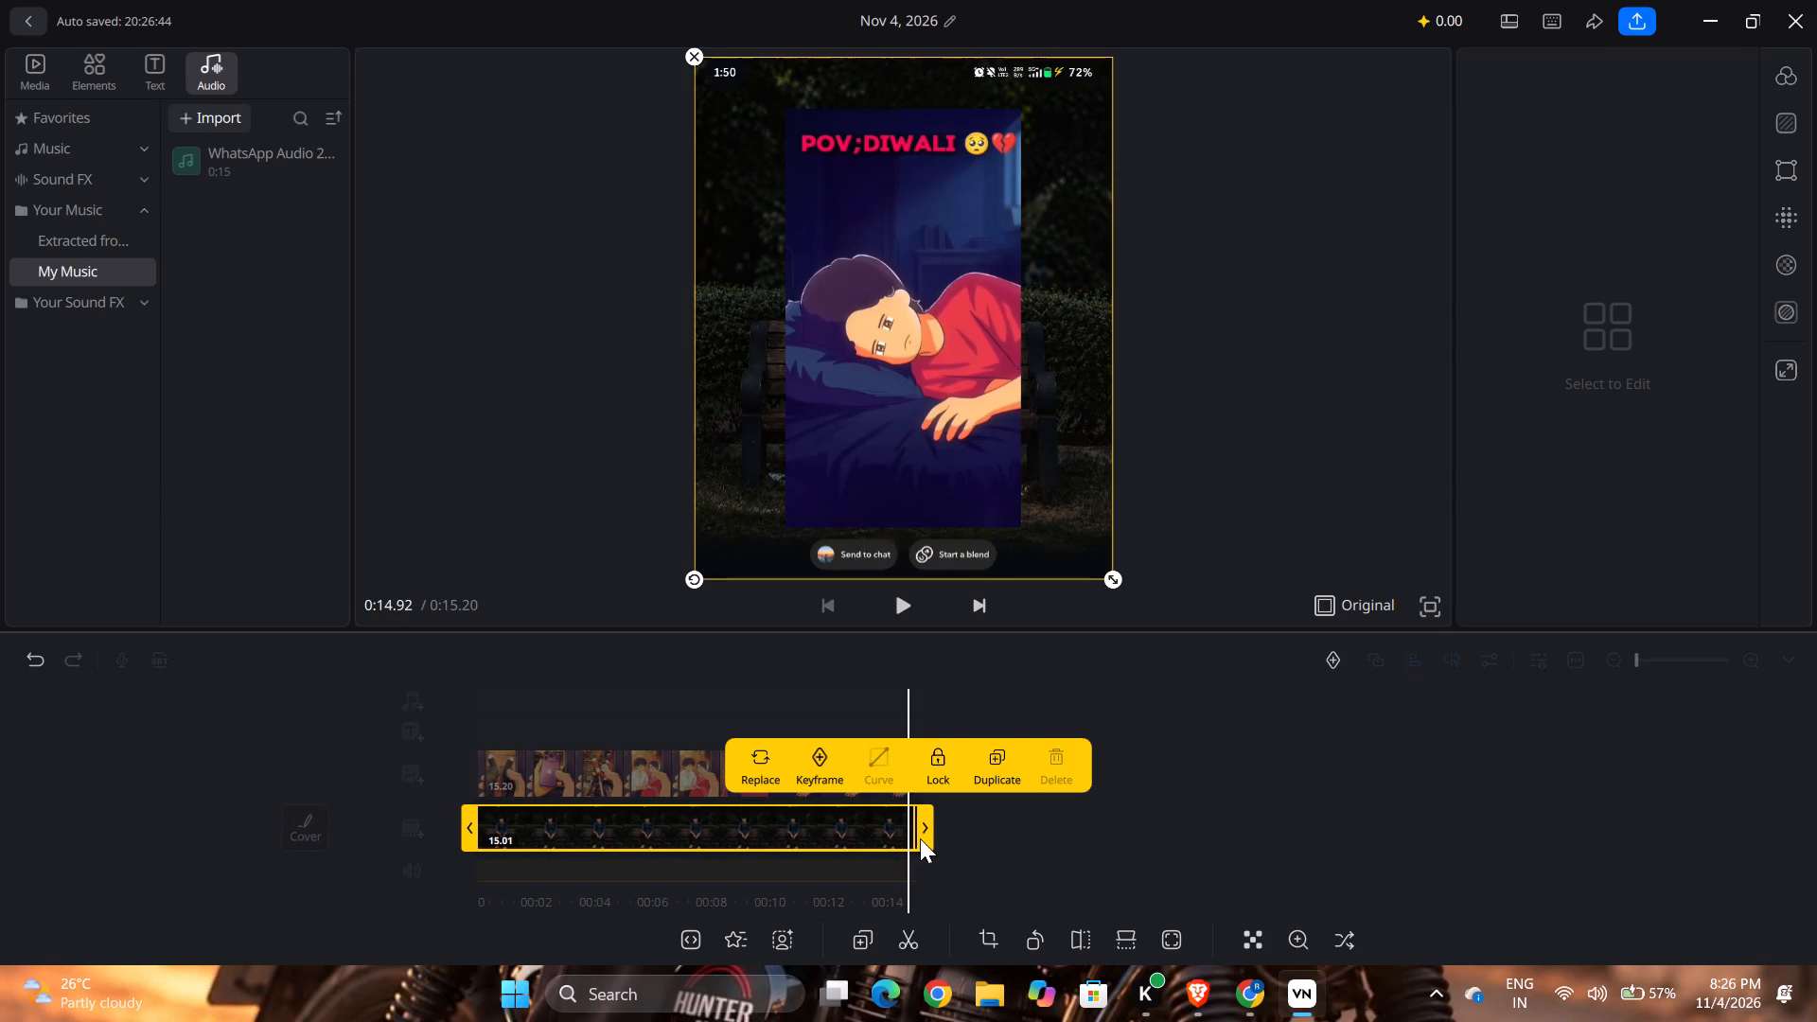
left_click_drag(922, 837, 936, 836)
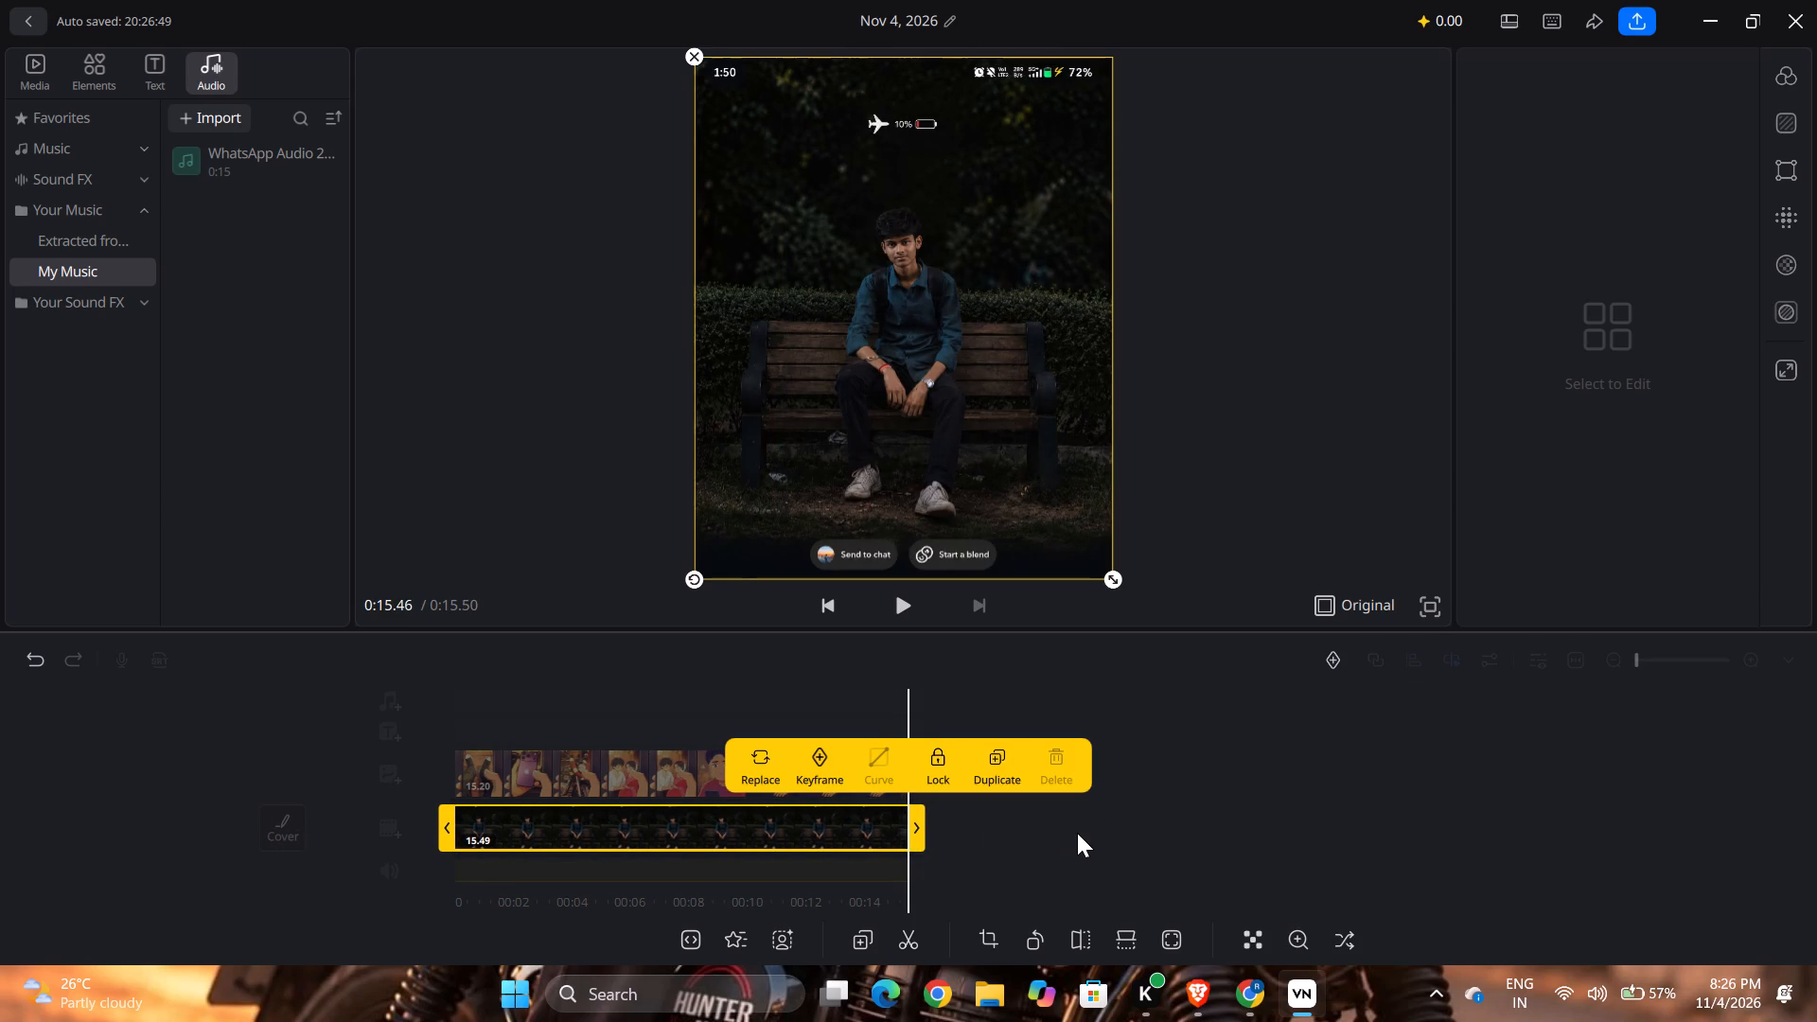
left_click(1077, 833)
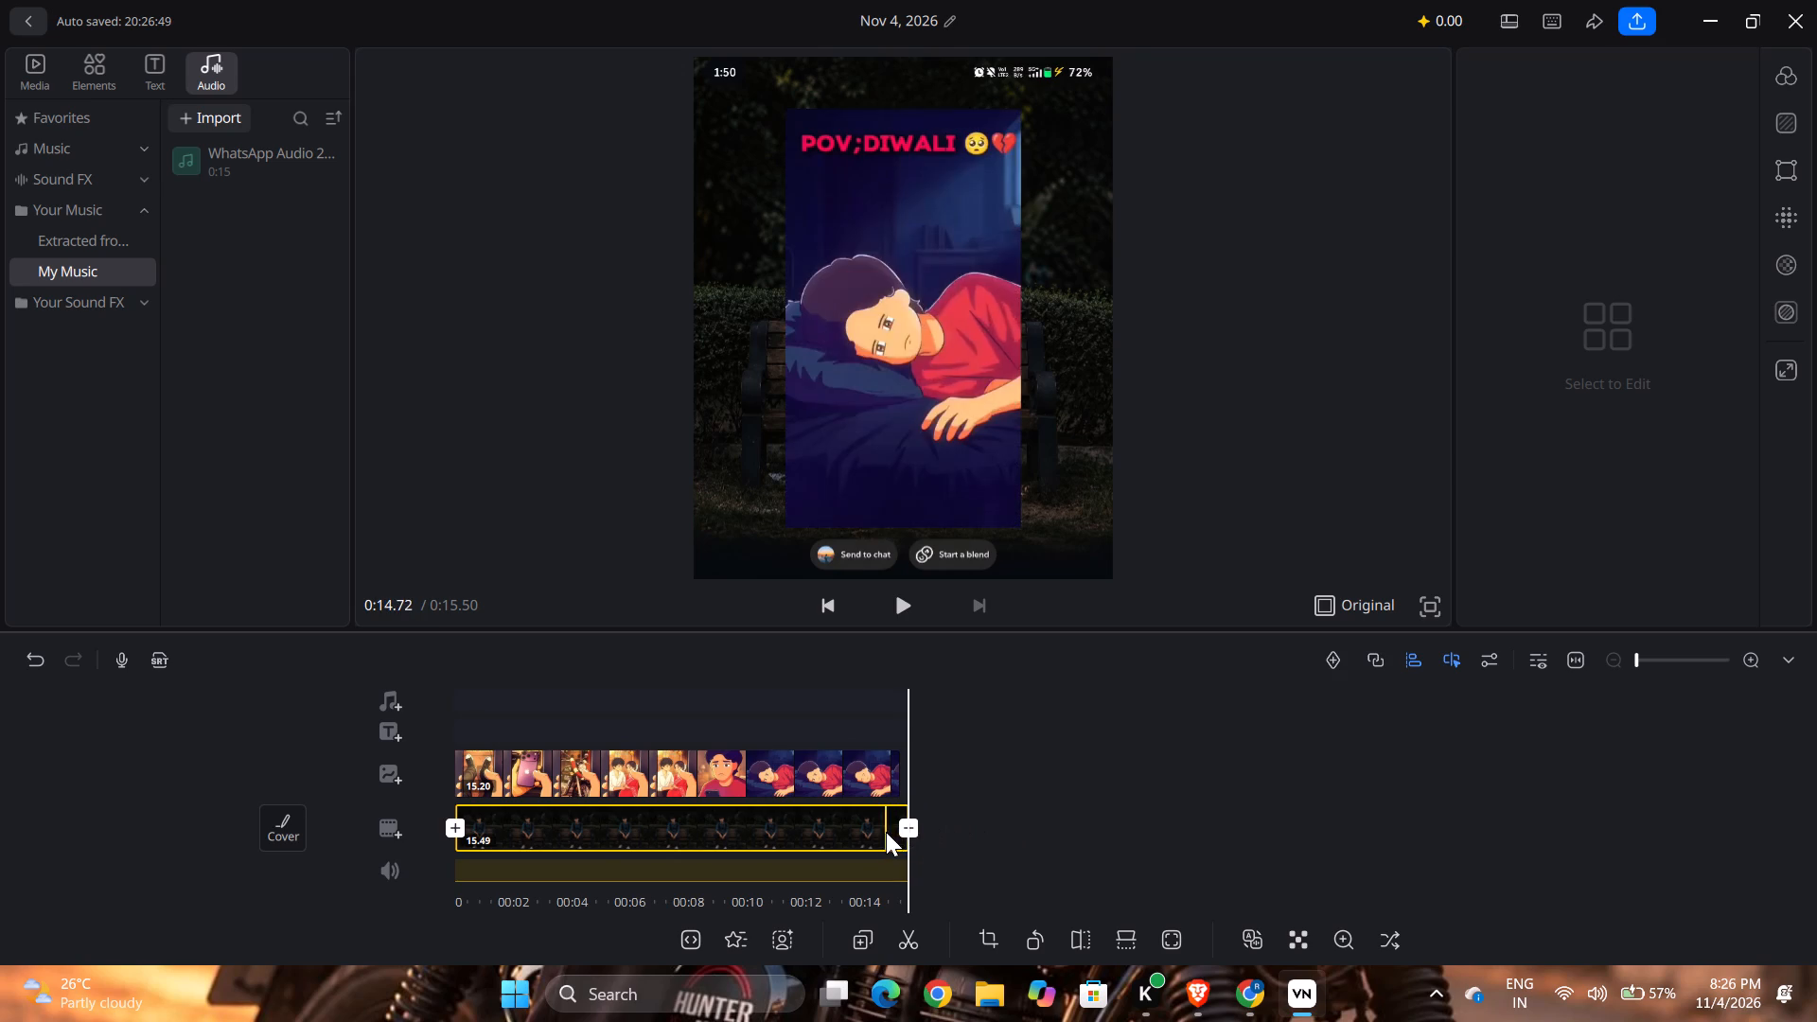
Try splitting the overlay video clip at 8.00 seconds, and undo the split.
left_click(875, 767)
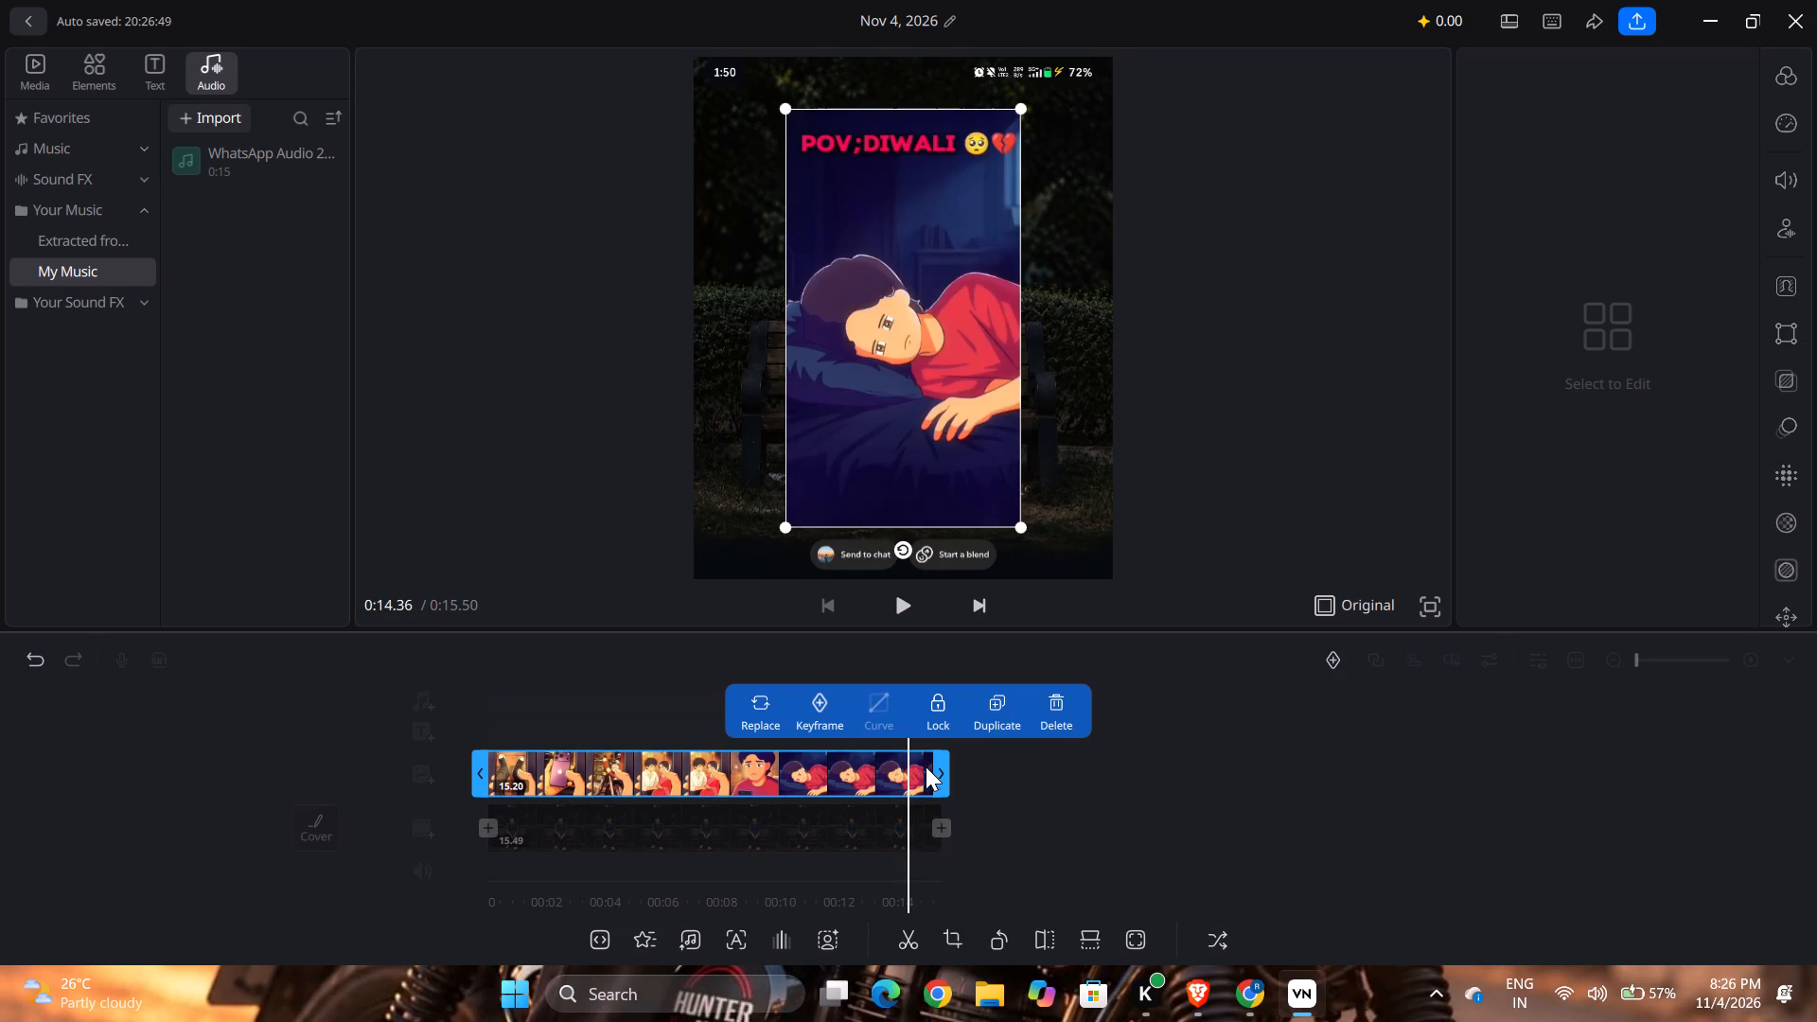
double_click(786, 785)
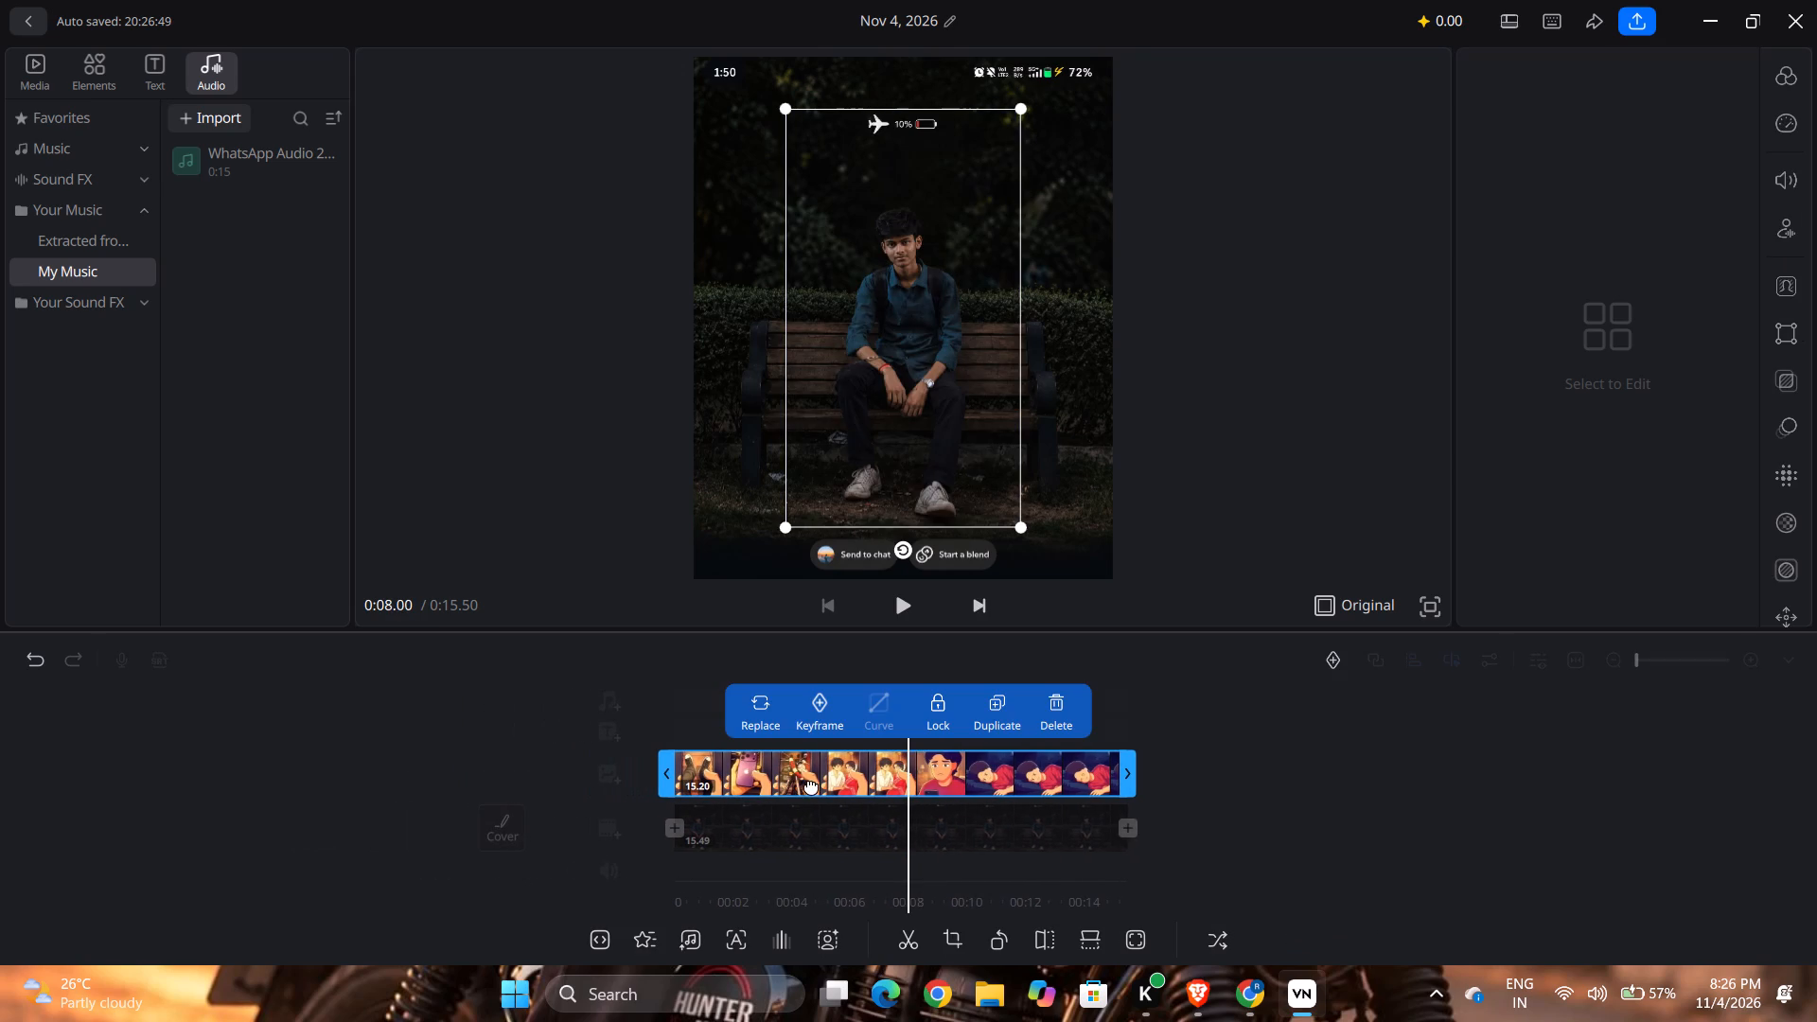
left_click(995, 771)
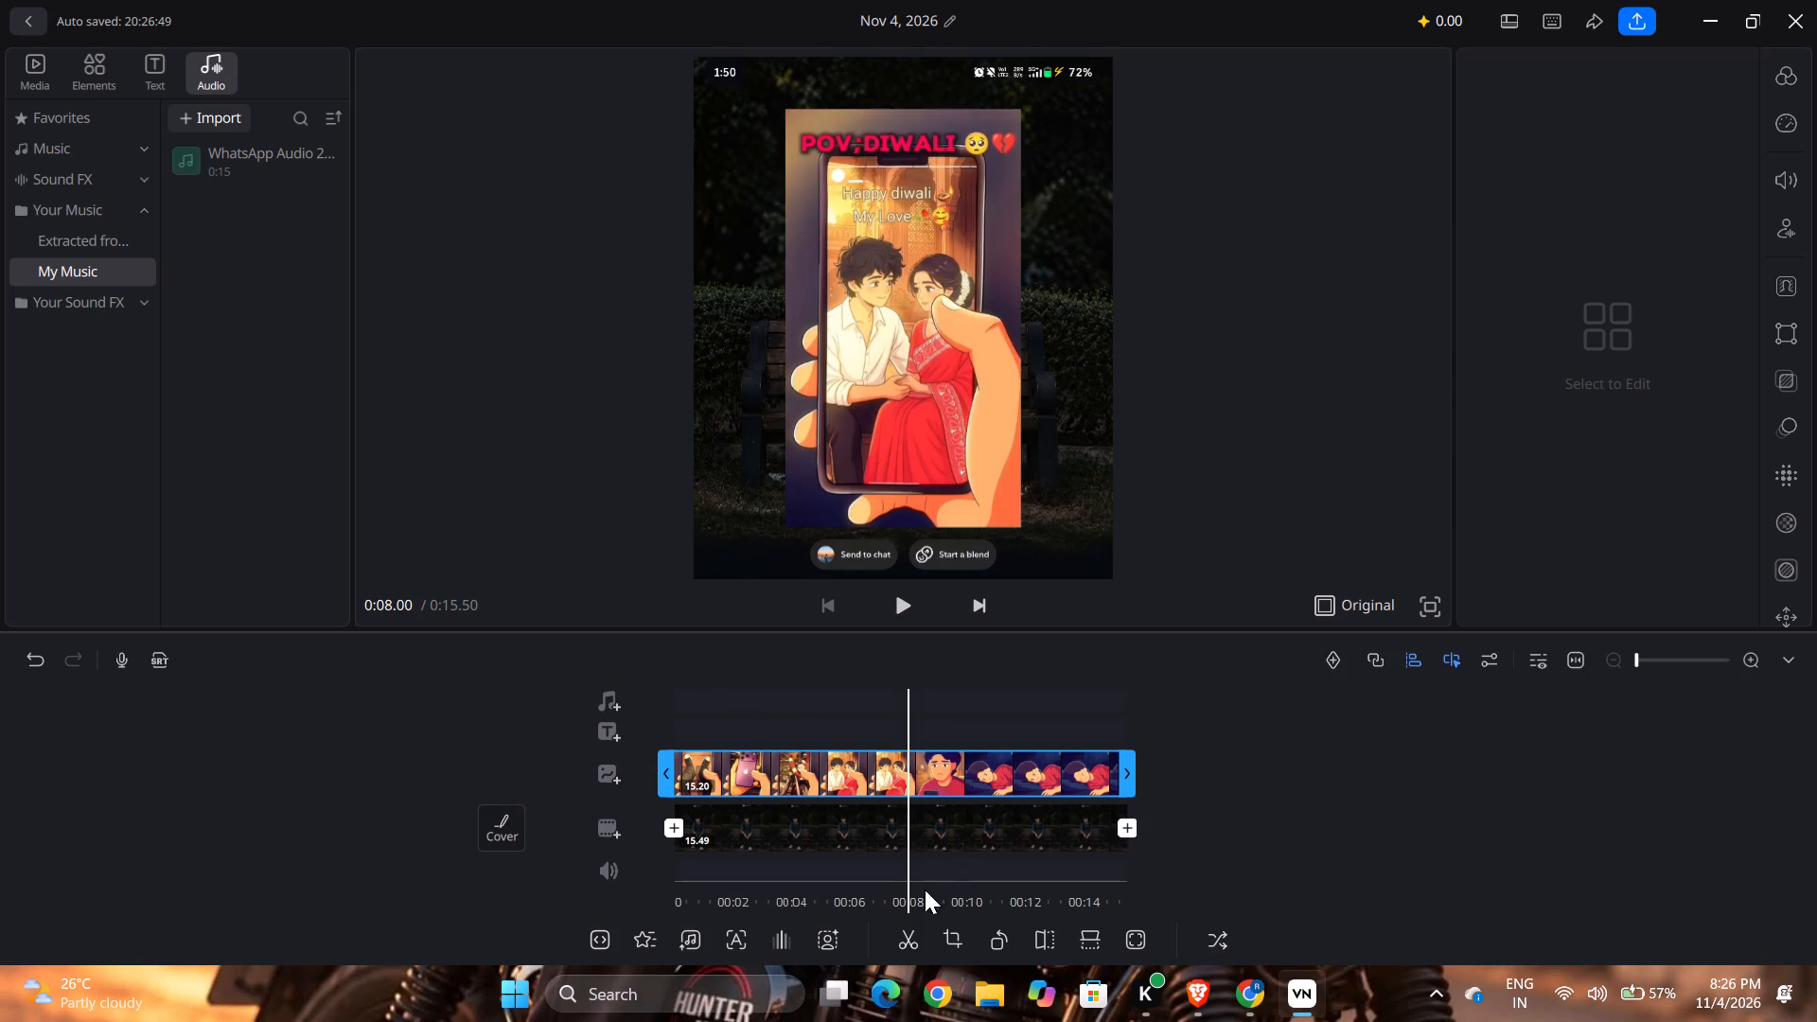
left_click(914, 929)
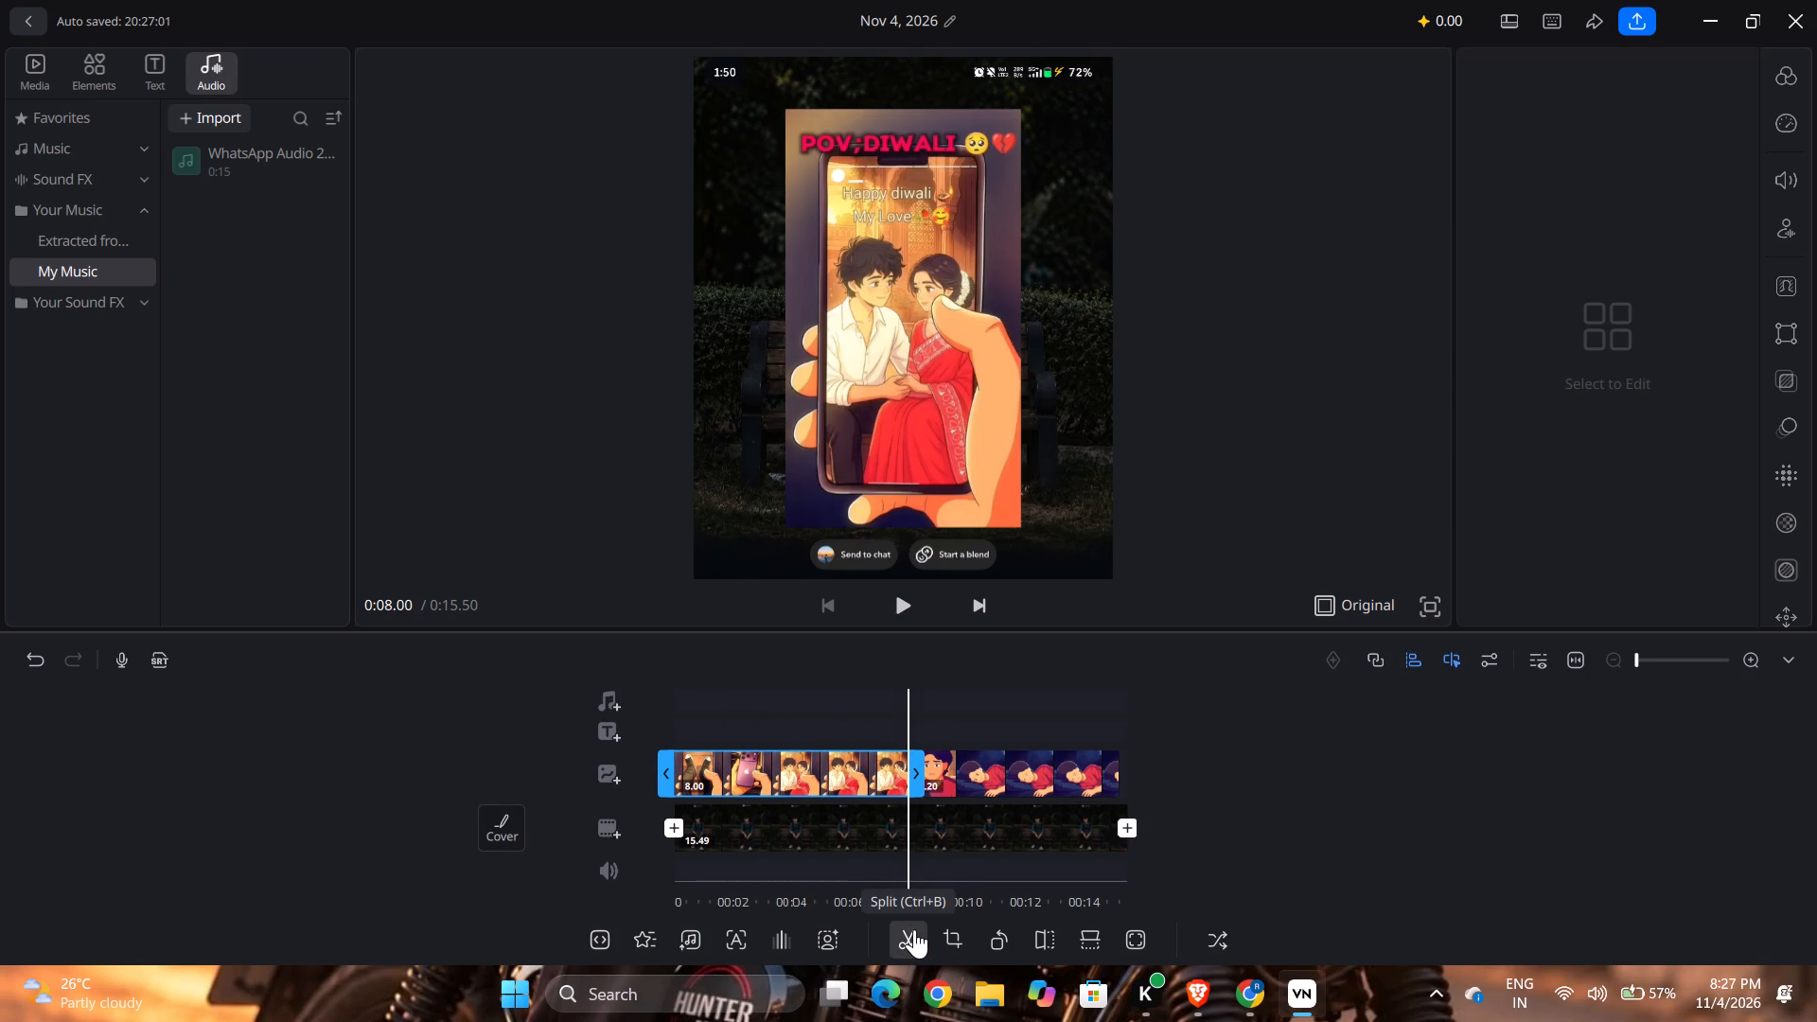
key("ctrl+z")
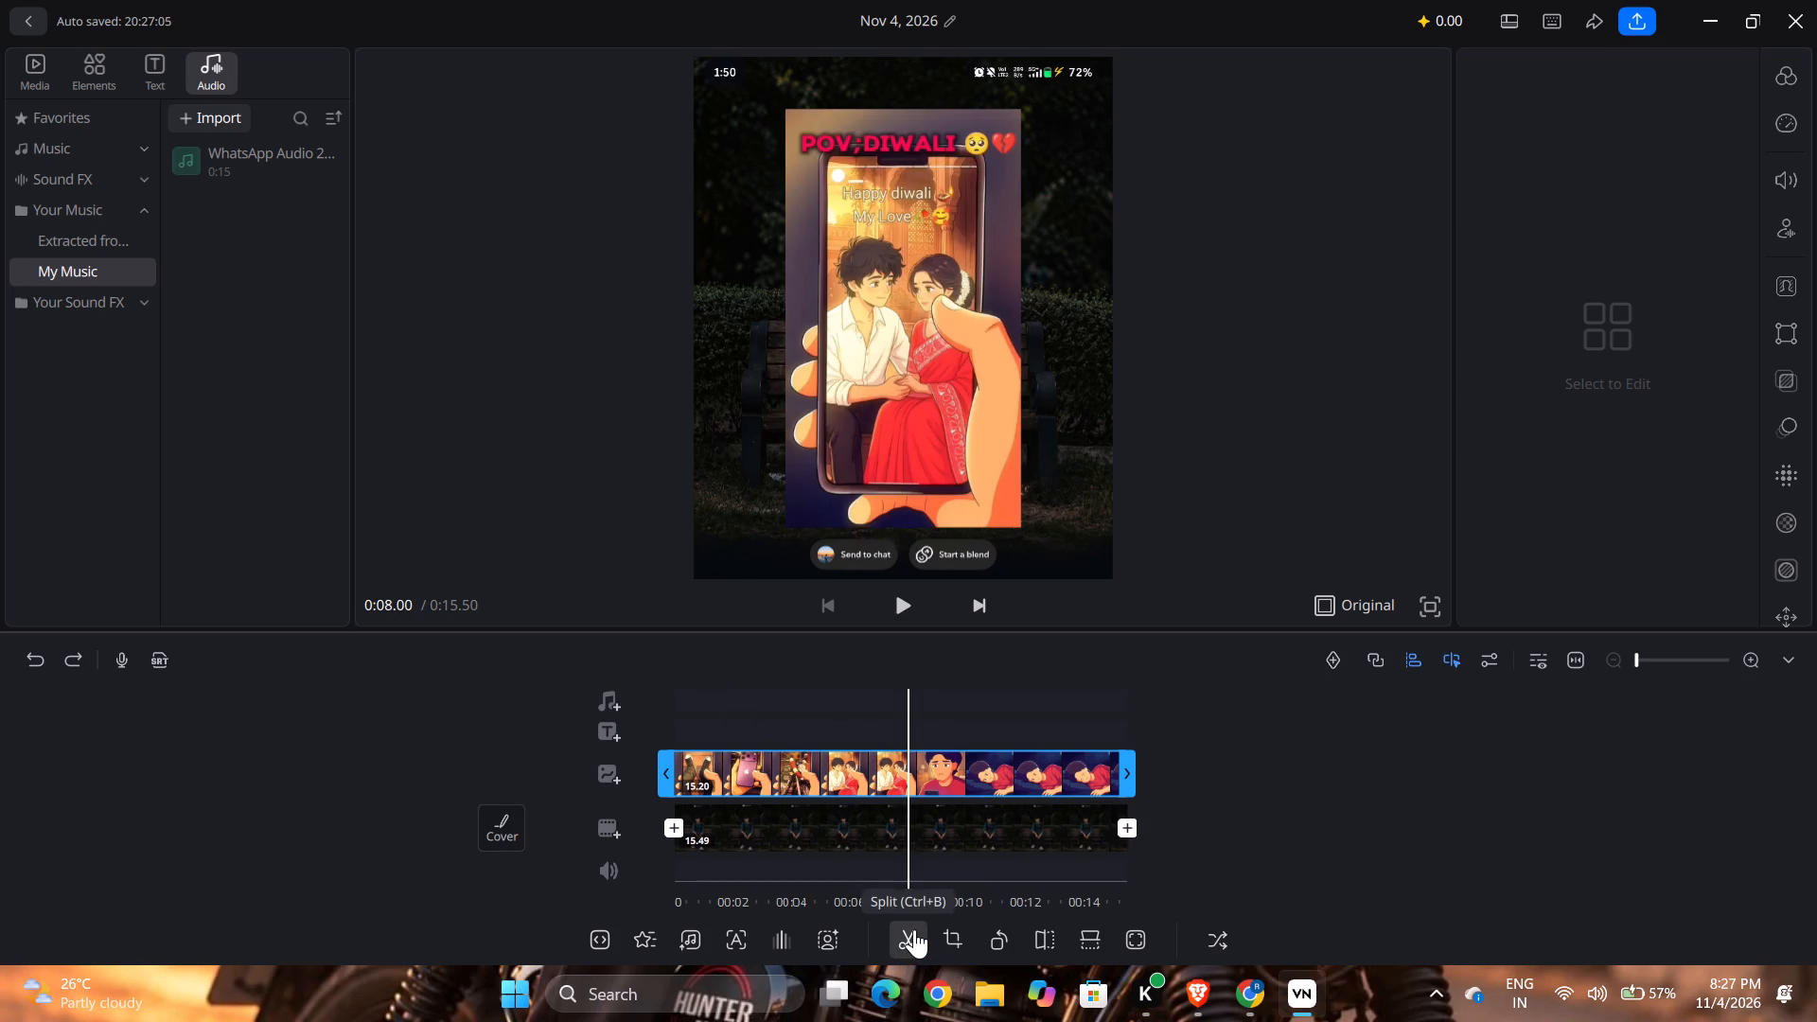
Play back the composition from about 10.8 seconds to check the end of the overlay video.
left_click(1057, 784)
left_click(1057, 784)
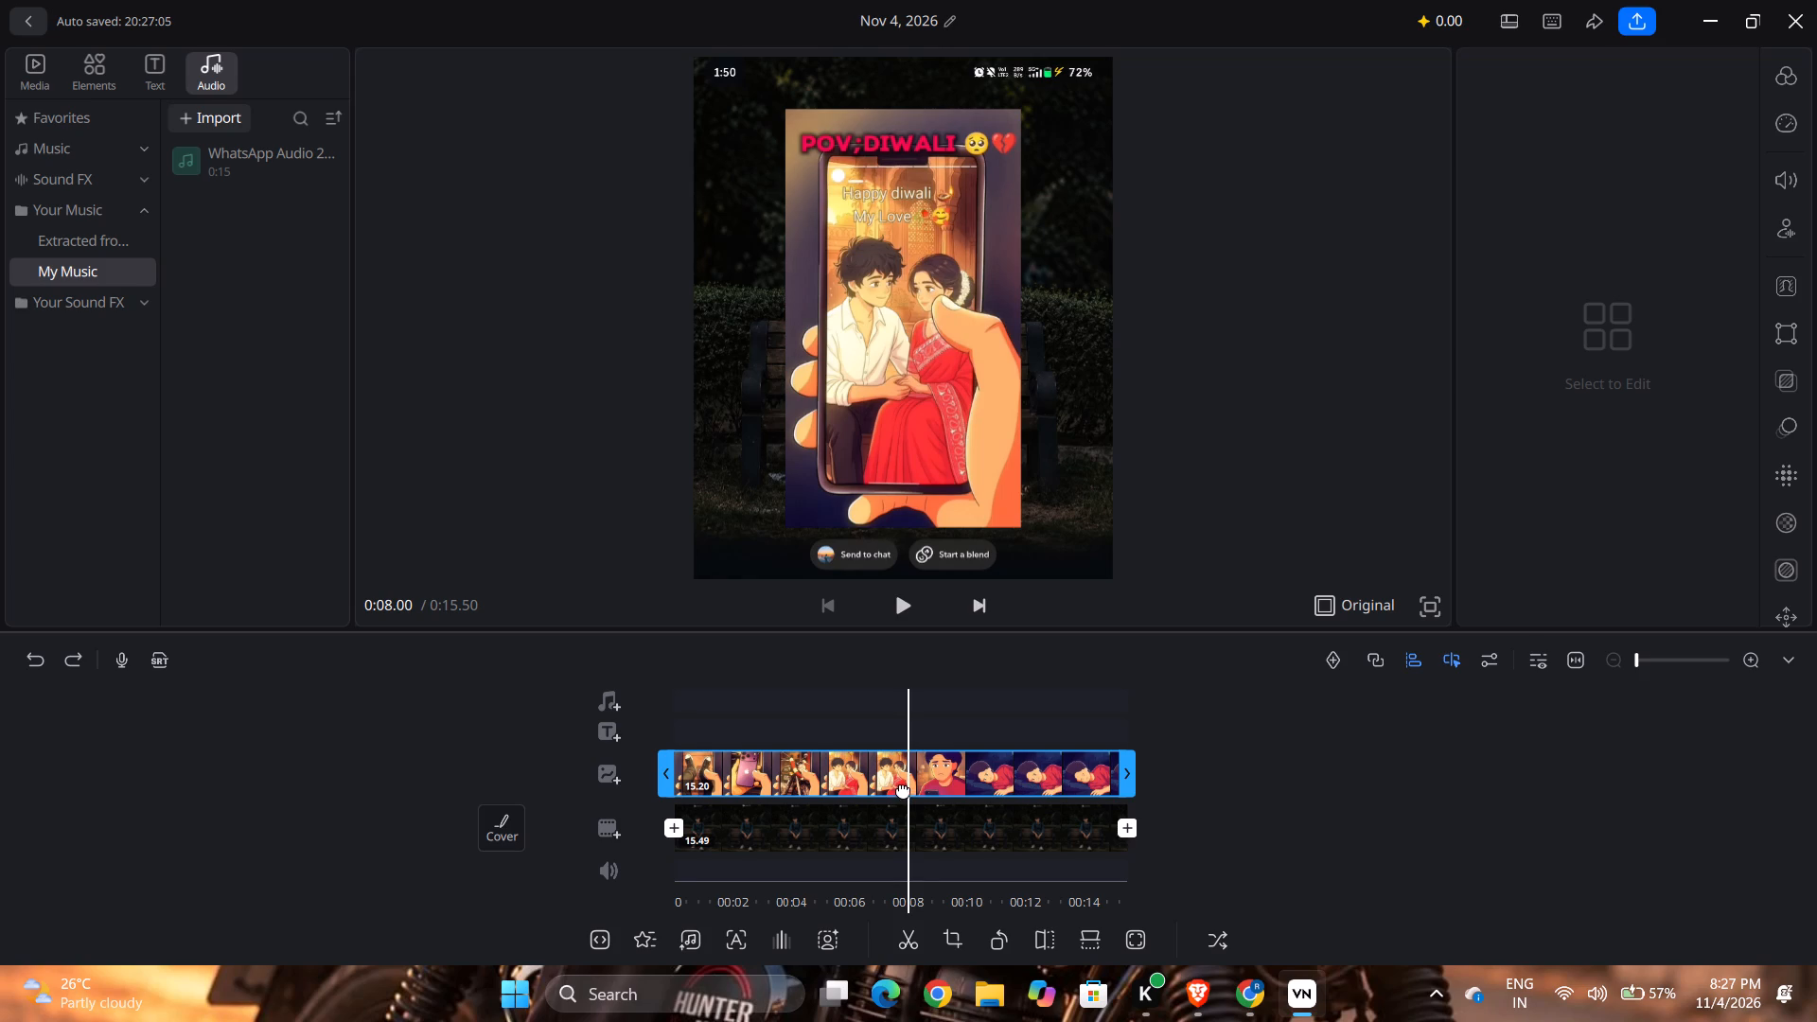
left_click(965, 793)
triple_click(965, 793)
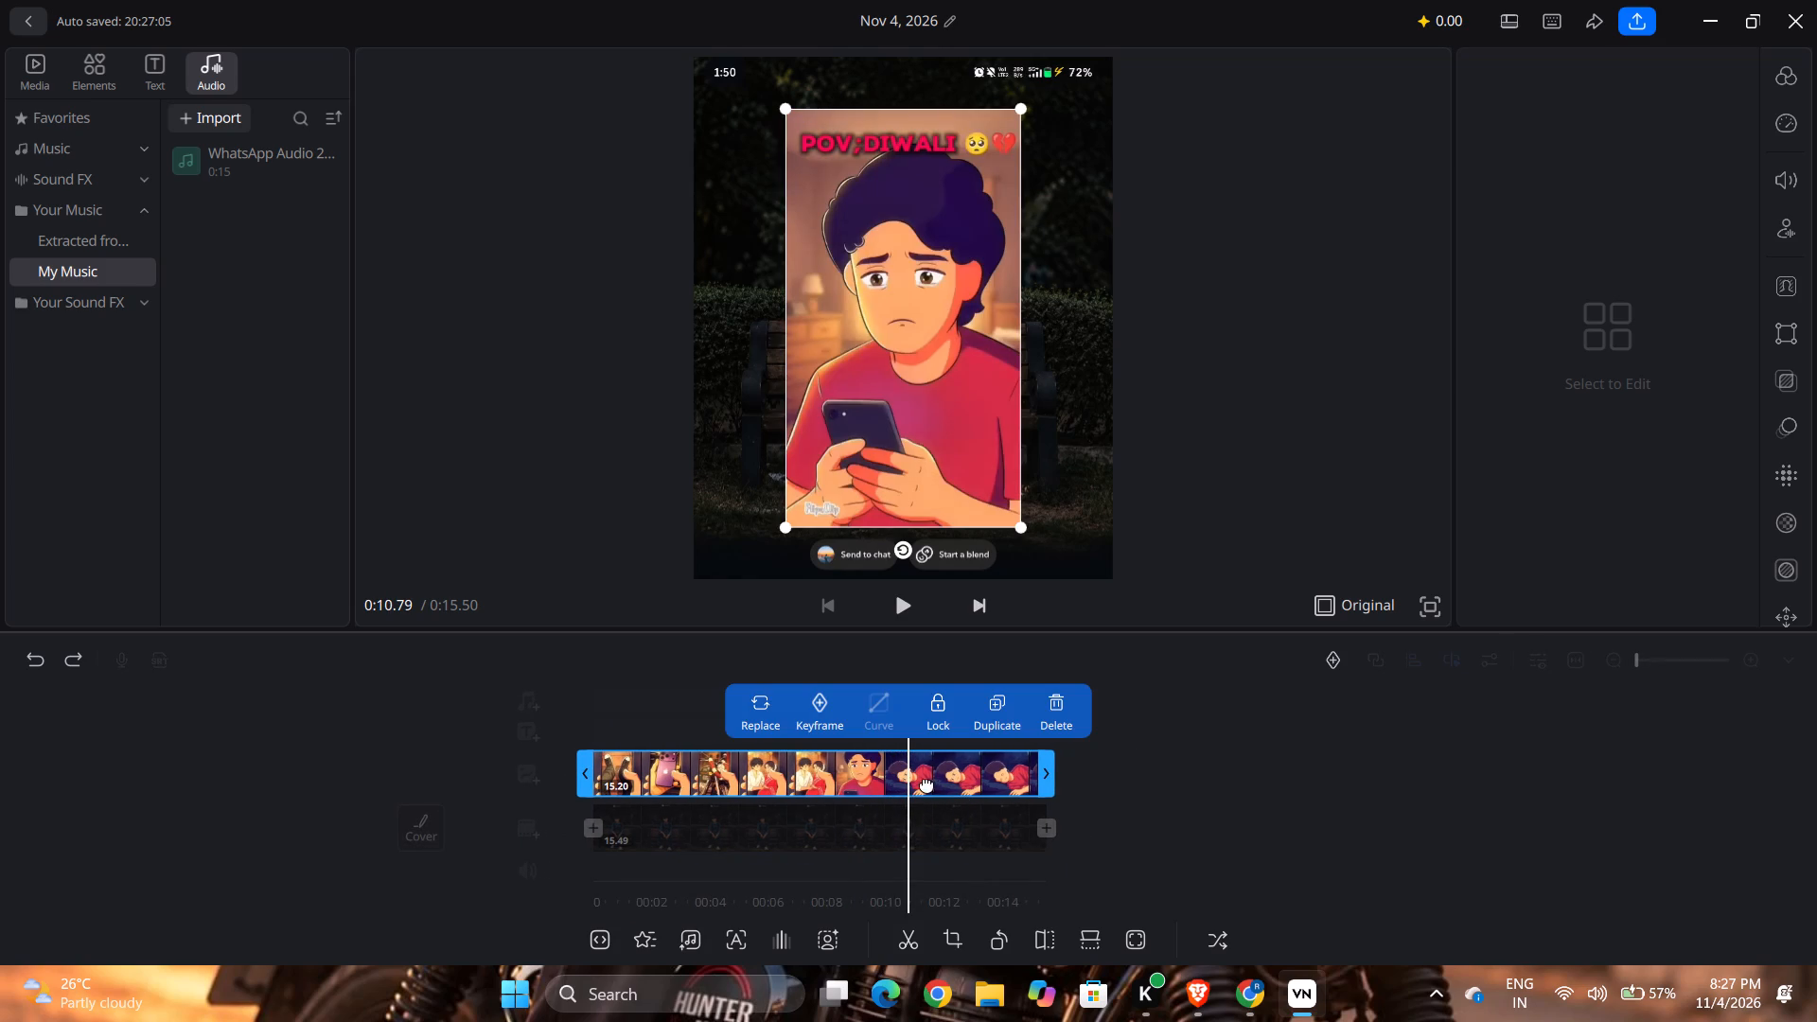
left_click(872, 781)
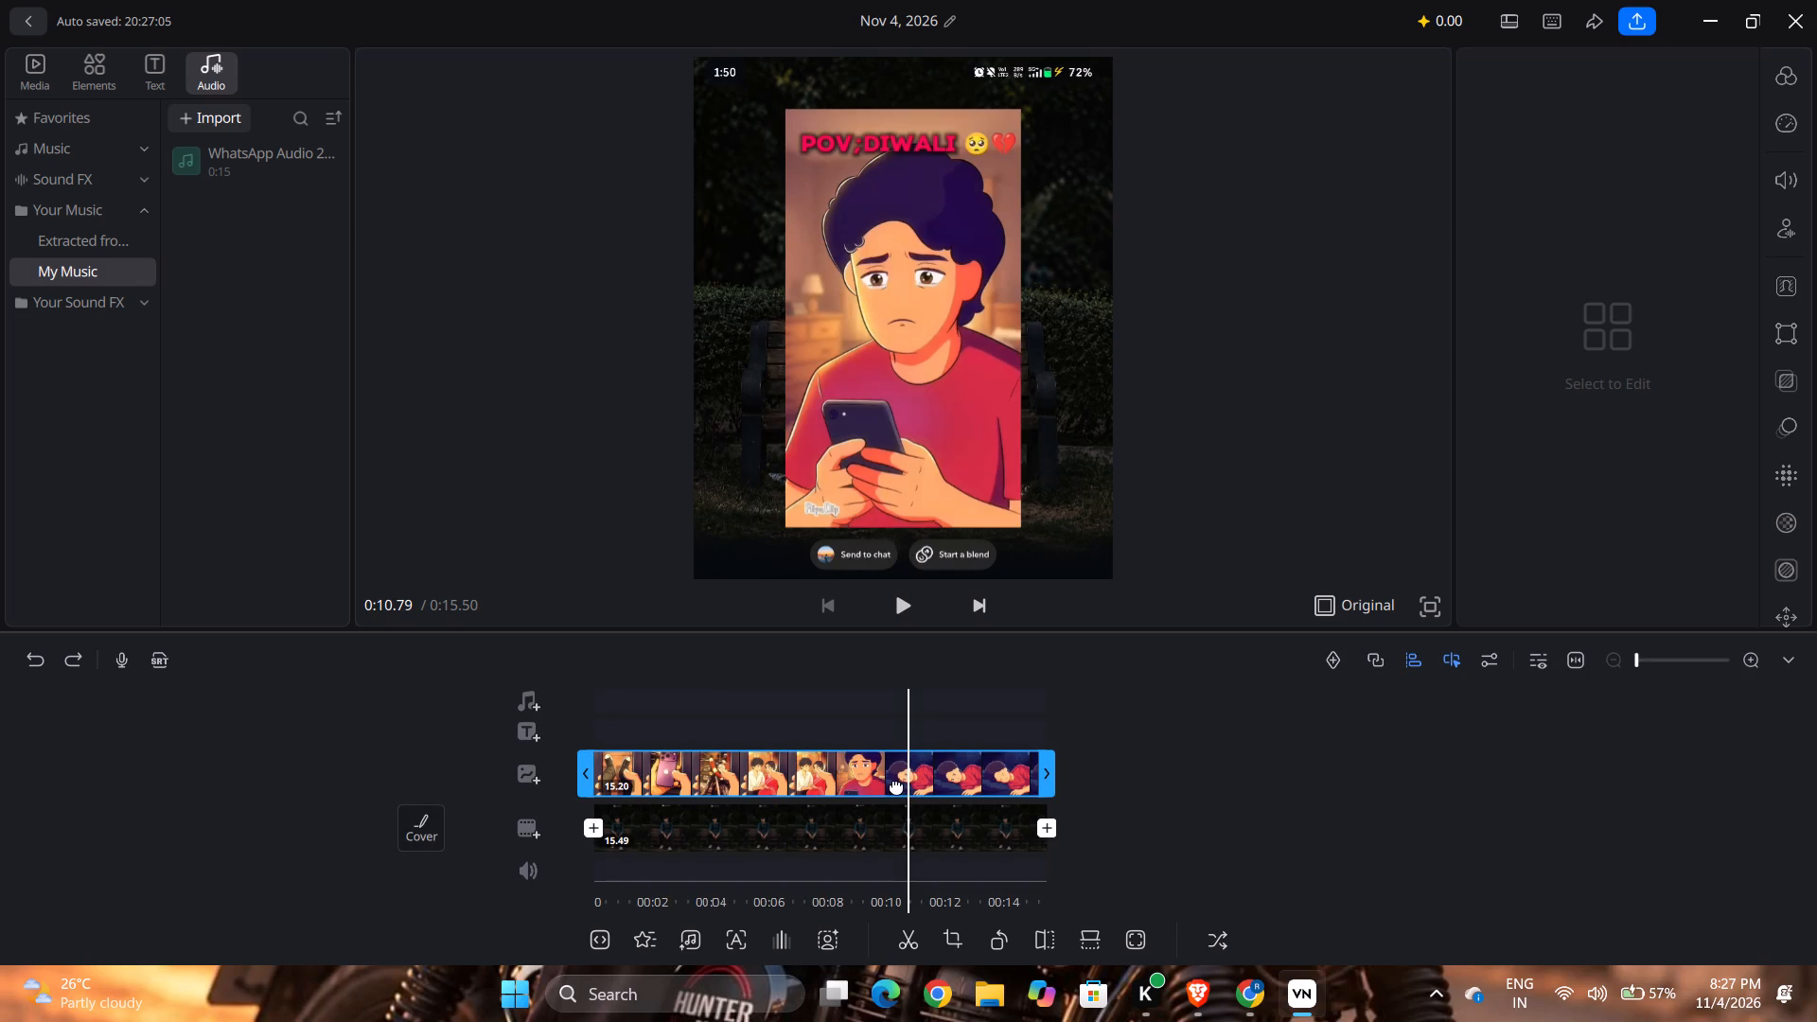
left_click(902, 597)
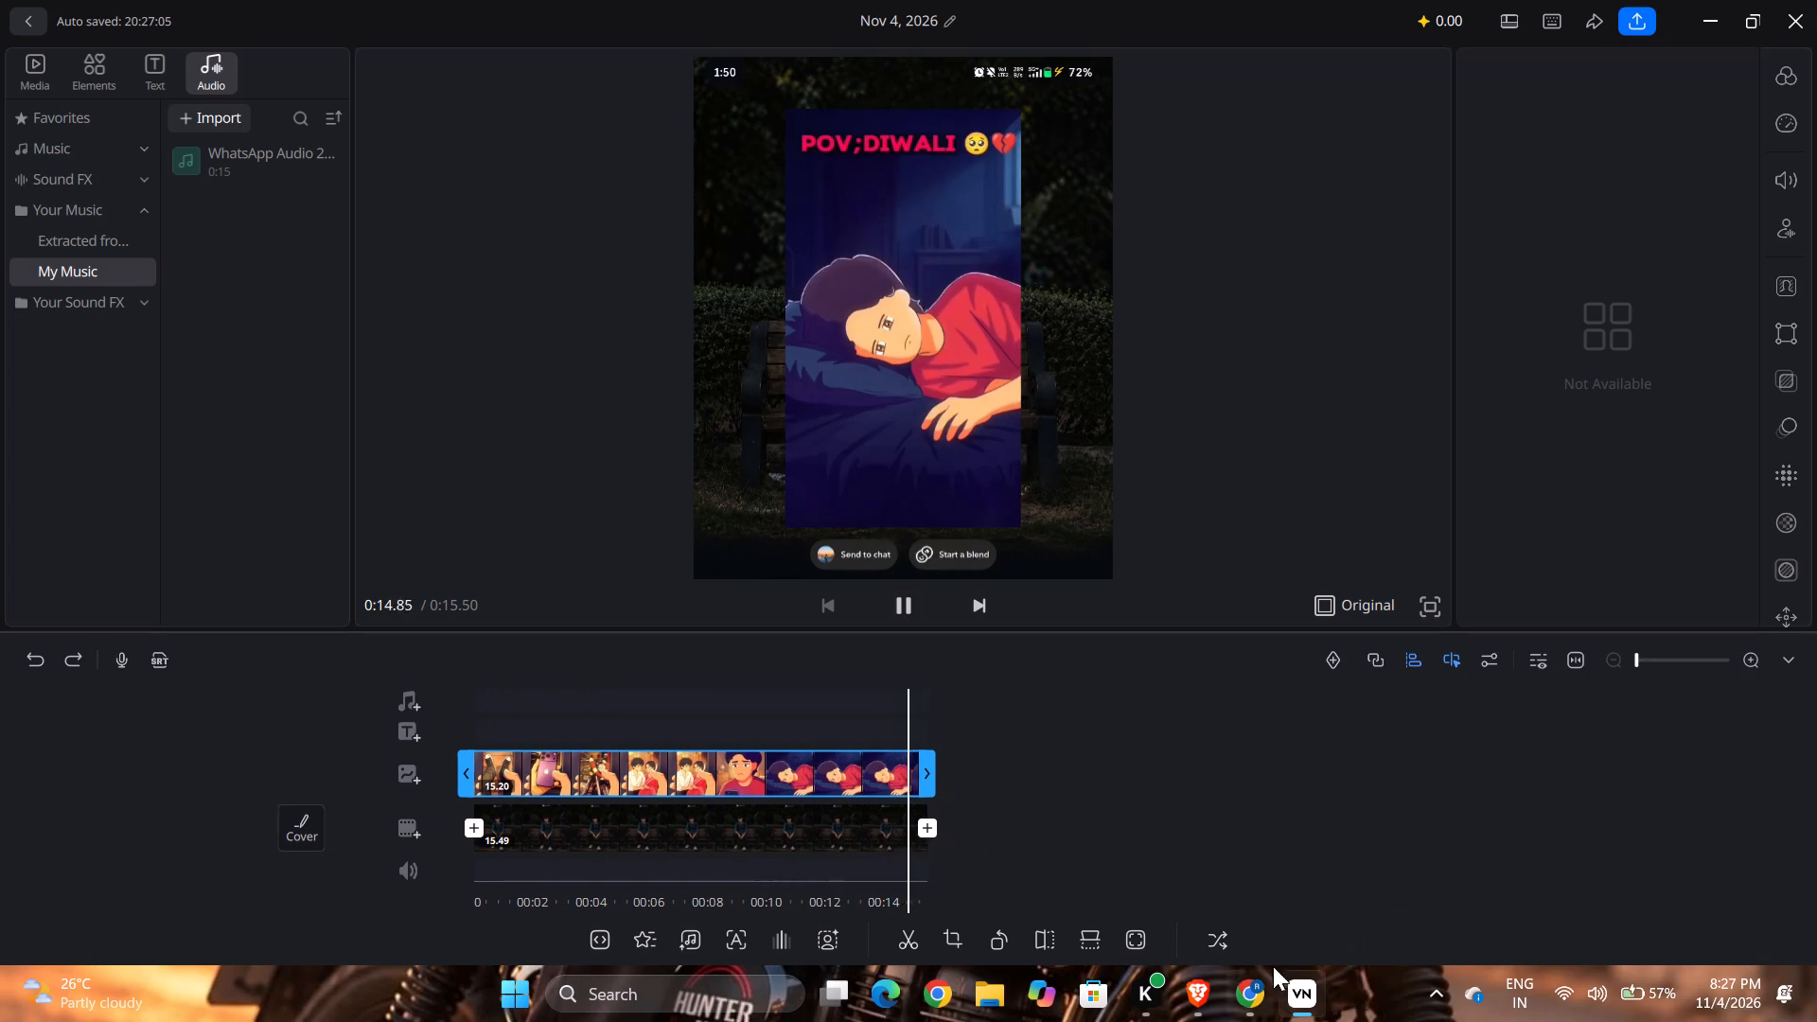
Switch to the Brave browser and pause the playing YouTube video.
left_click(1205, 983)
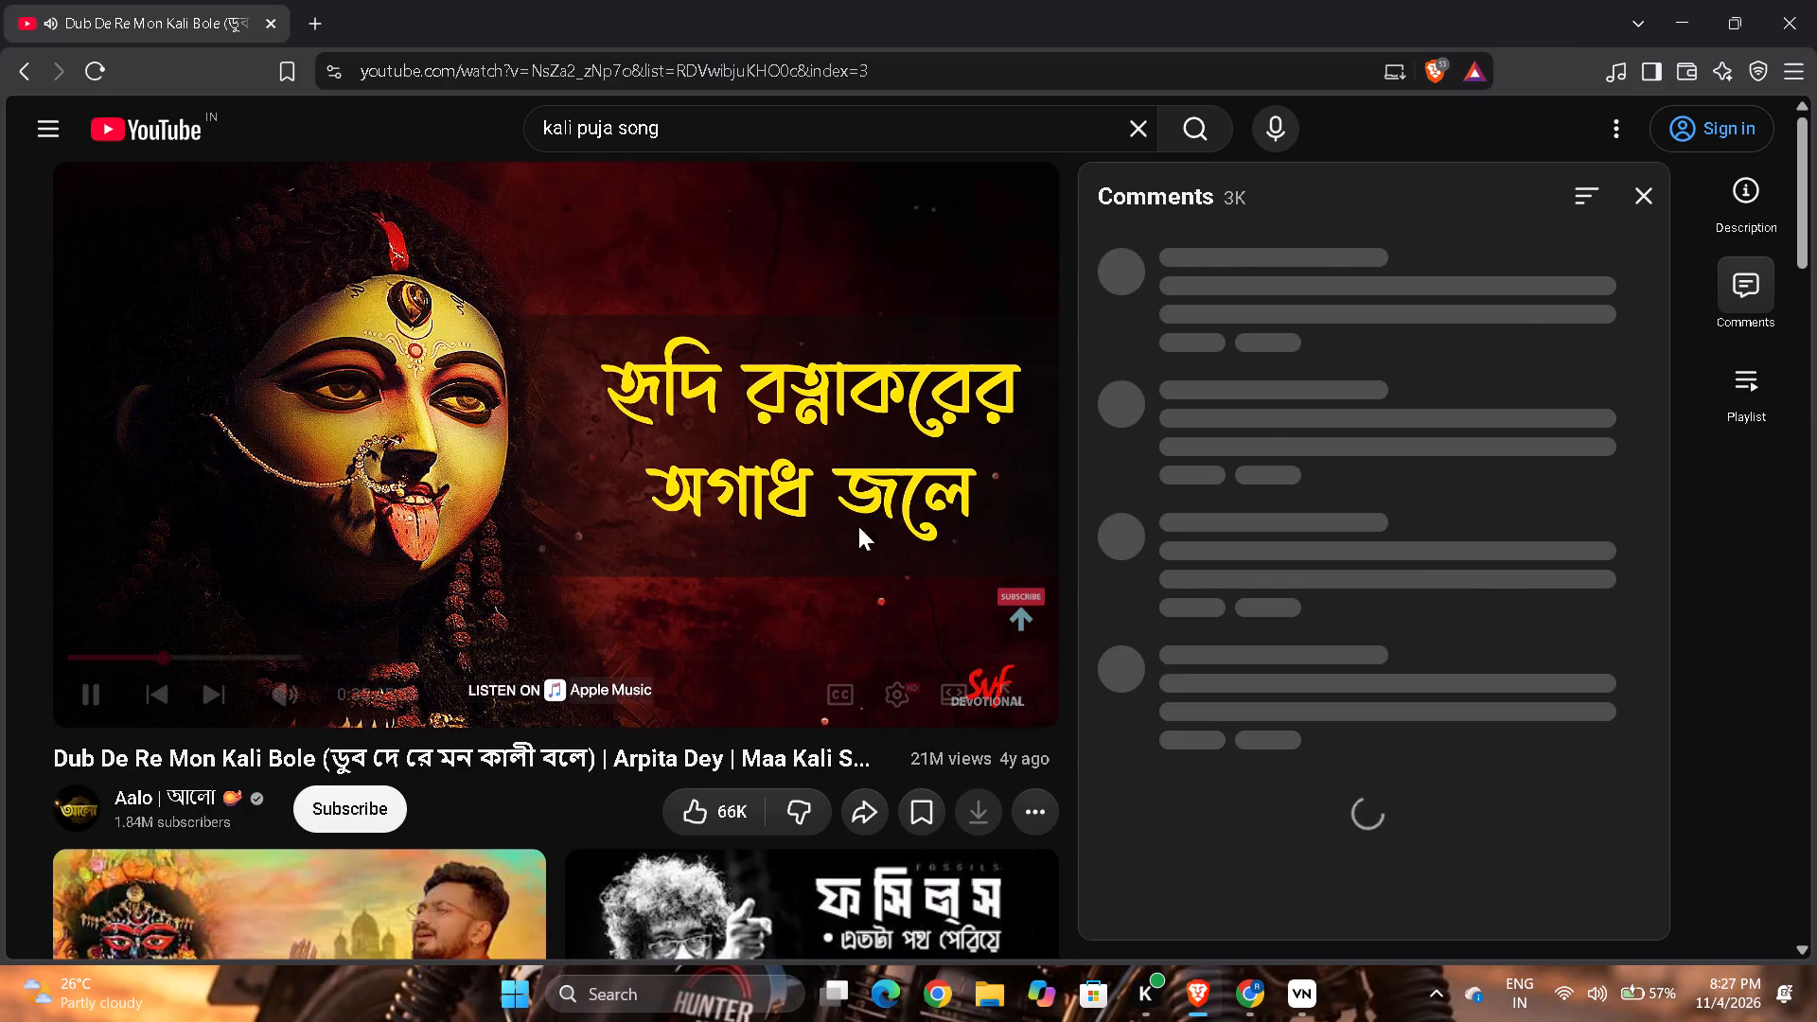
left_click(599, 483)
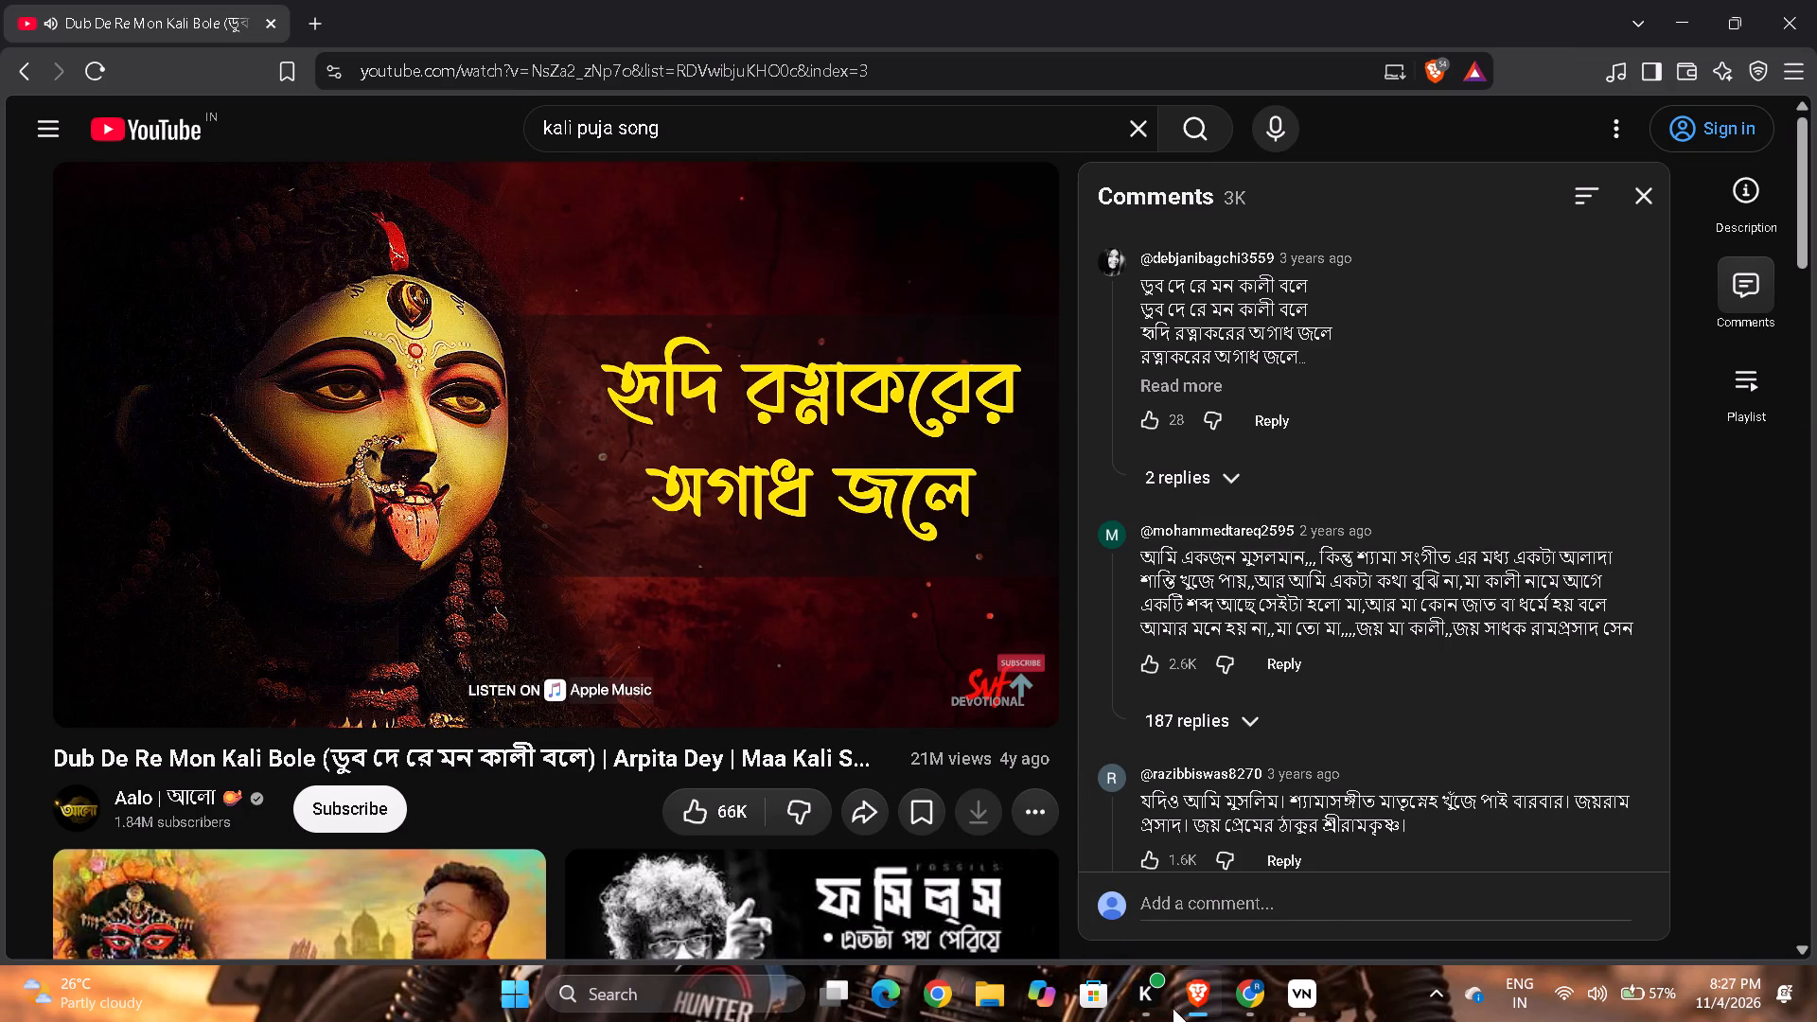
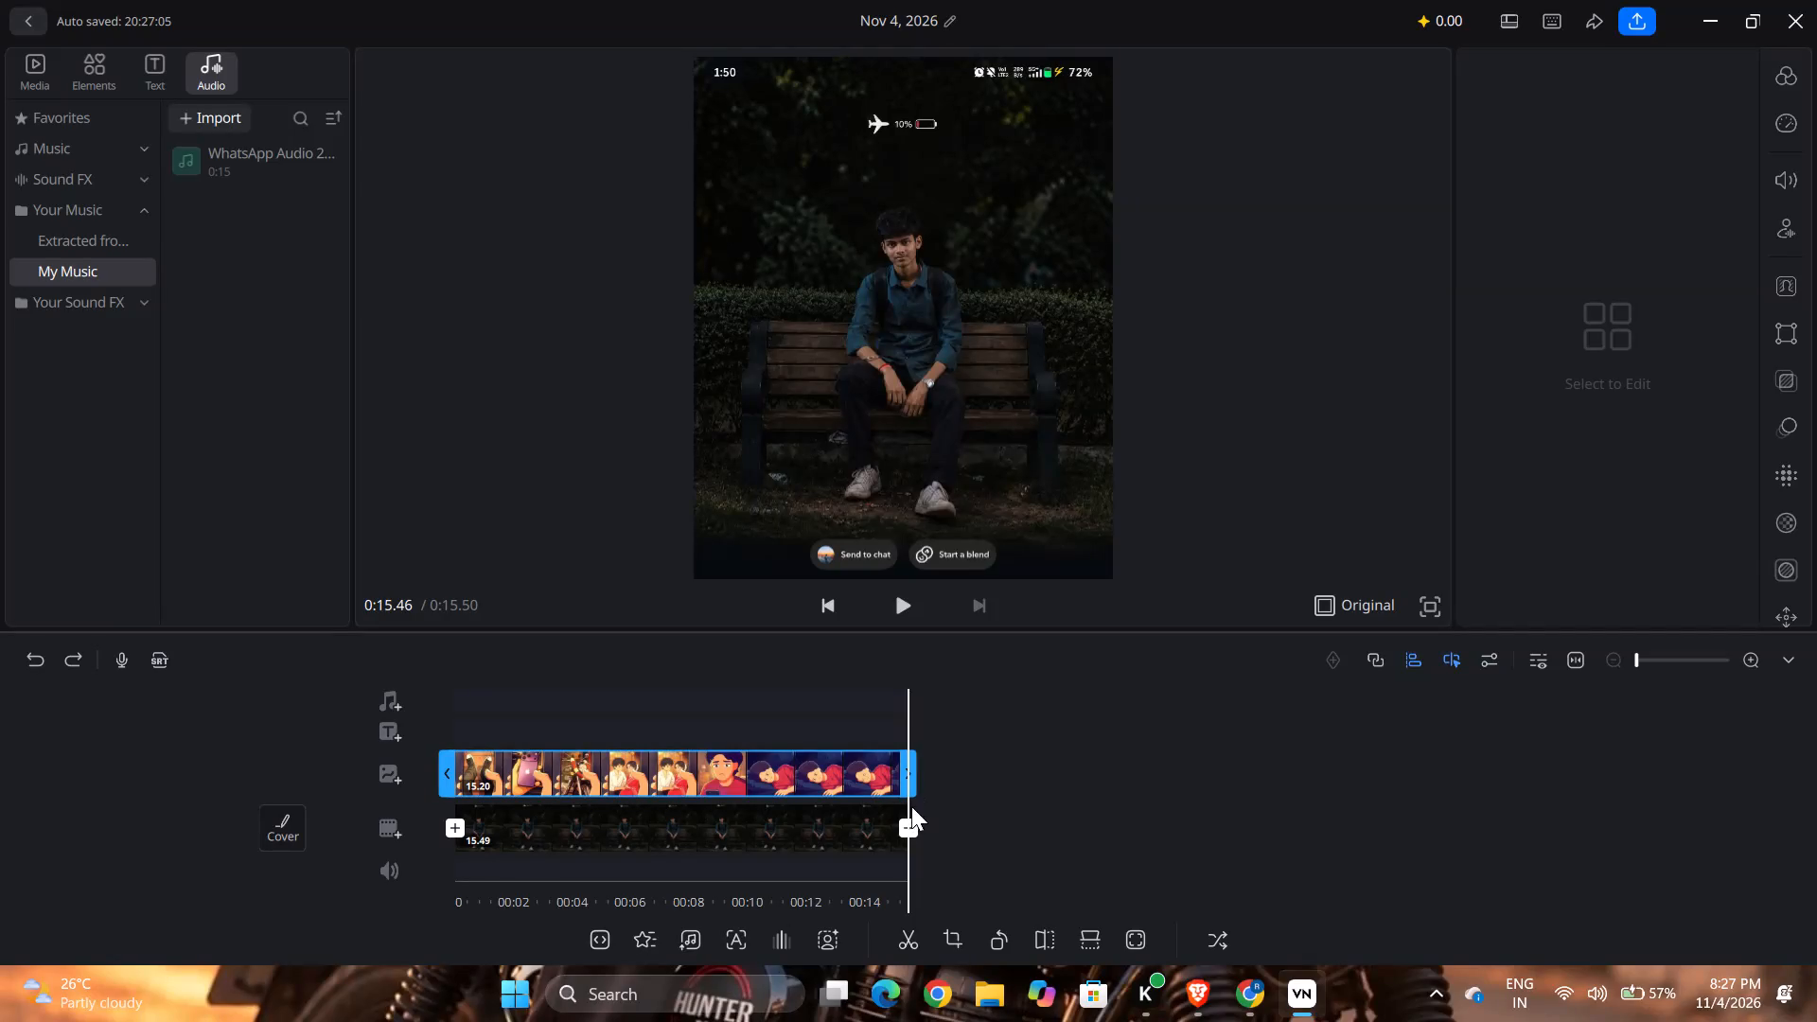
Split the overlay video clip at 10.50 seconds, where the scene changes to the boy lying in bed.
left_click(747, 781)
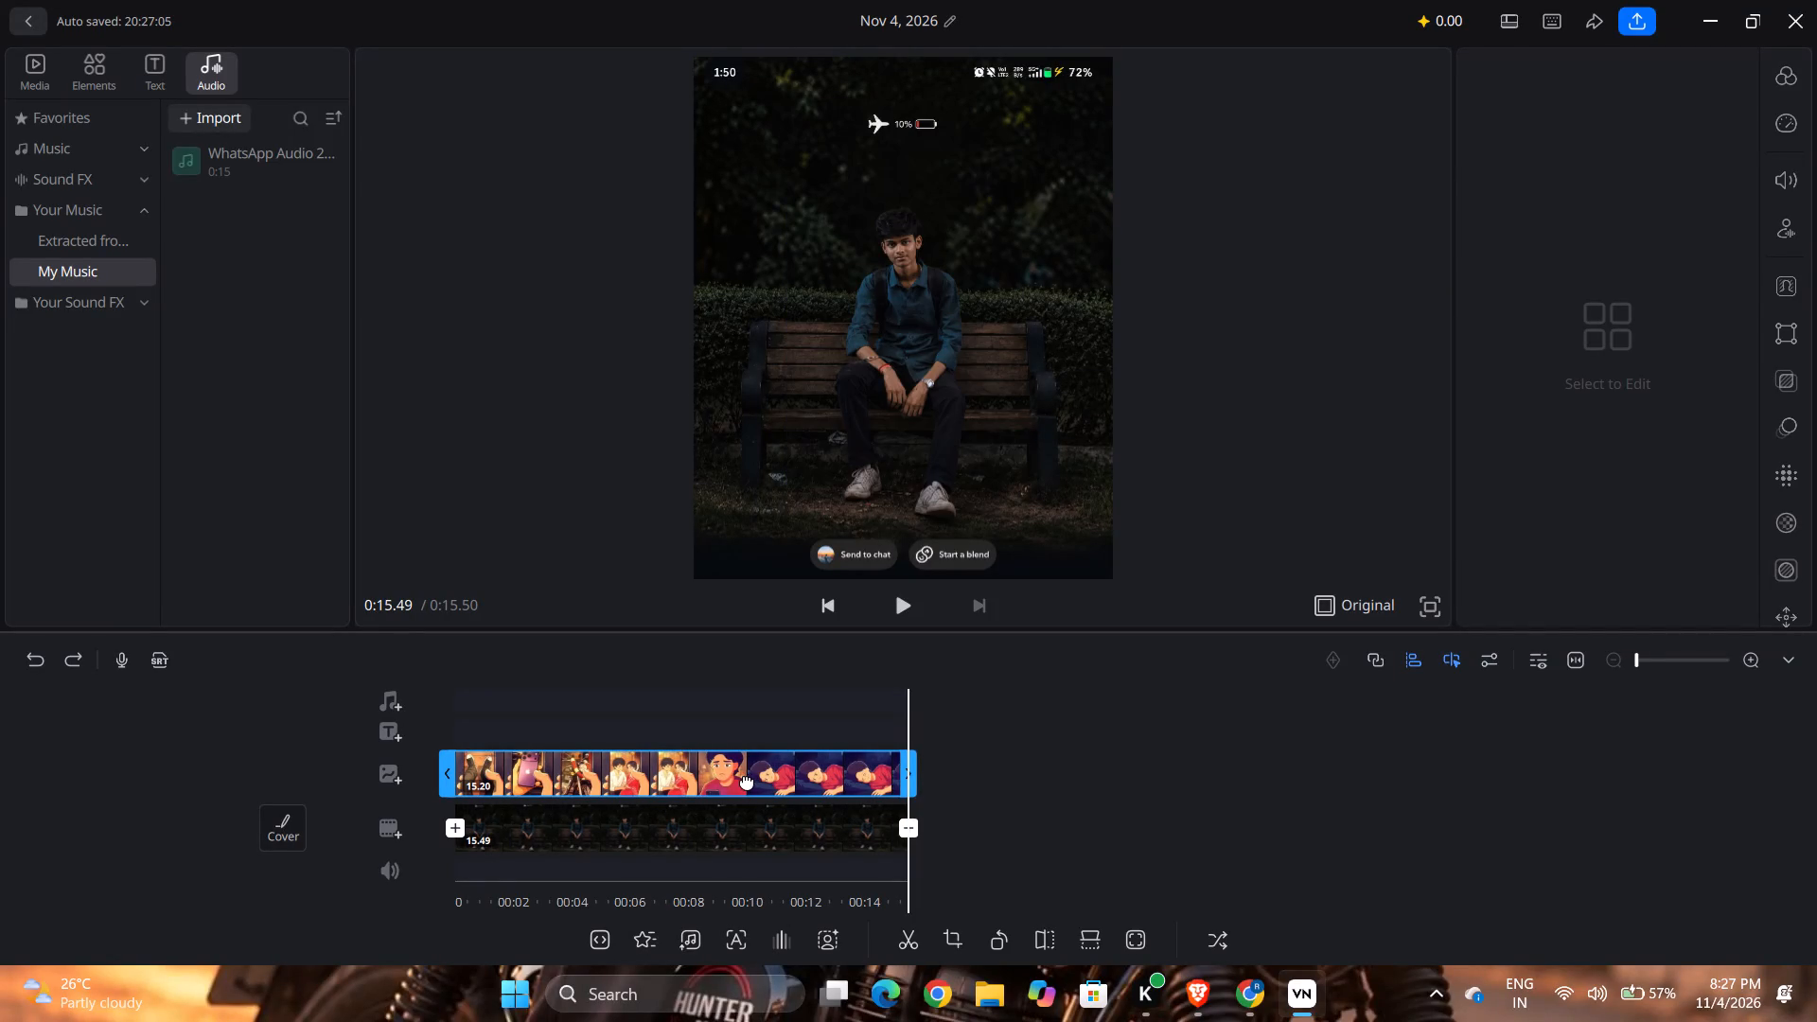
double_click(747, 781)
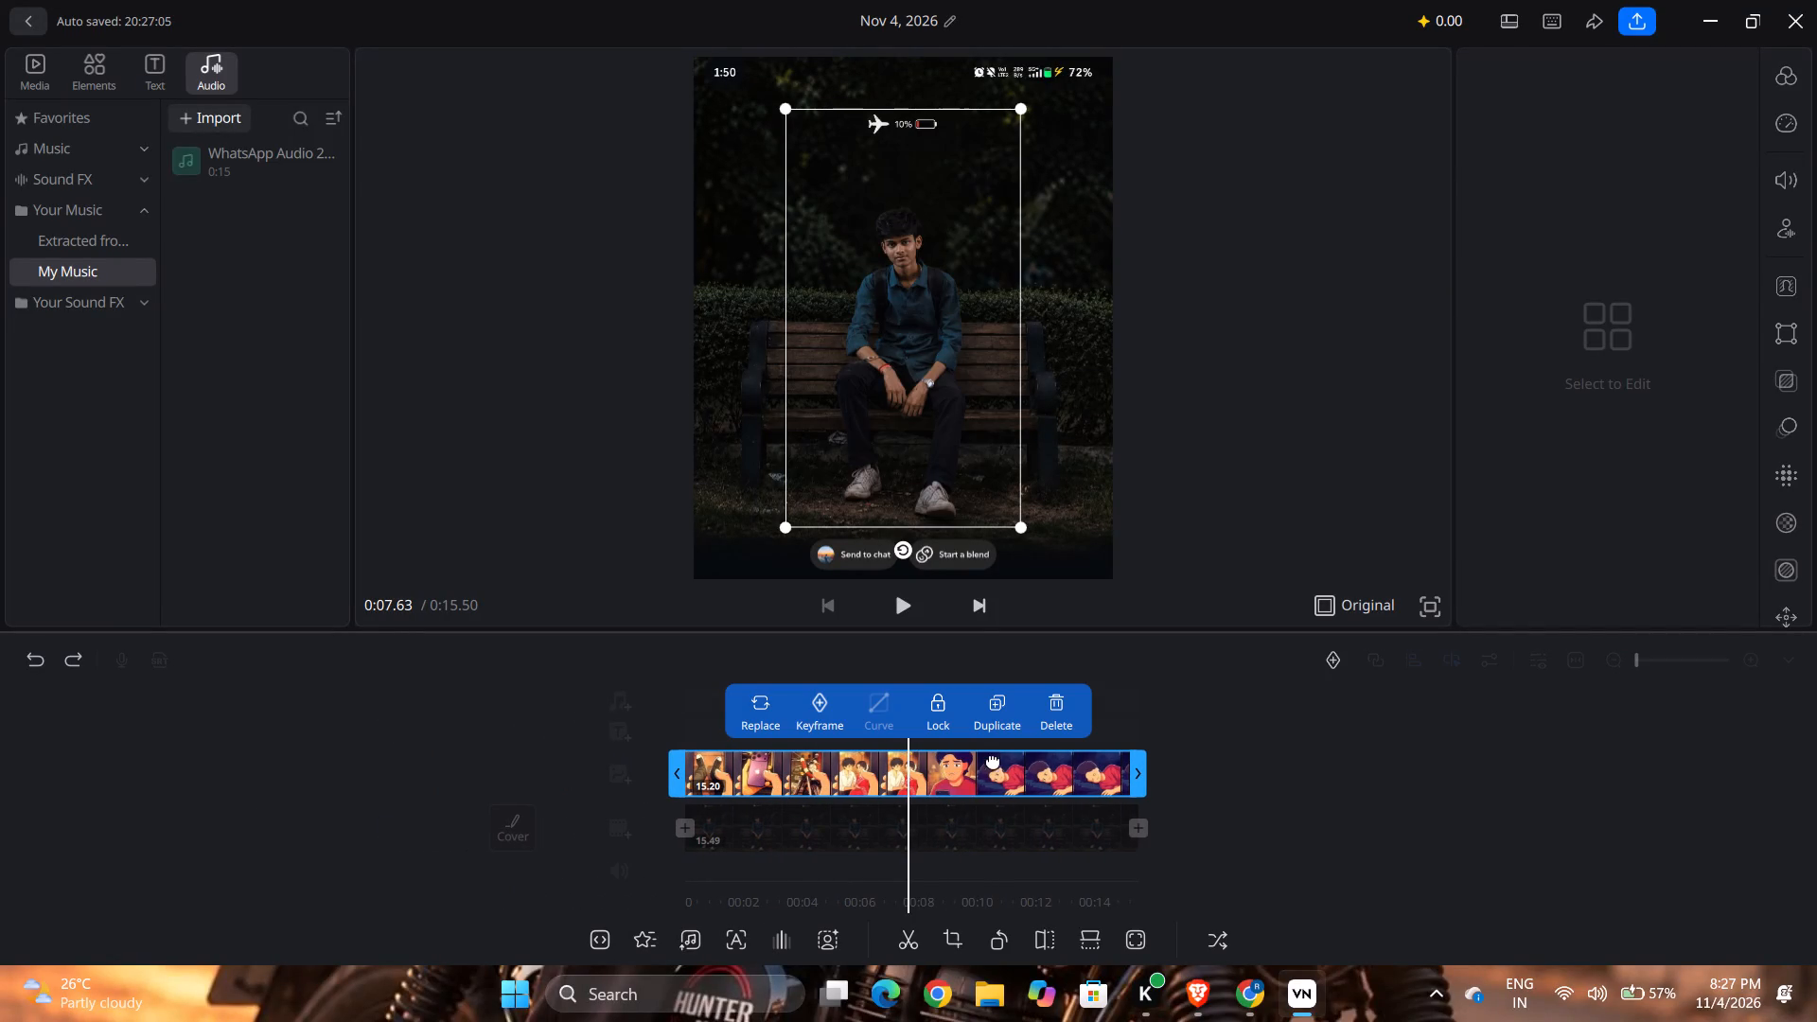
double_click(991, 767)
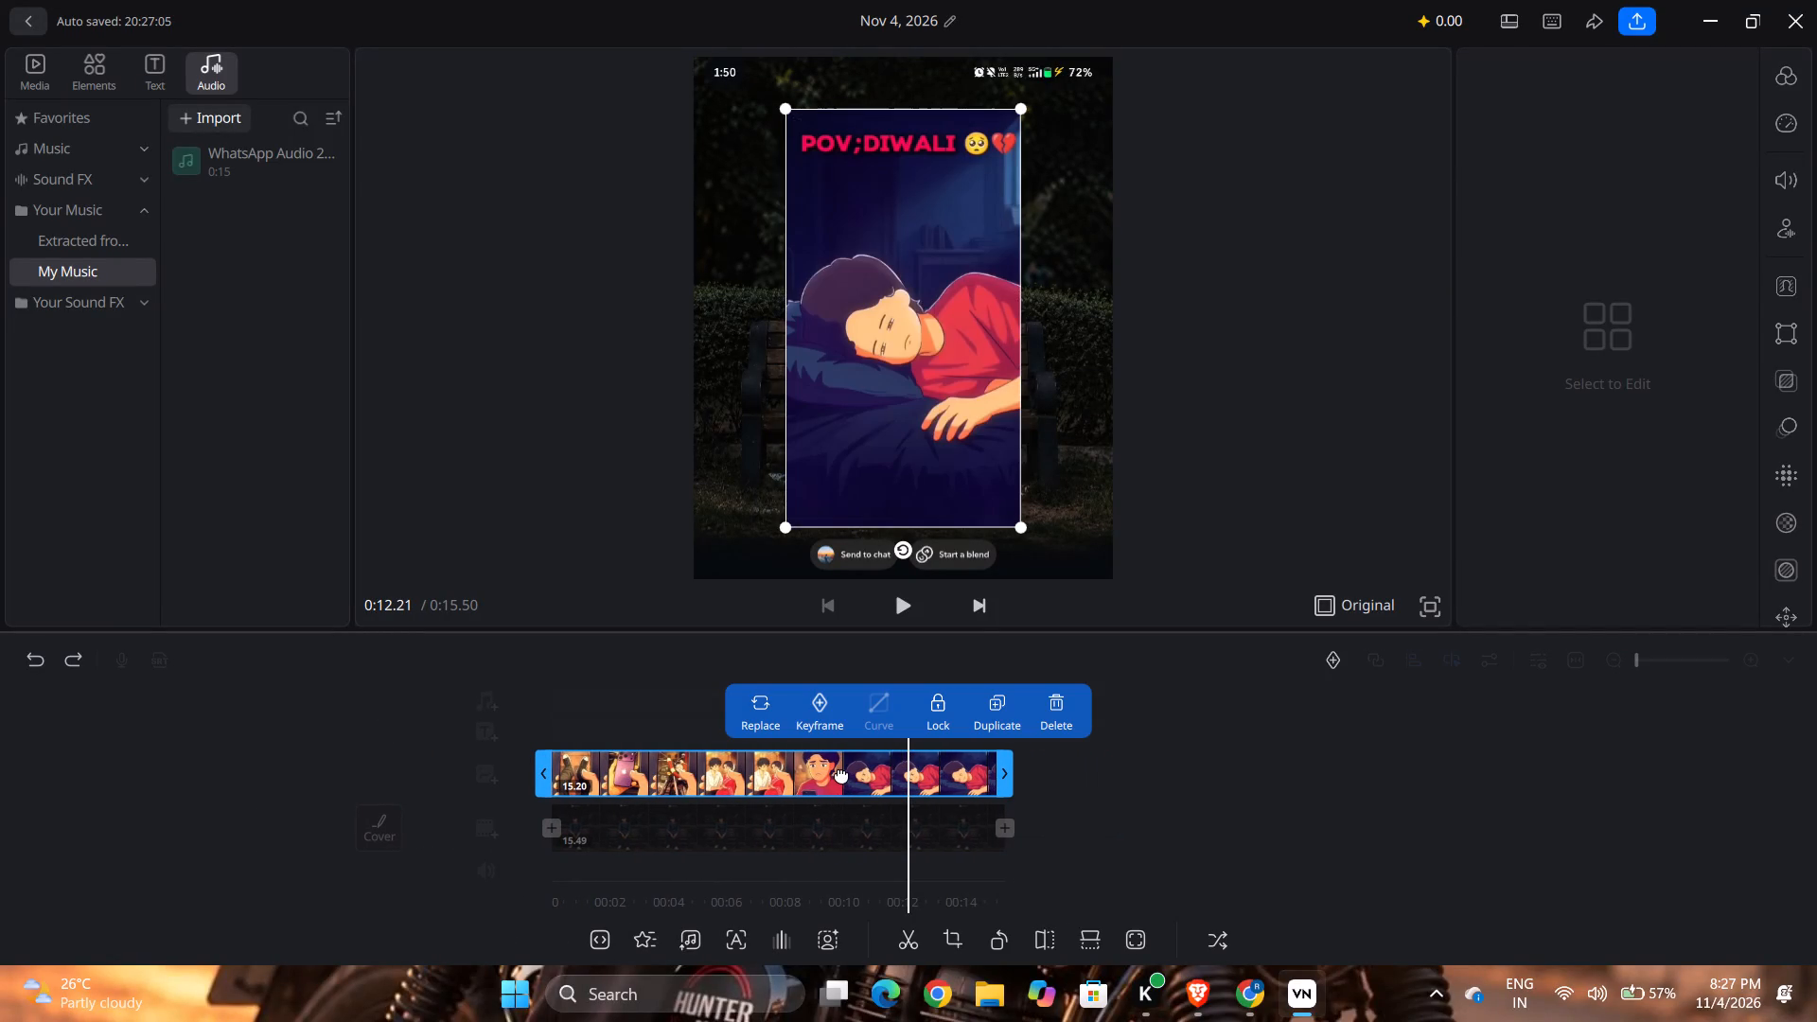
left_click(841, 774)
scroll(841, 774, "up", 3, "ctrl")
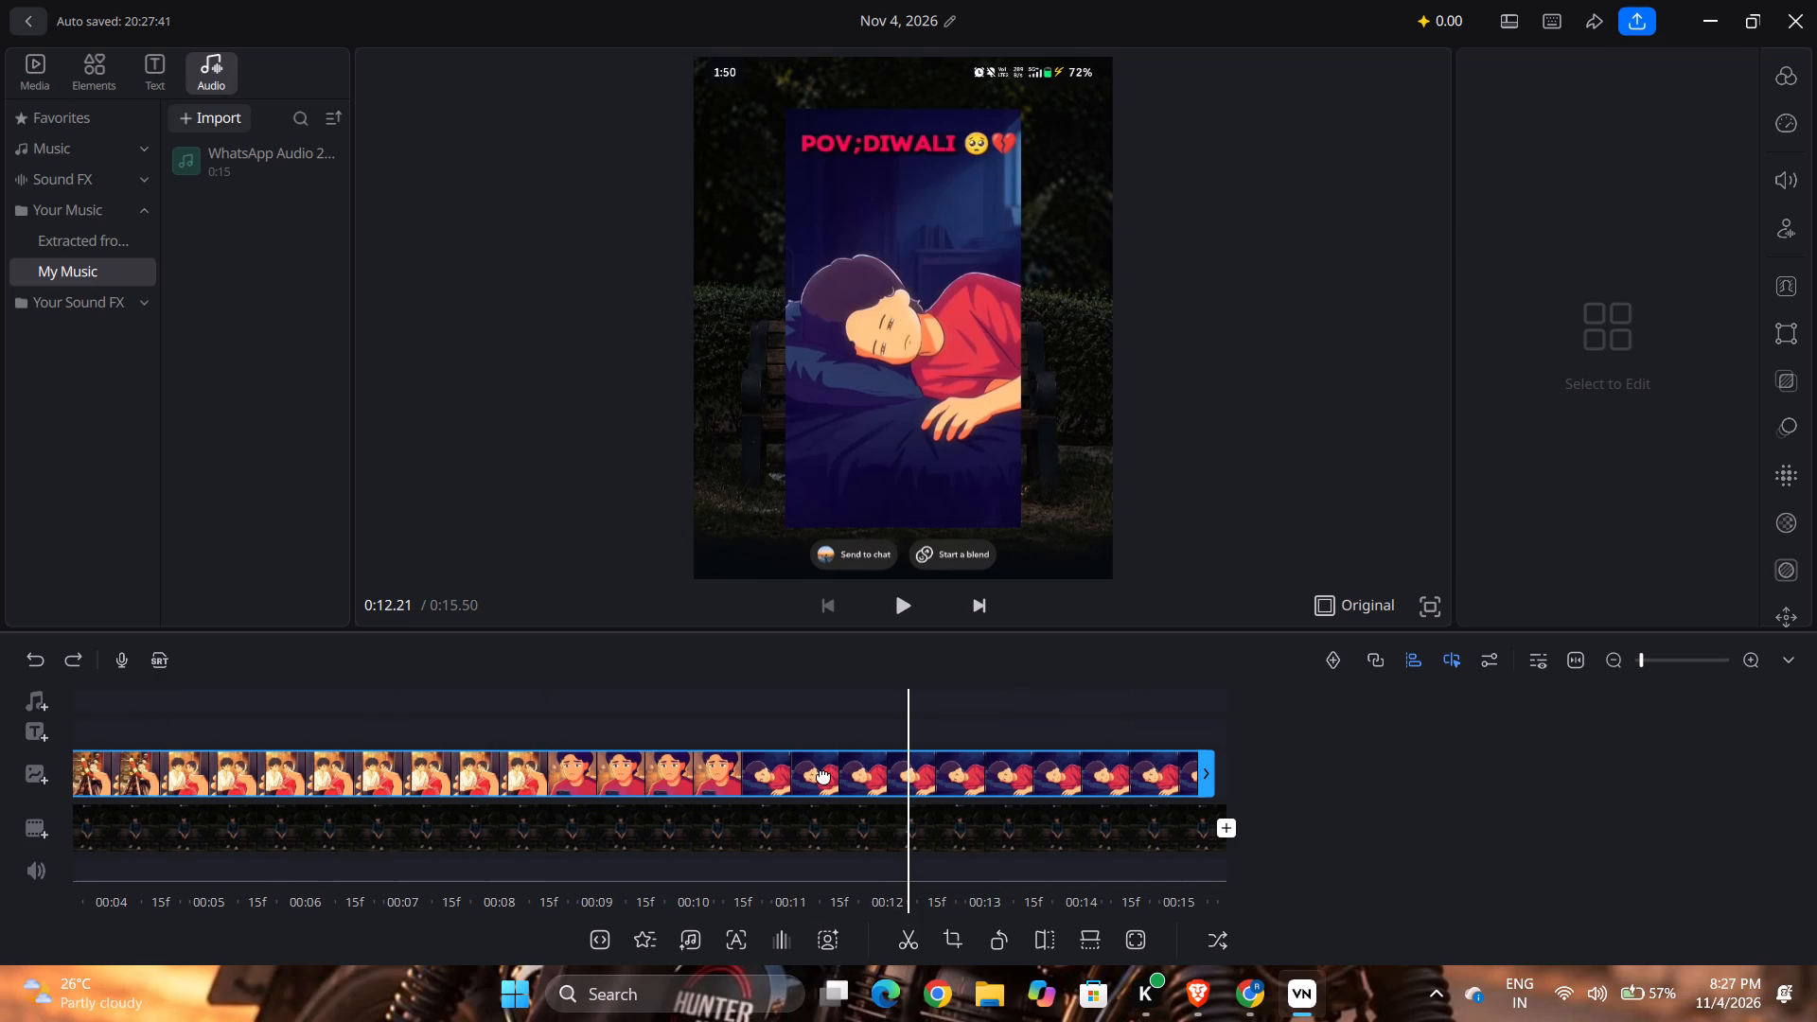
double_click(739, 775)
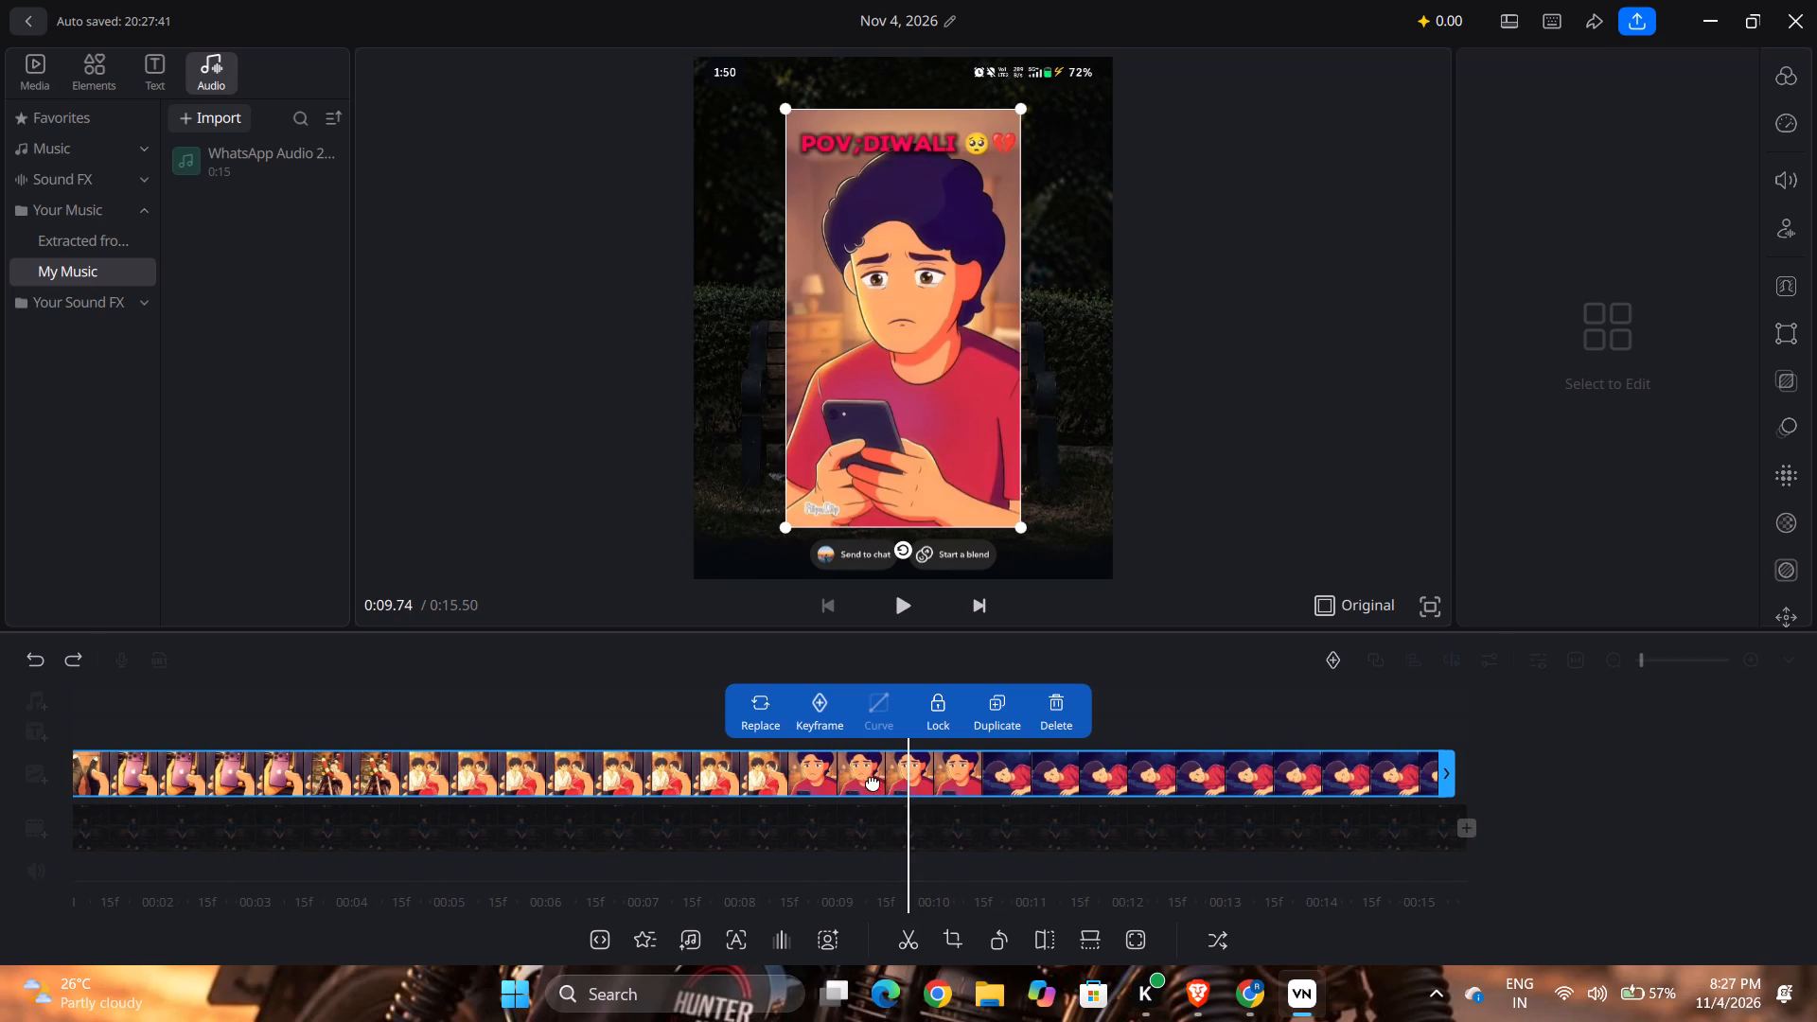
left_click(985, 768)
double_click(985, 768)
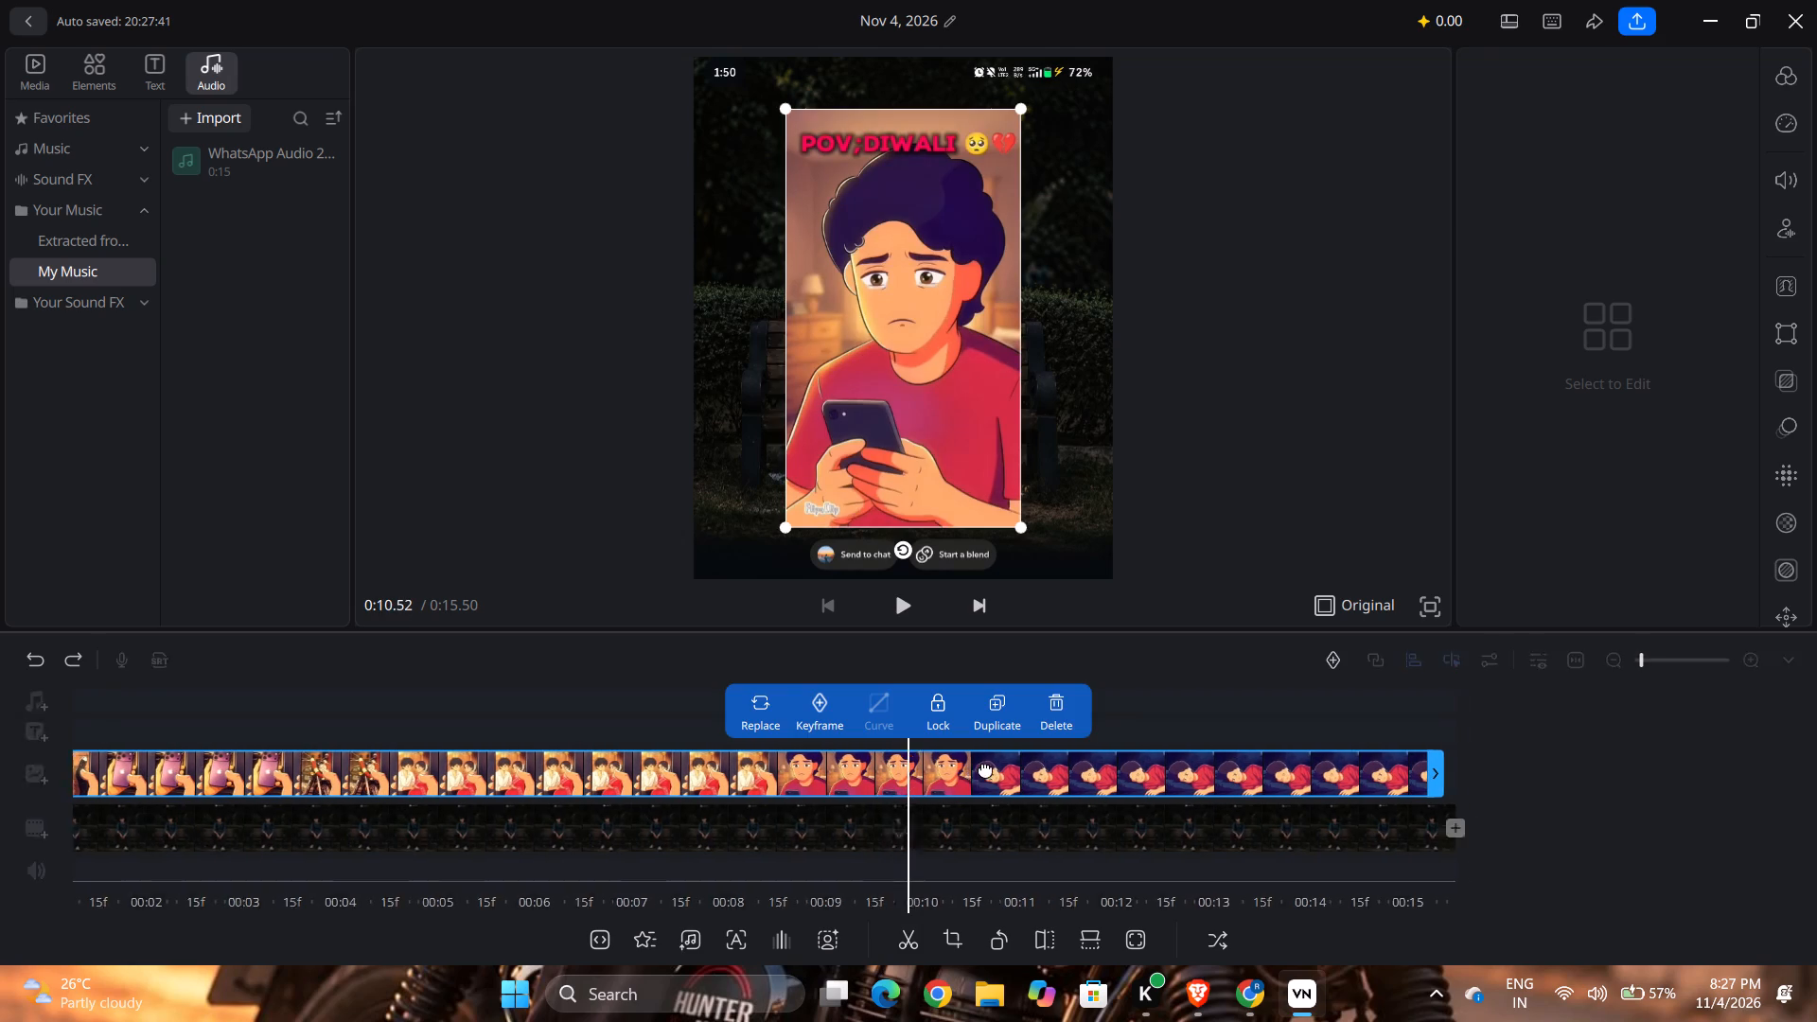
left_click(889, 614)
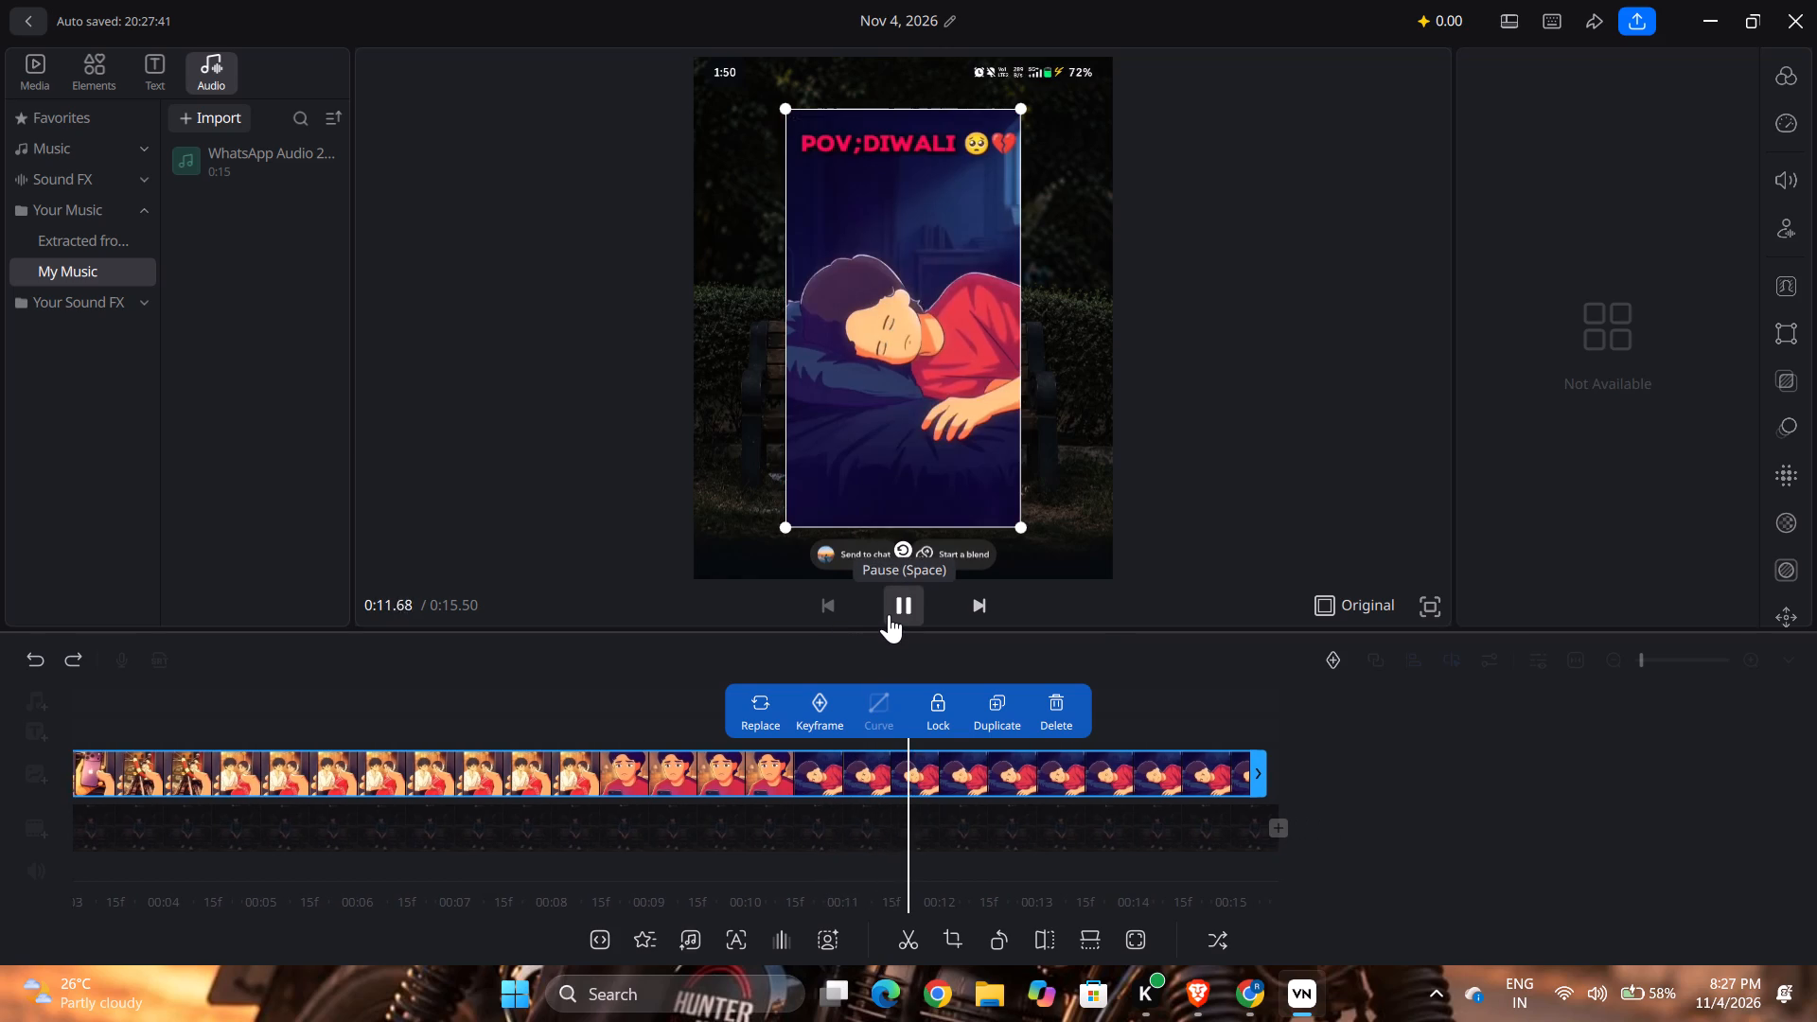
key("Left")
key("Left")
key("Left")
key("Left")
key("Left")
key("Left")
key("Left")
key("Left")
key("Left")
key("Left")
key("Left")
key("Left")
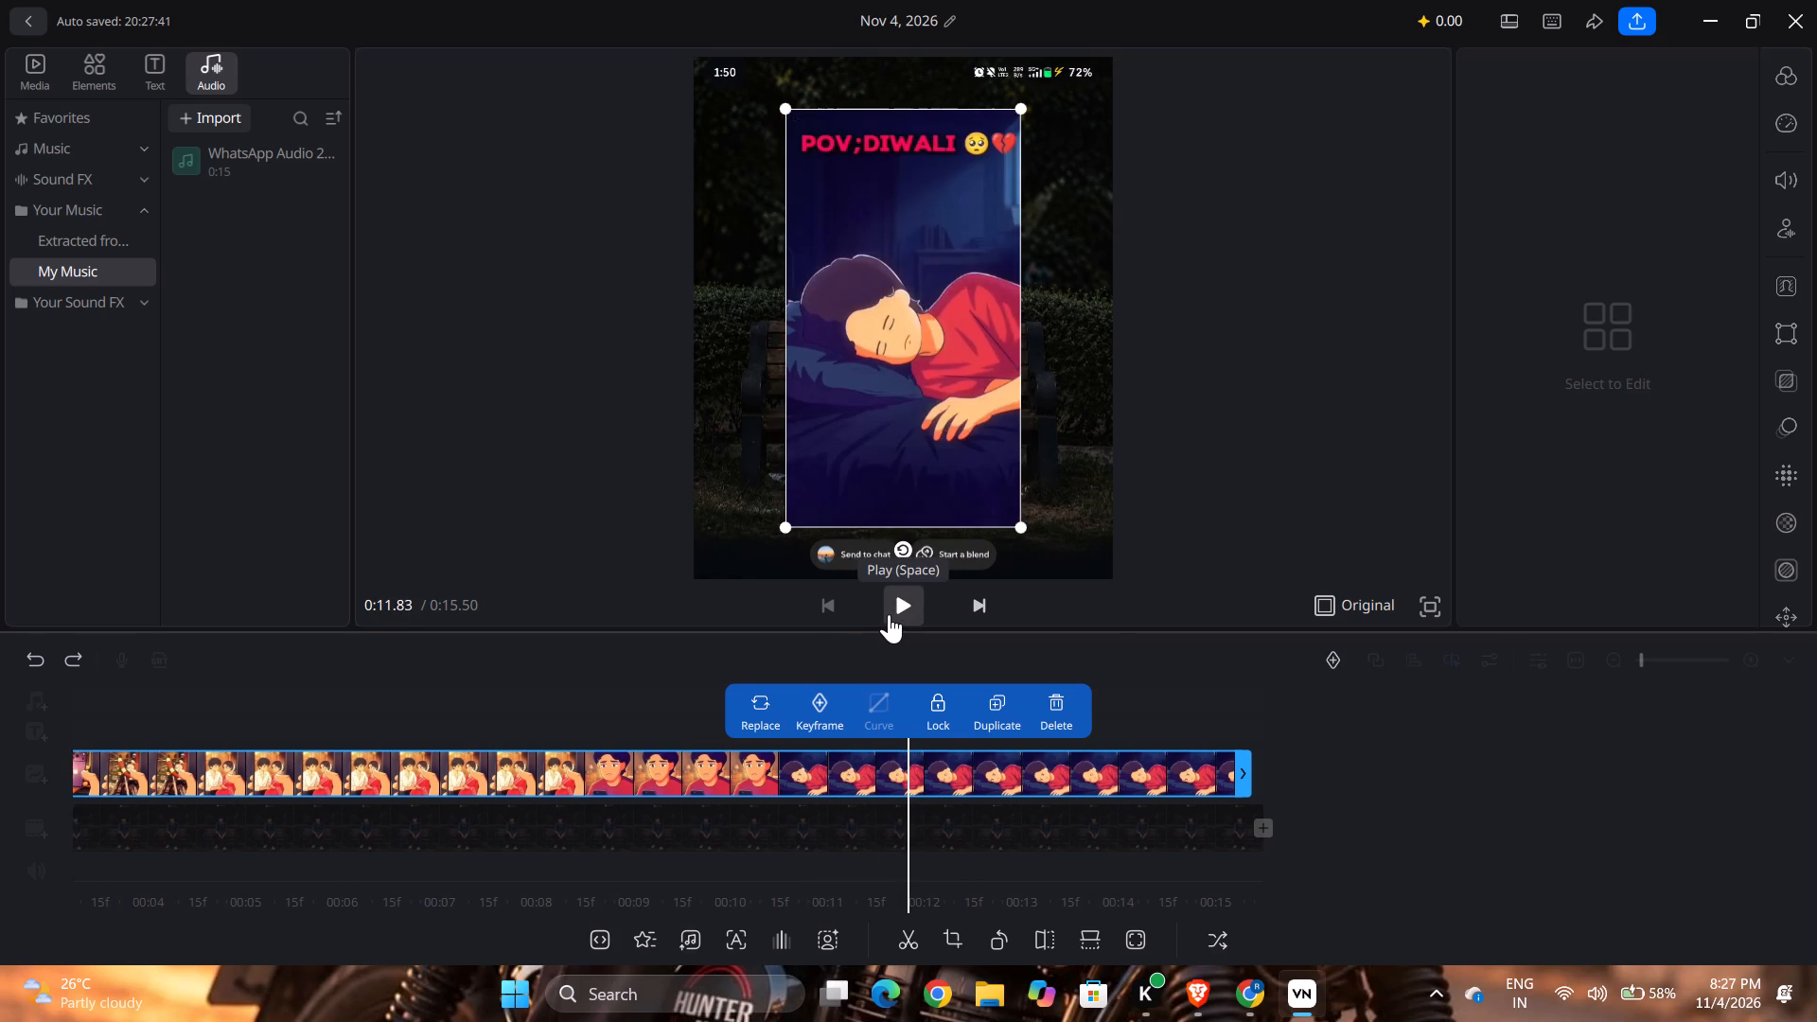
key("Left")
key("Left")
key("Left")
key("Left")
key("Left")
key("Left")
key("Left")
key("Left")
key("Left")
key("Left")
key("Left")
key("Left")
key("Left")
key("Left")
key("Left")
key("Left")
key("Left")
key("Left")
key("Left")
key("Left")
key("Left")
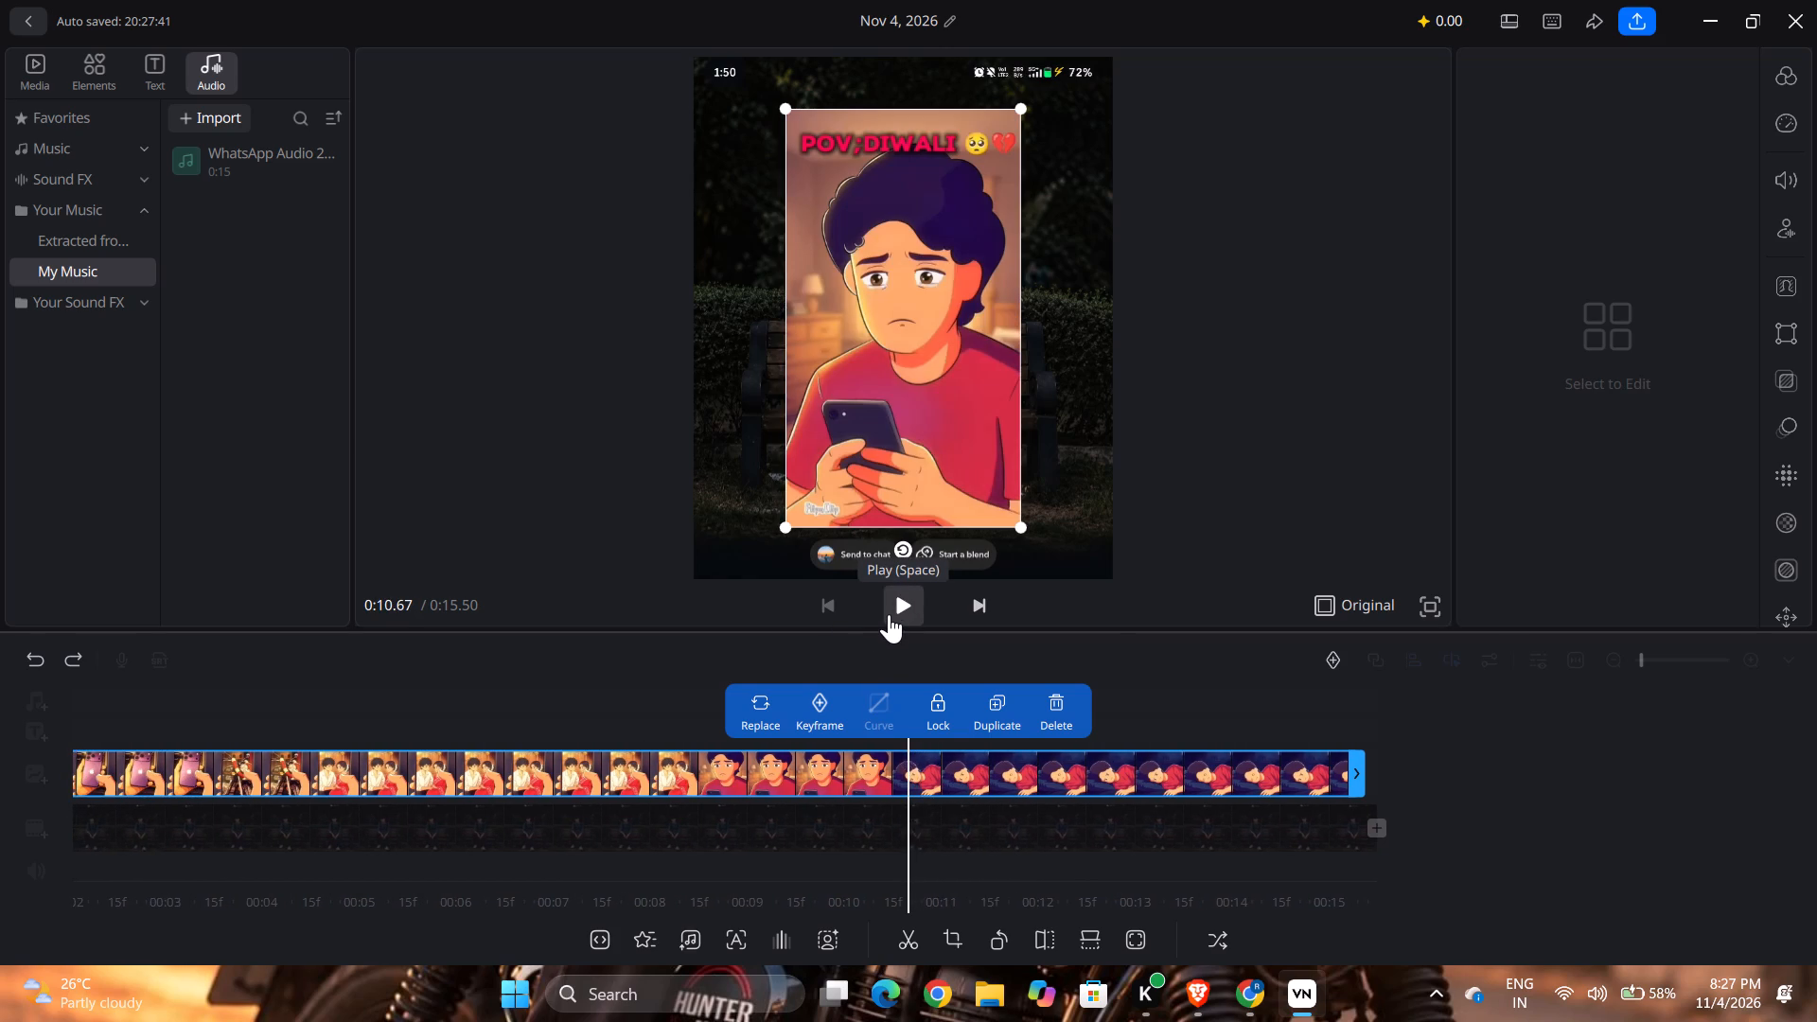
key("Left")
key("Left")
key("Left")
key("Left")
key("Left")
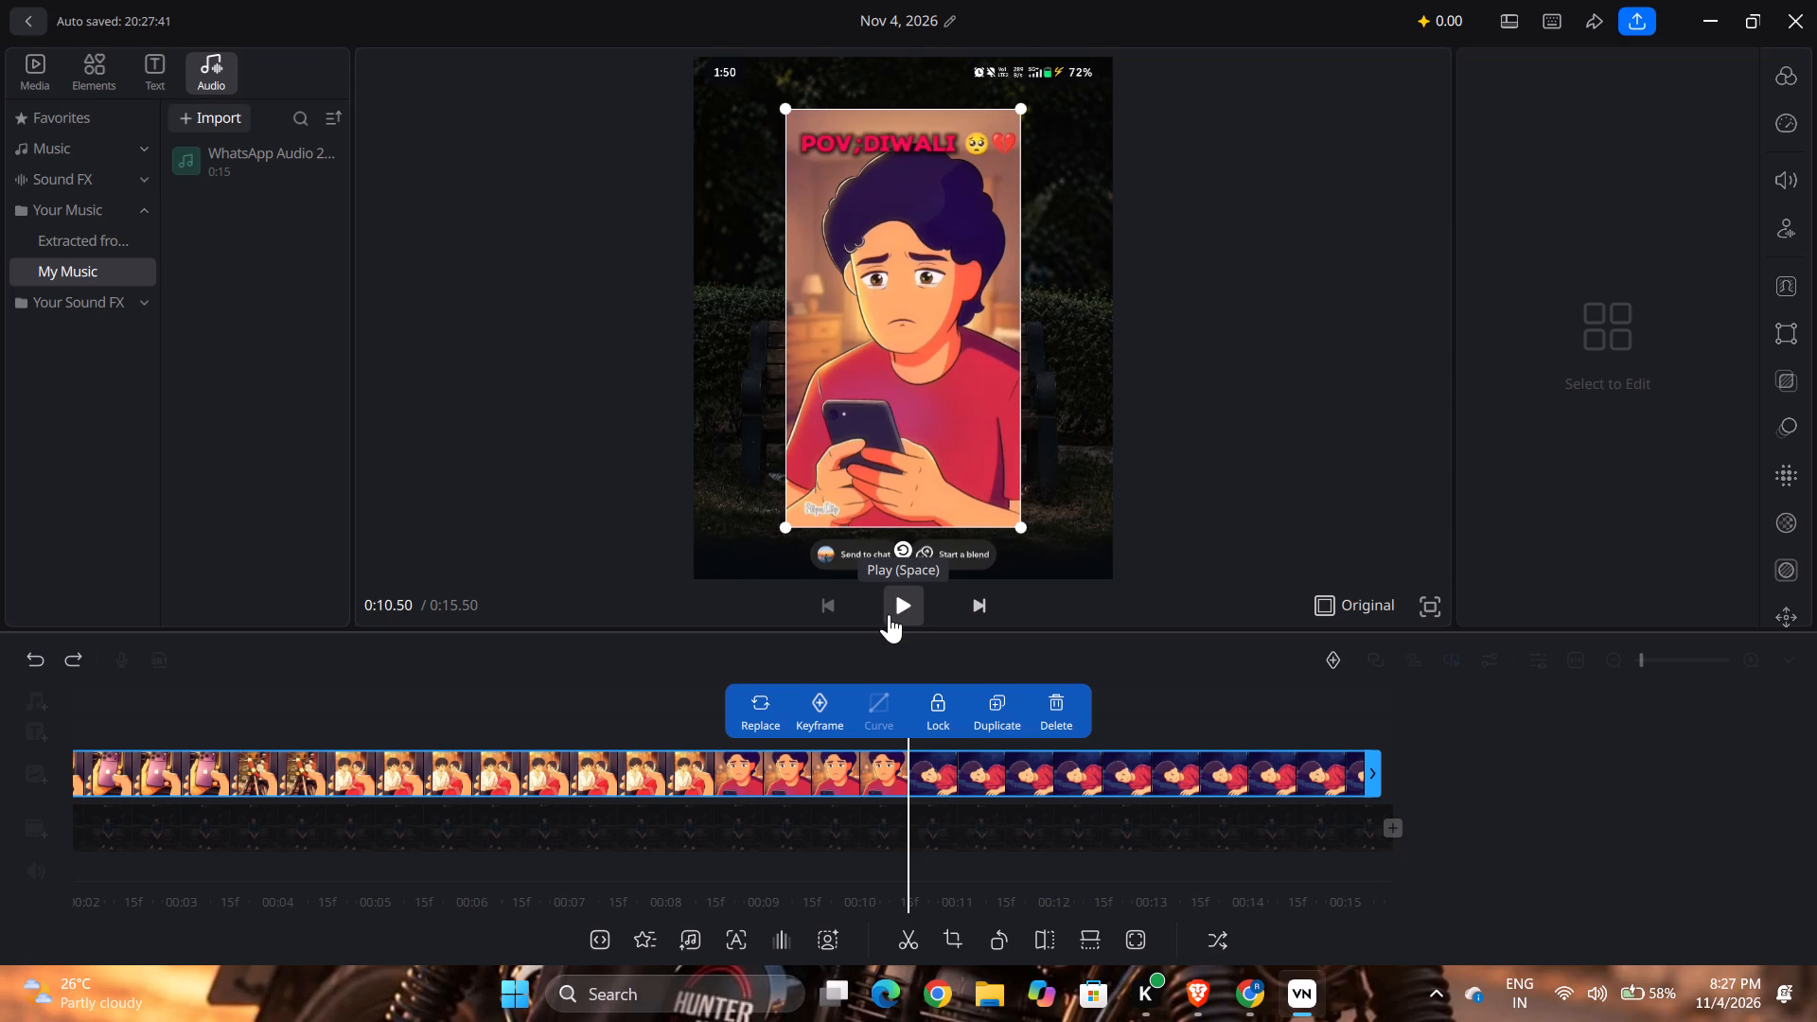
left_click(904, 940)
Delete the overlay video segment after the 10.50-second split.
left_click(1004, 759)
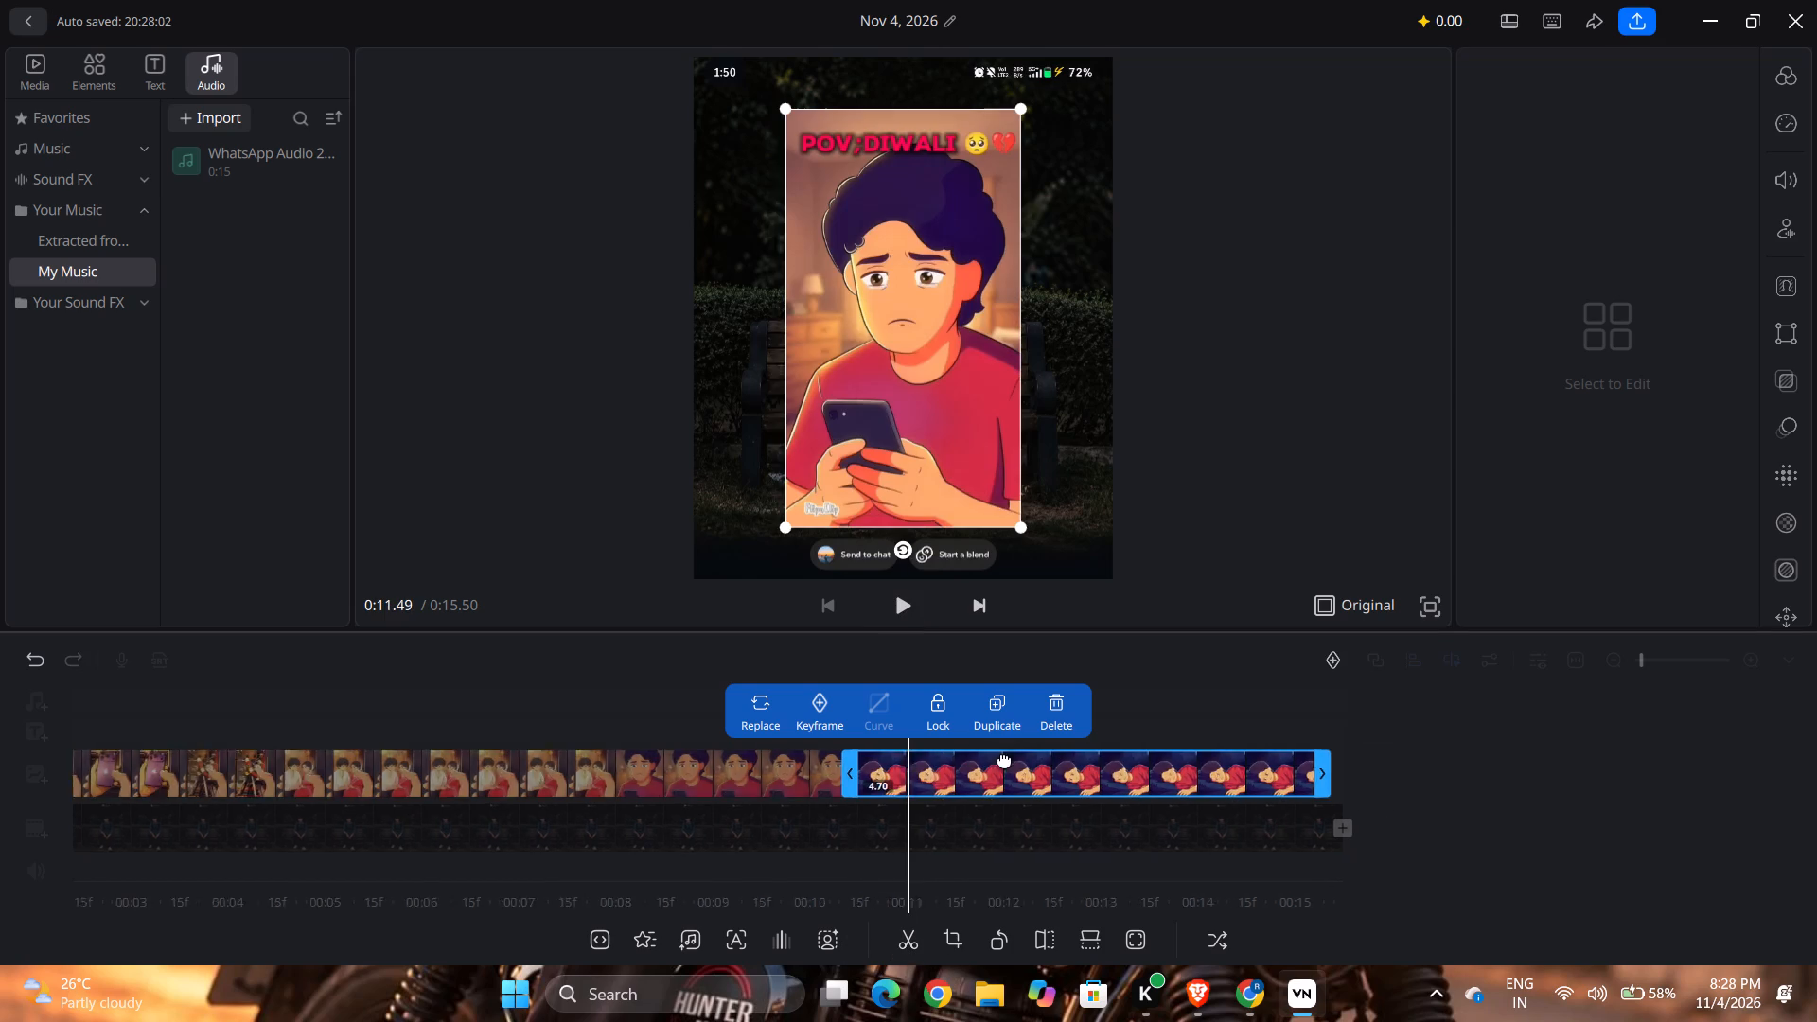
left_click(1070, 696)
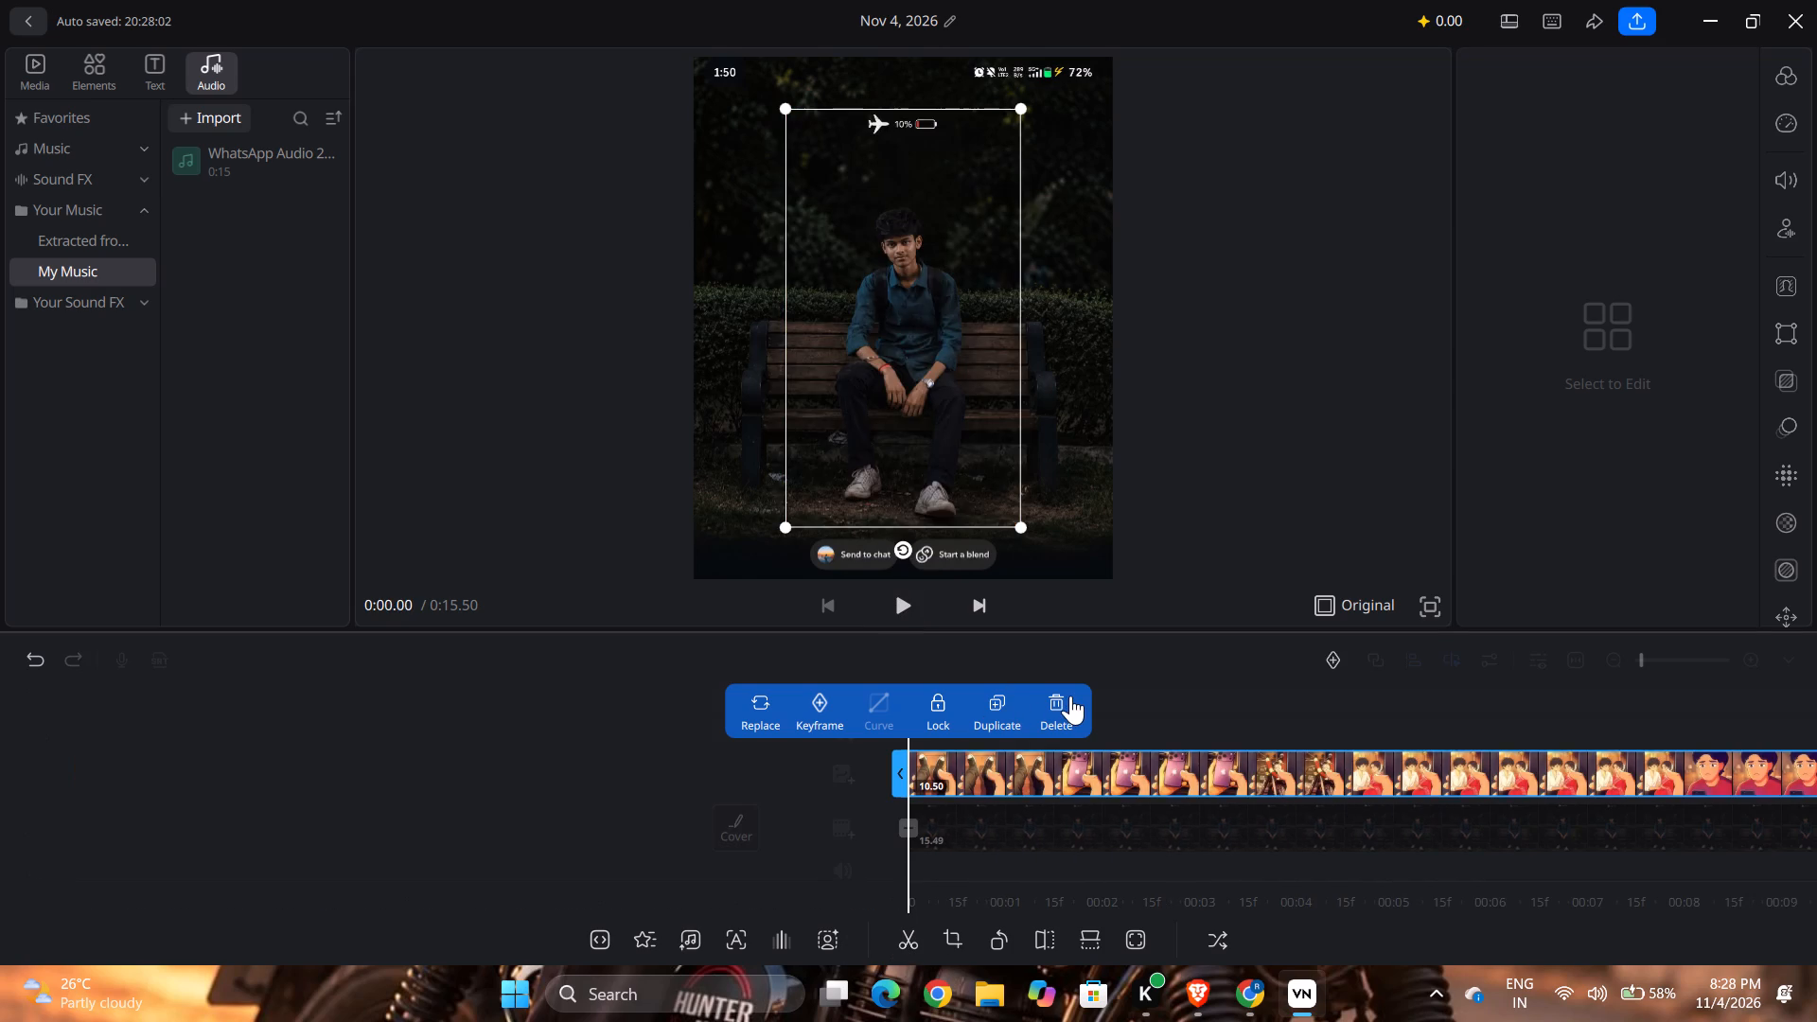
Extract the audio from the remaining 10.50-second overlay video clip onto the audio track.
double_click(1020, 762)
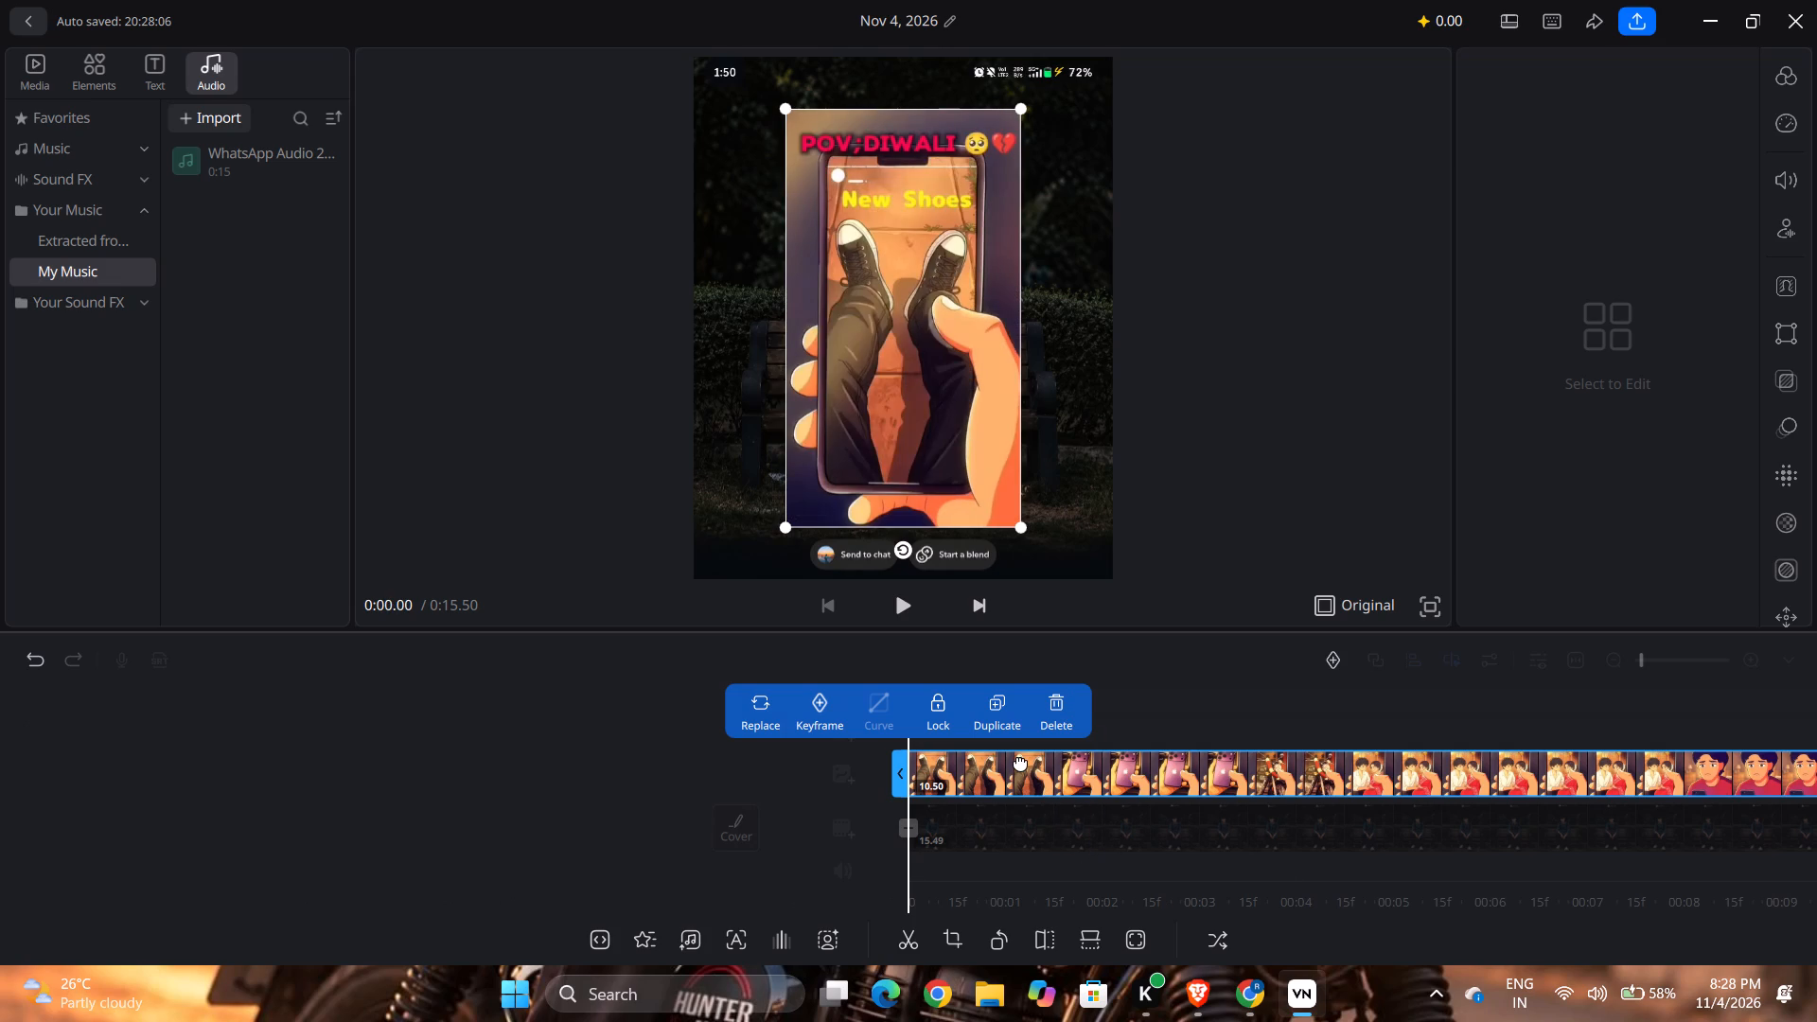
left_click(1020, 762)
left_click(1020, 762)
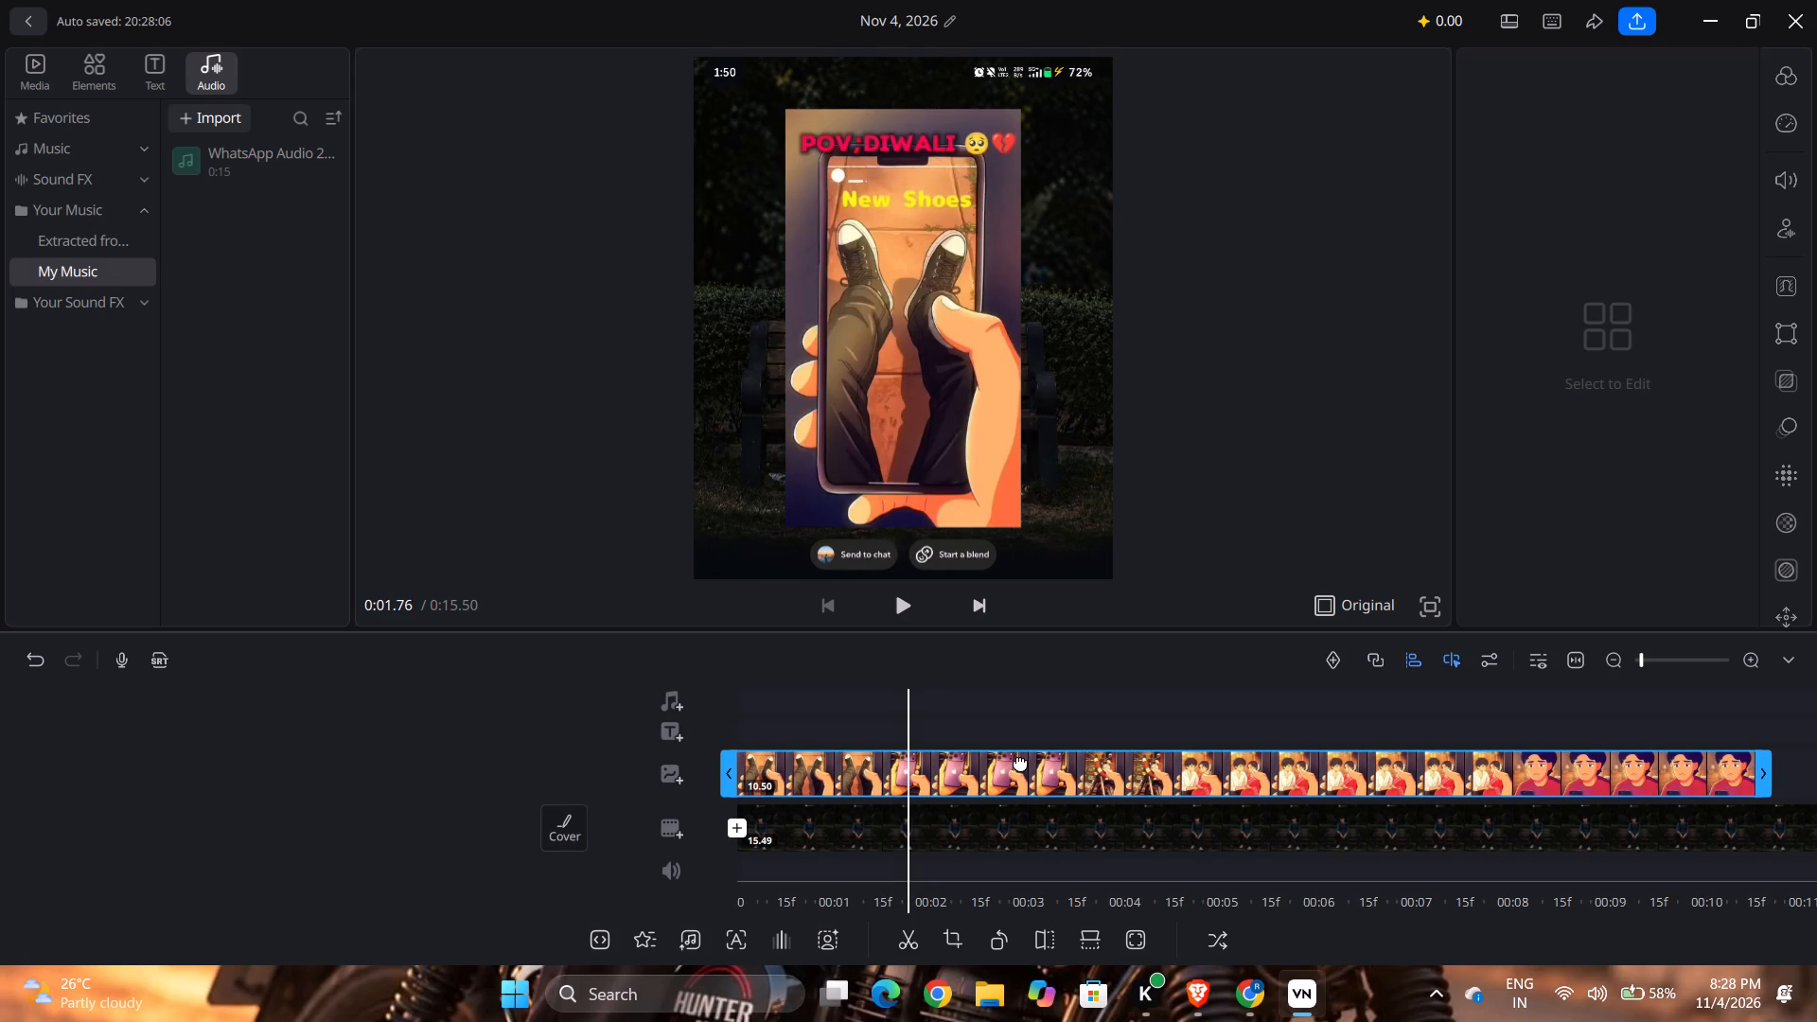
double_click(1020, 762)
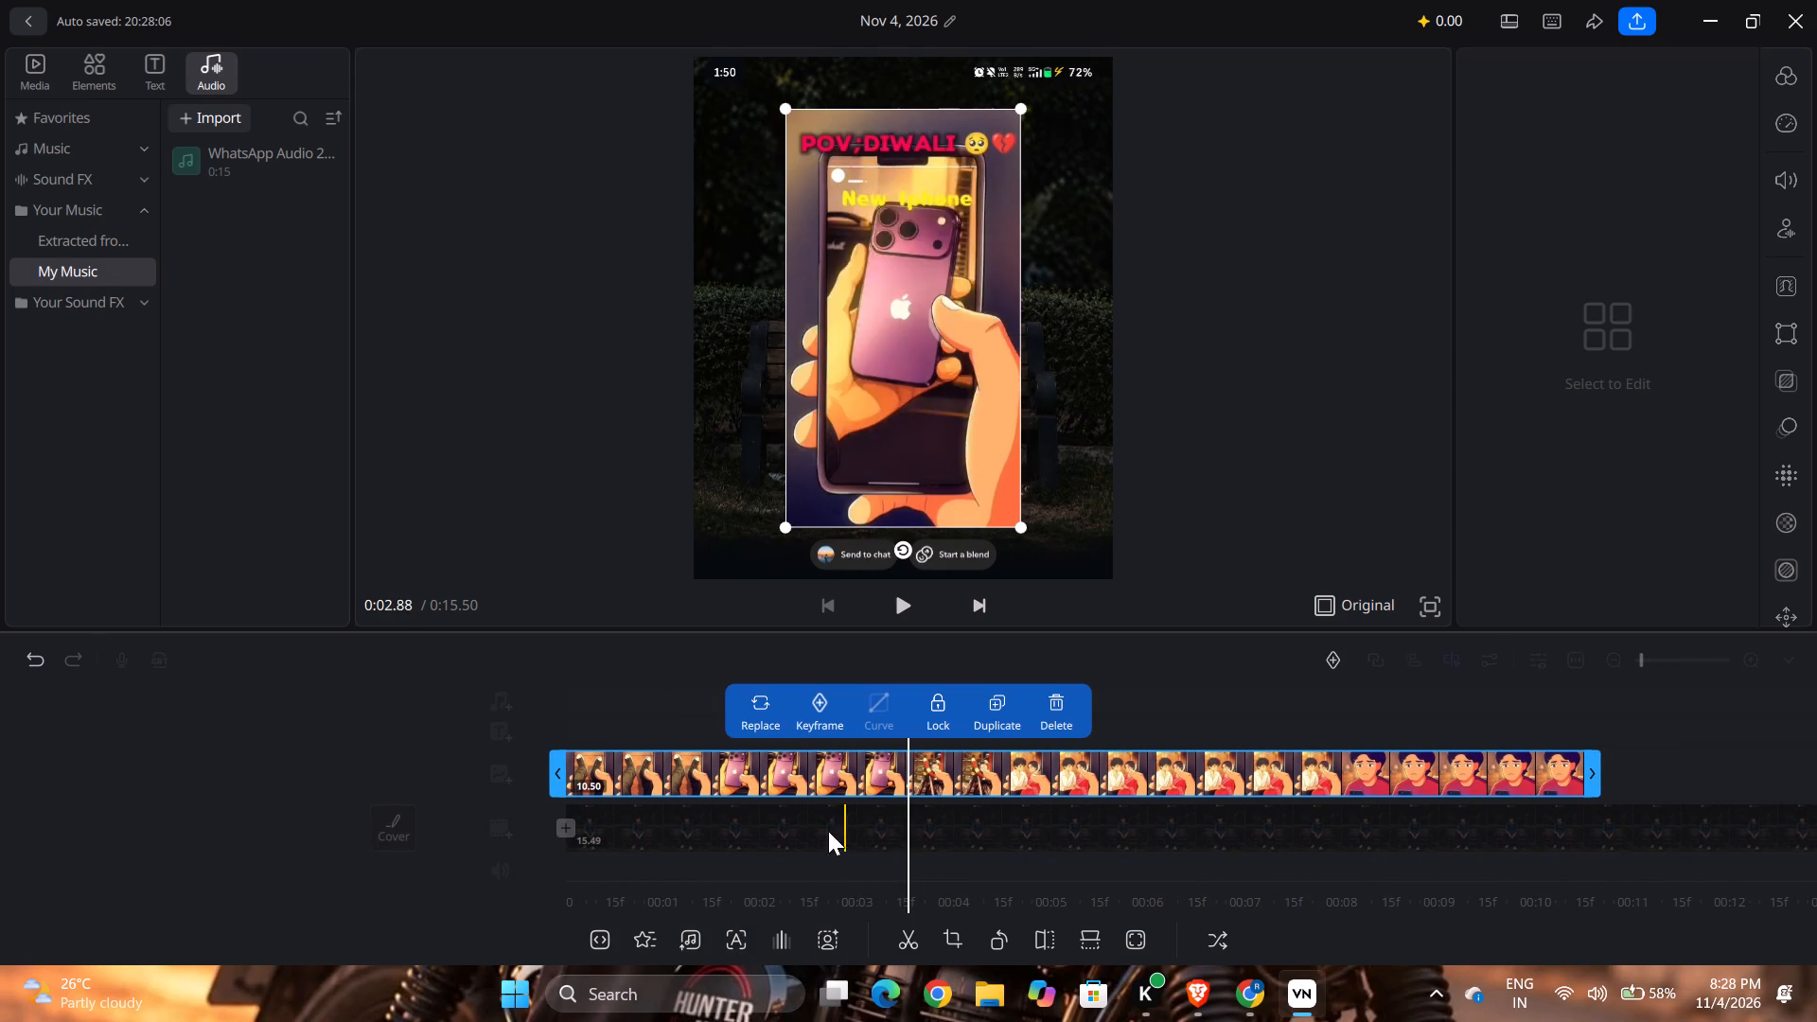
right_click(777, 773)
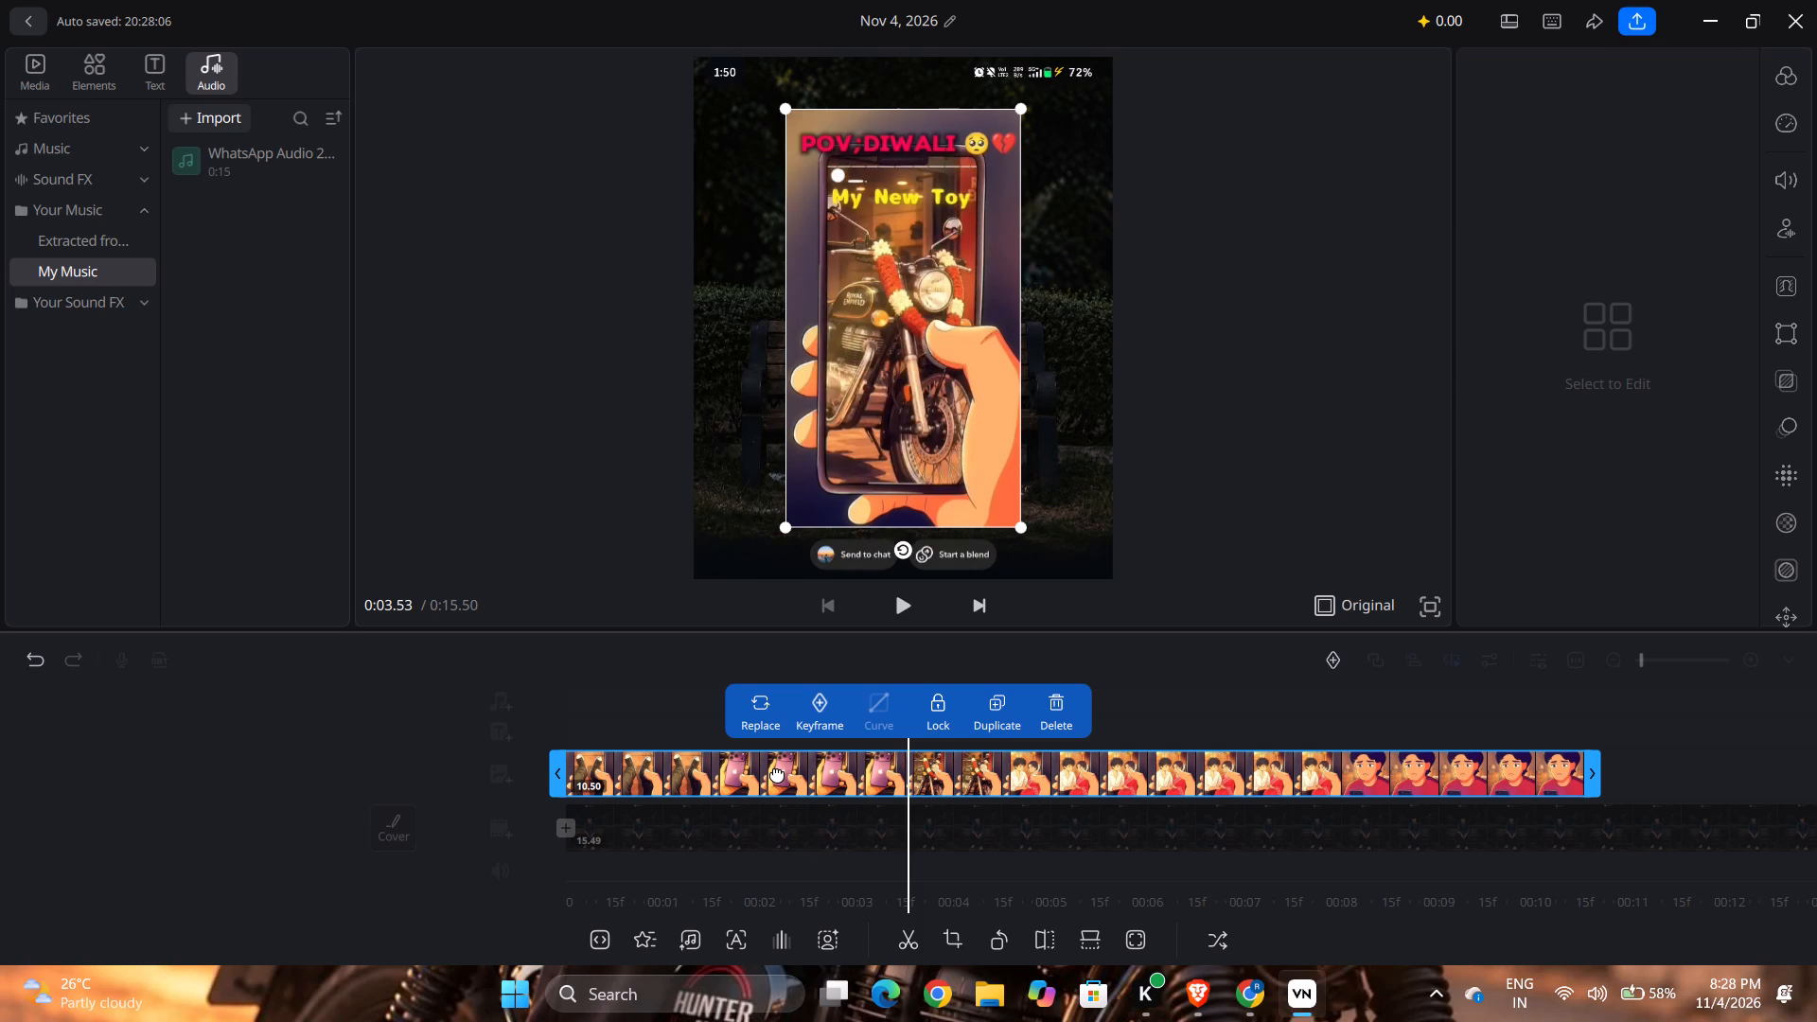
right_click(777, 773)
left_click(680, 943)
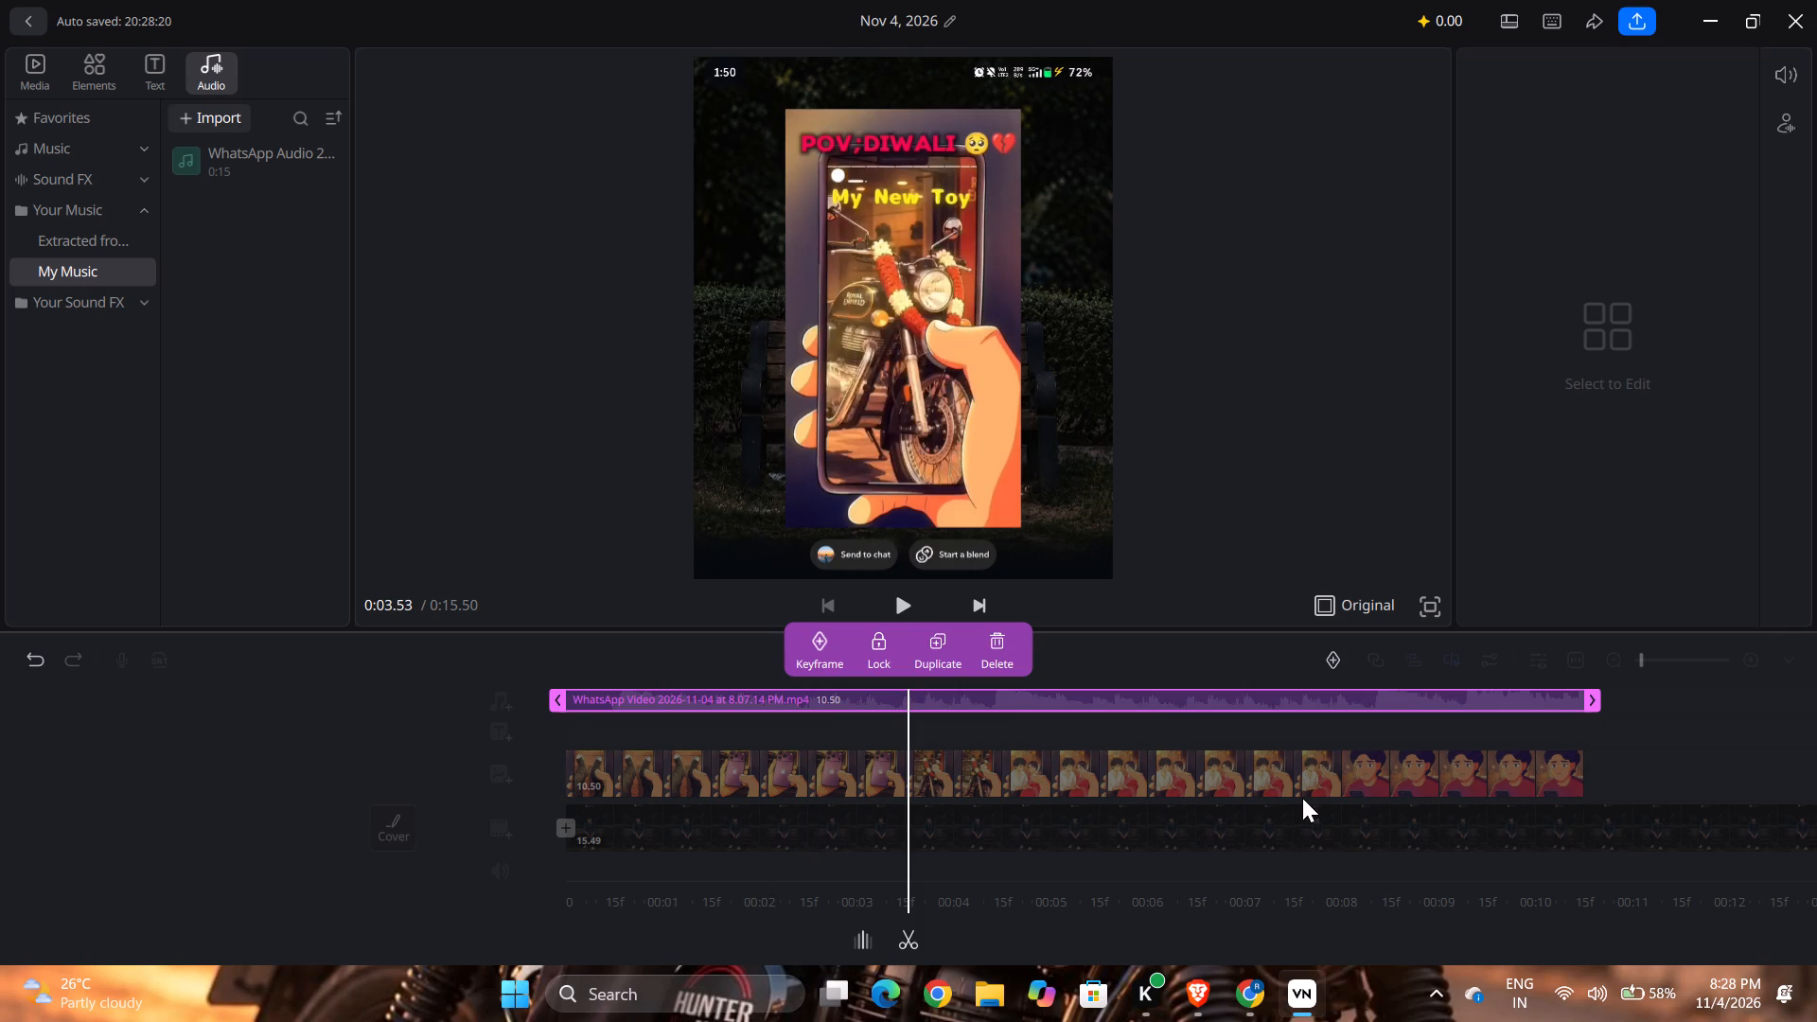
left_click(1732, 755)
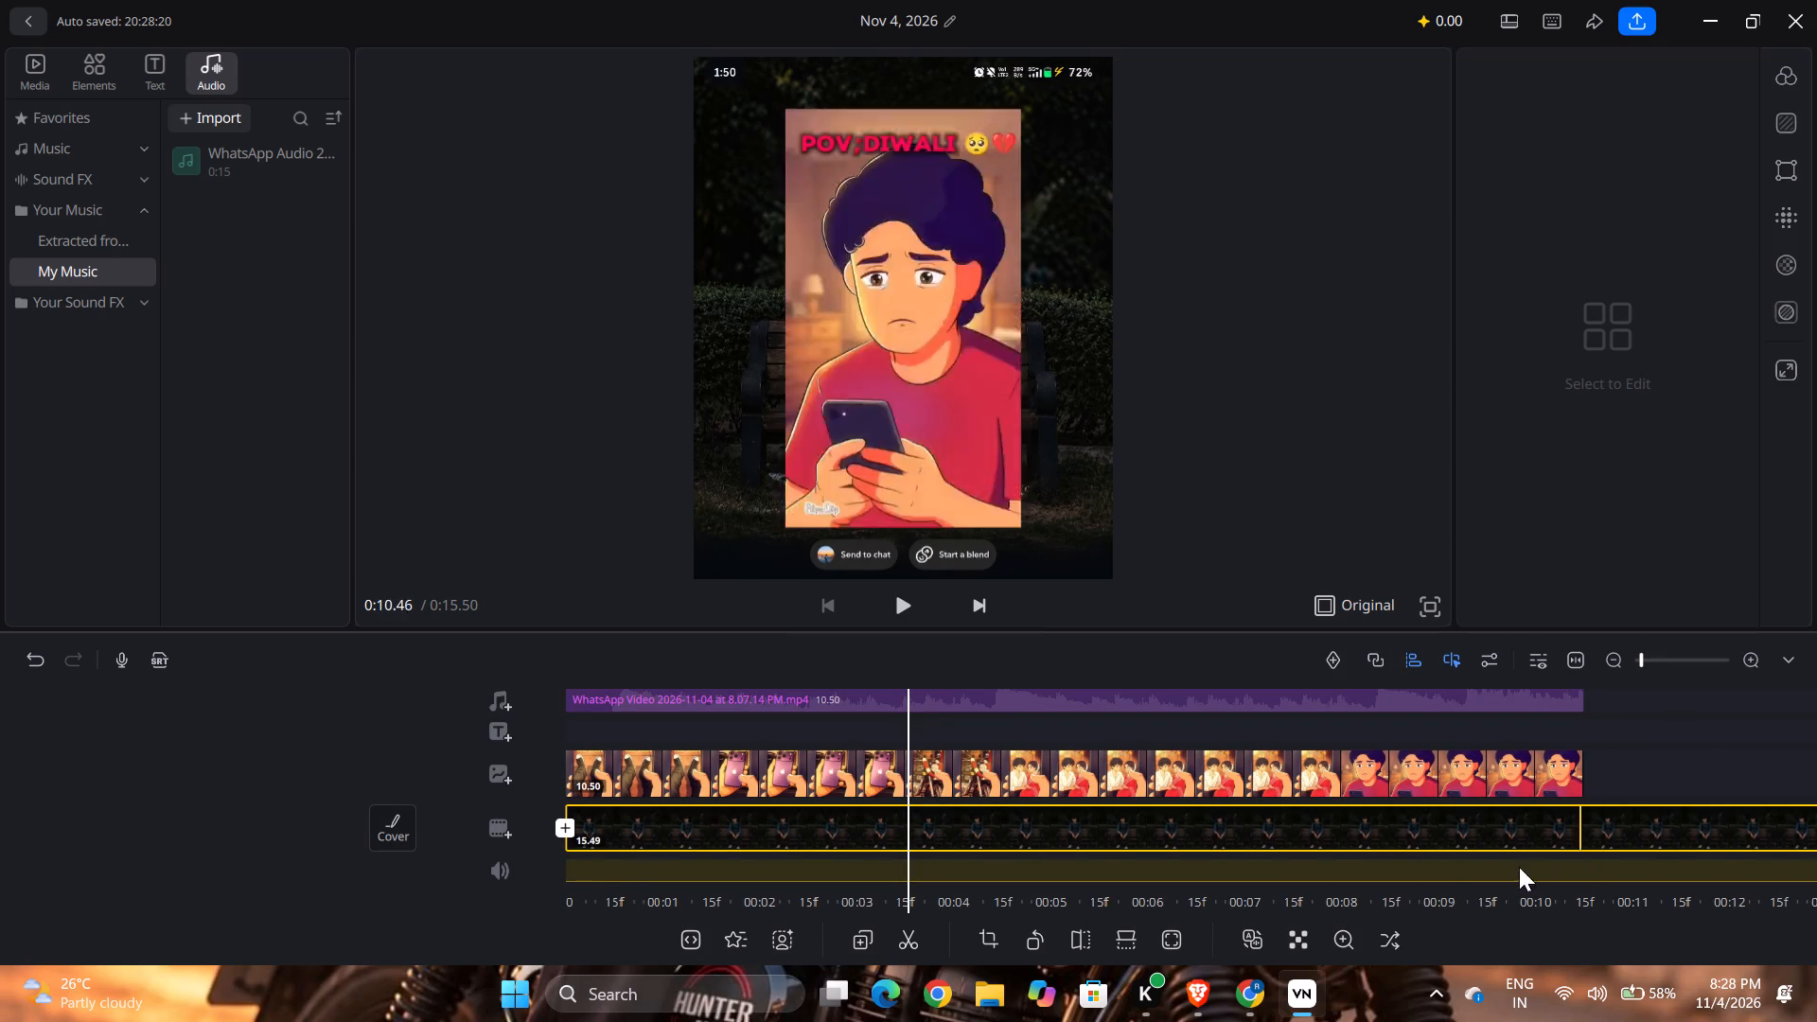
Mute the main track's sound.
left_click(506, 866)
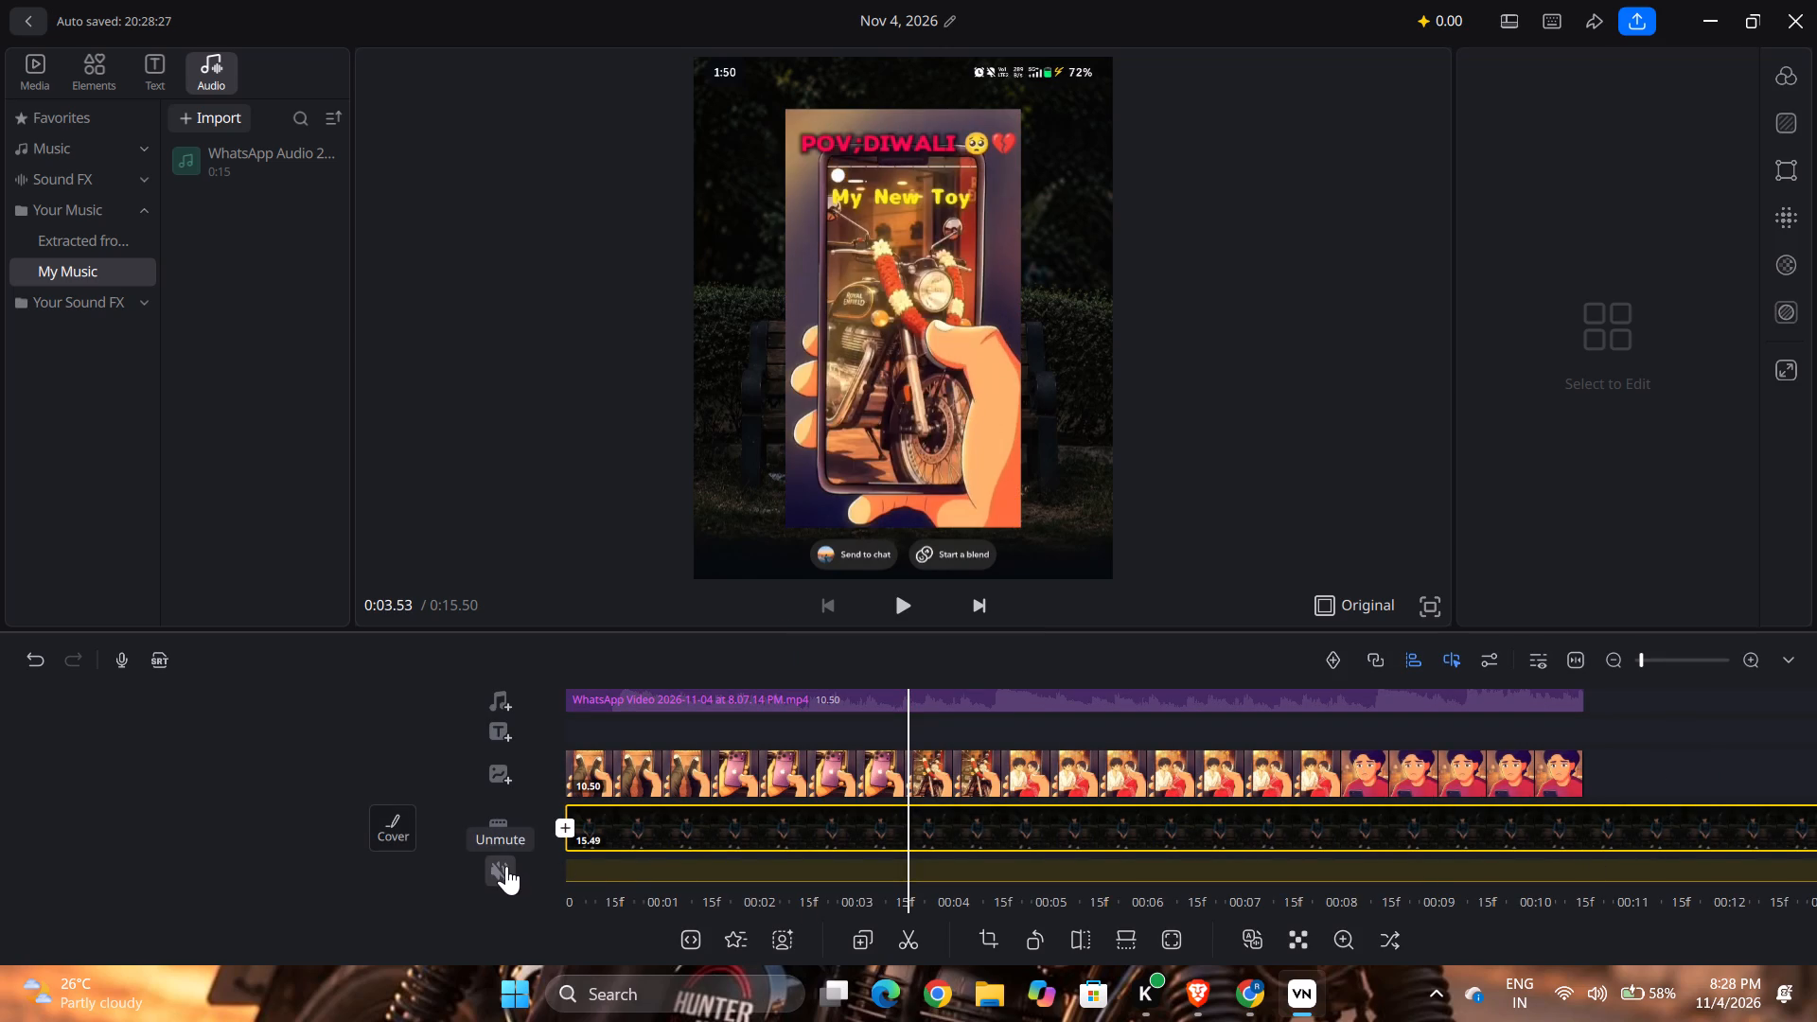
Play back the composition from about 3.5 seconds to check the picture and the extracted audio.
left_click(909, 595)
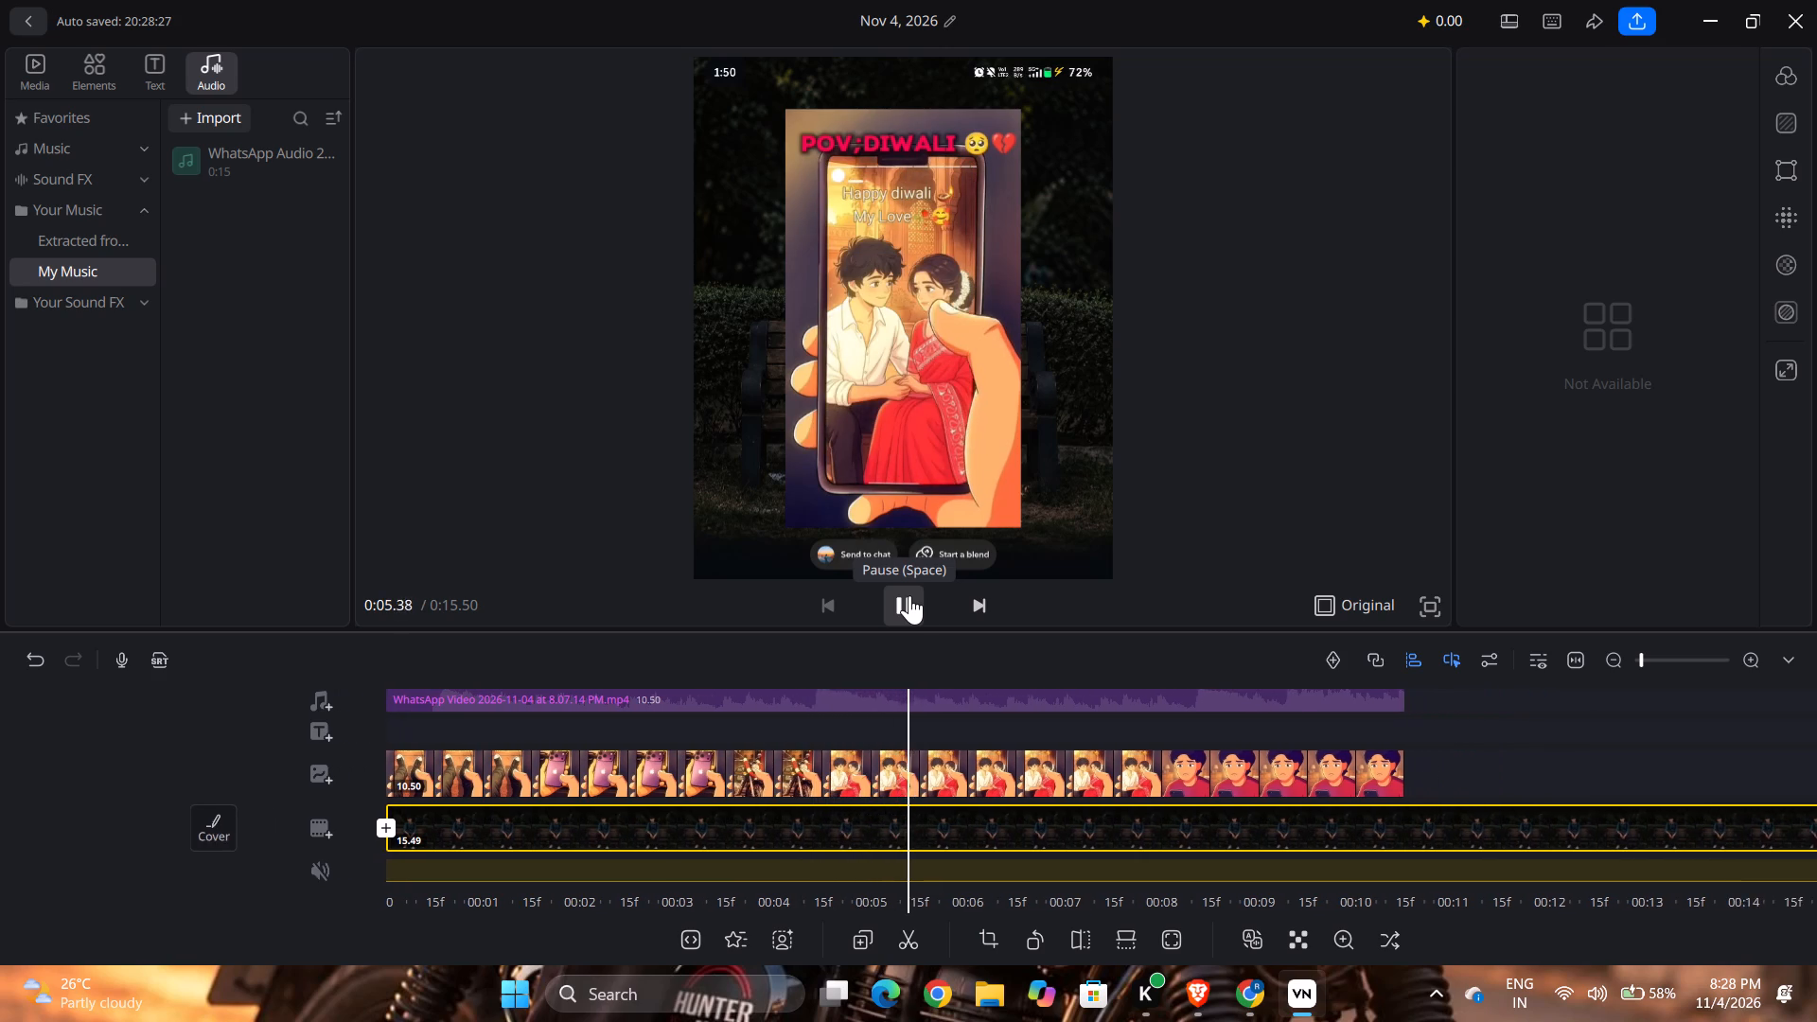
Delete the extracted audio clip from the audio track.
left_click(805, 693)
left_click(805, 693)
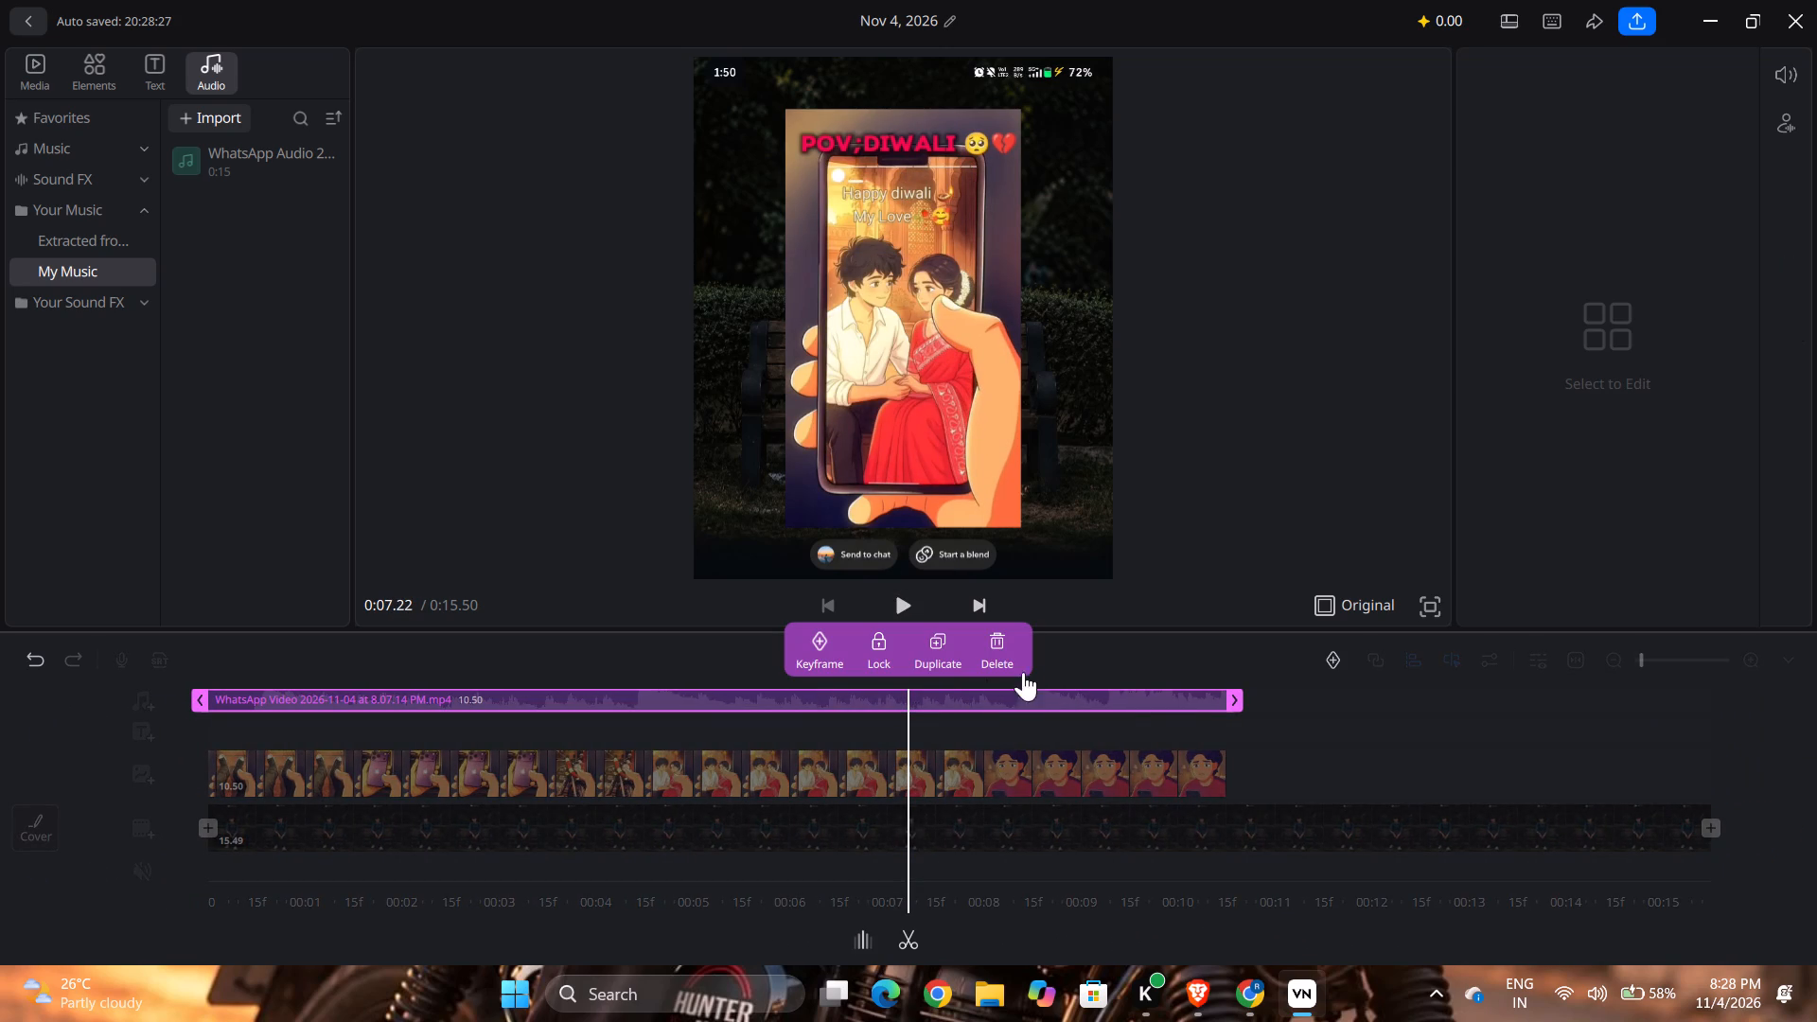
left_click(1006, 649)
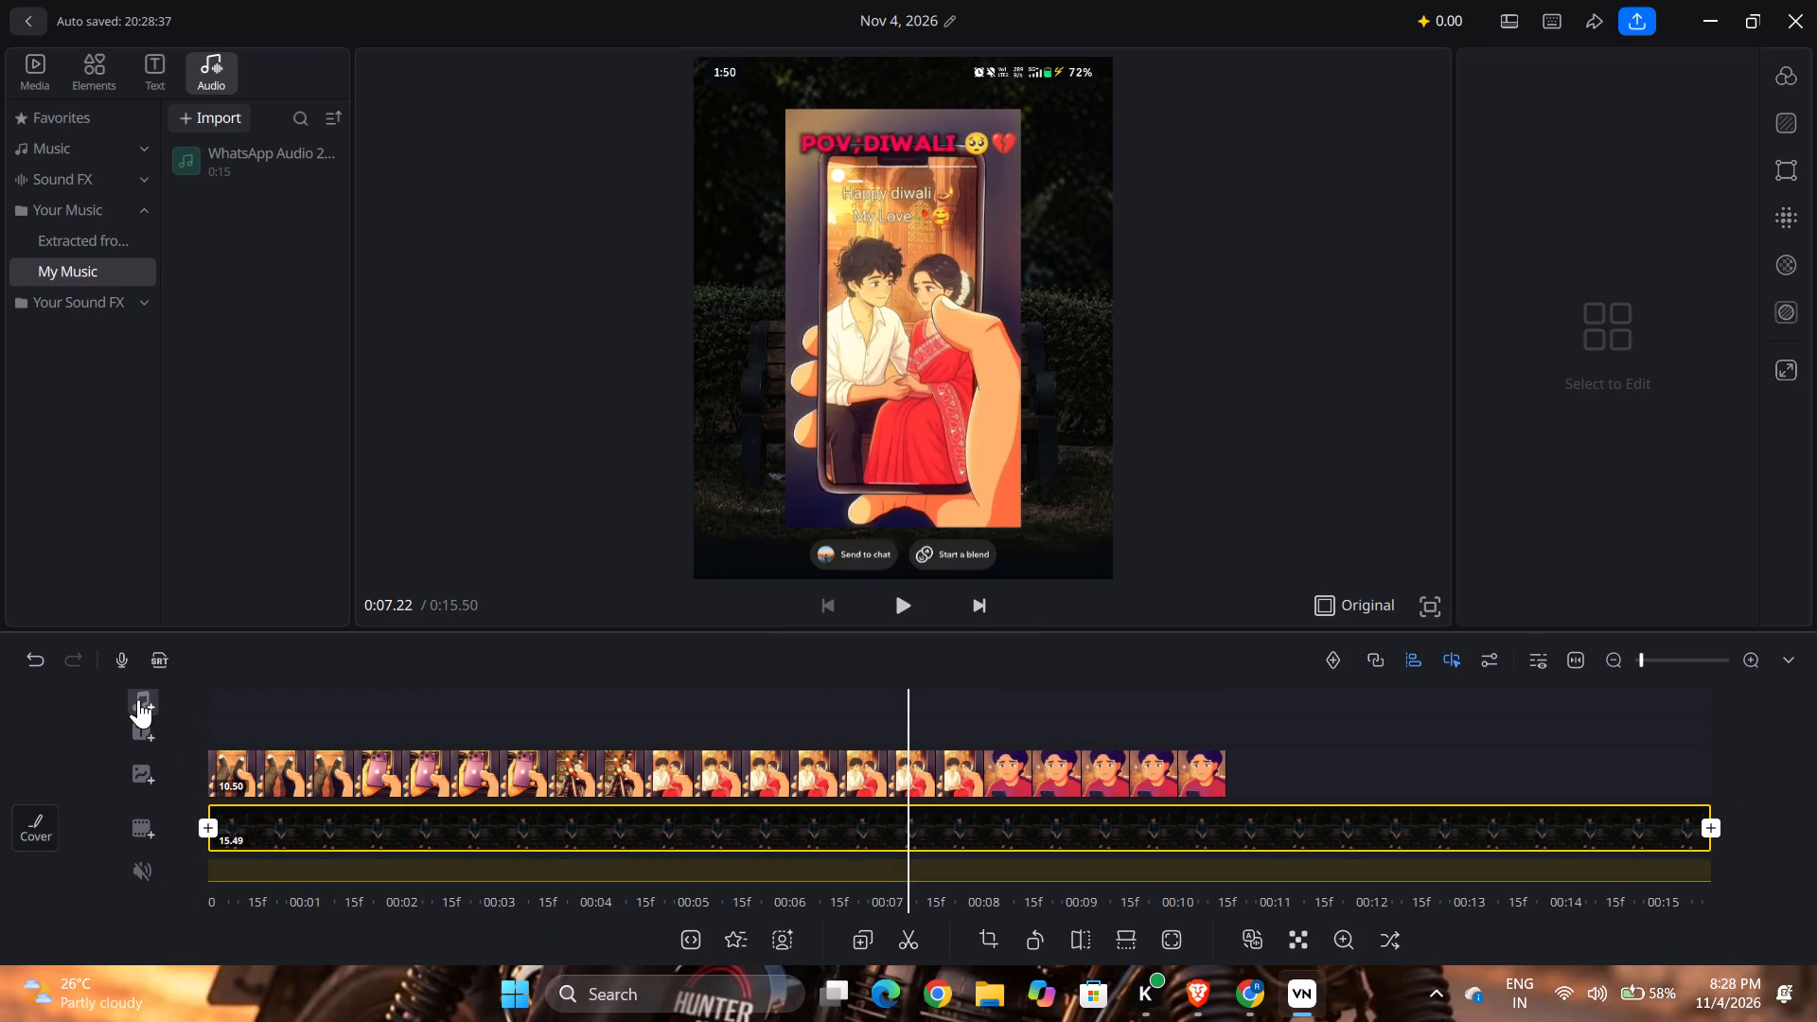
Add the sound of WhatsApp Video 2026-11-04 at 8.07.14 PM from Downloads to the audio track, starting at 0 seconds.
left_click(138, 699)
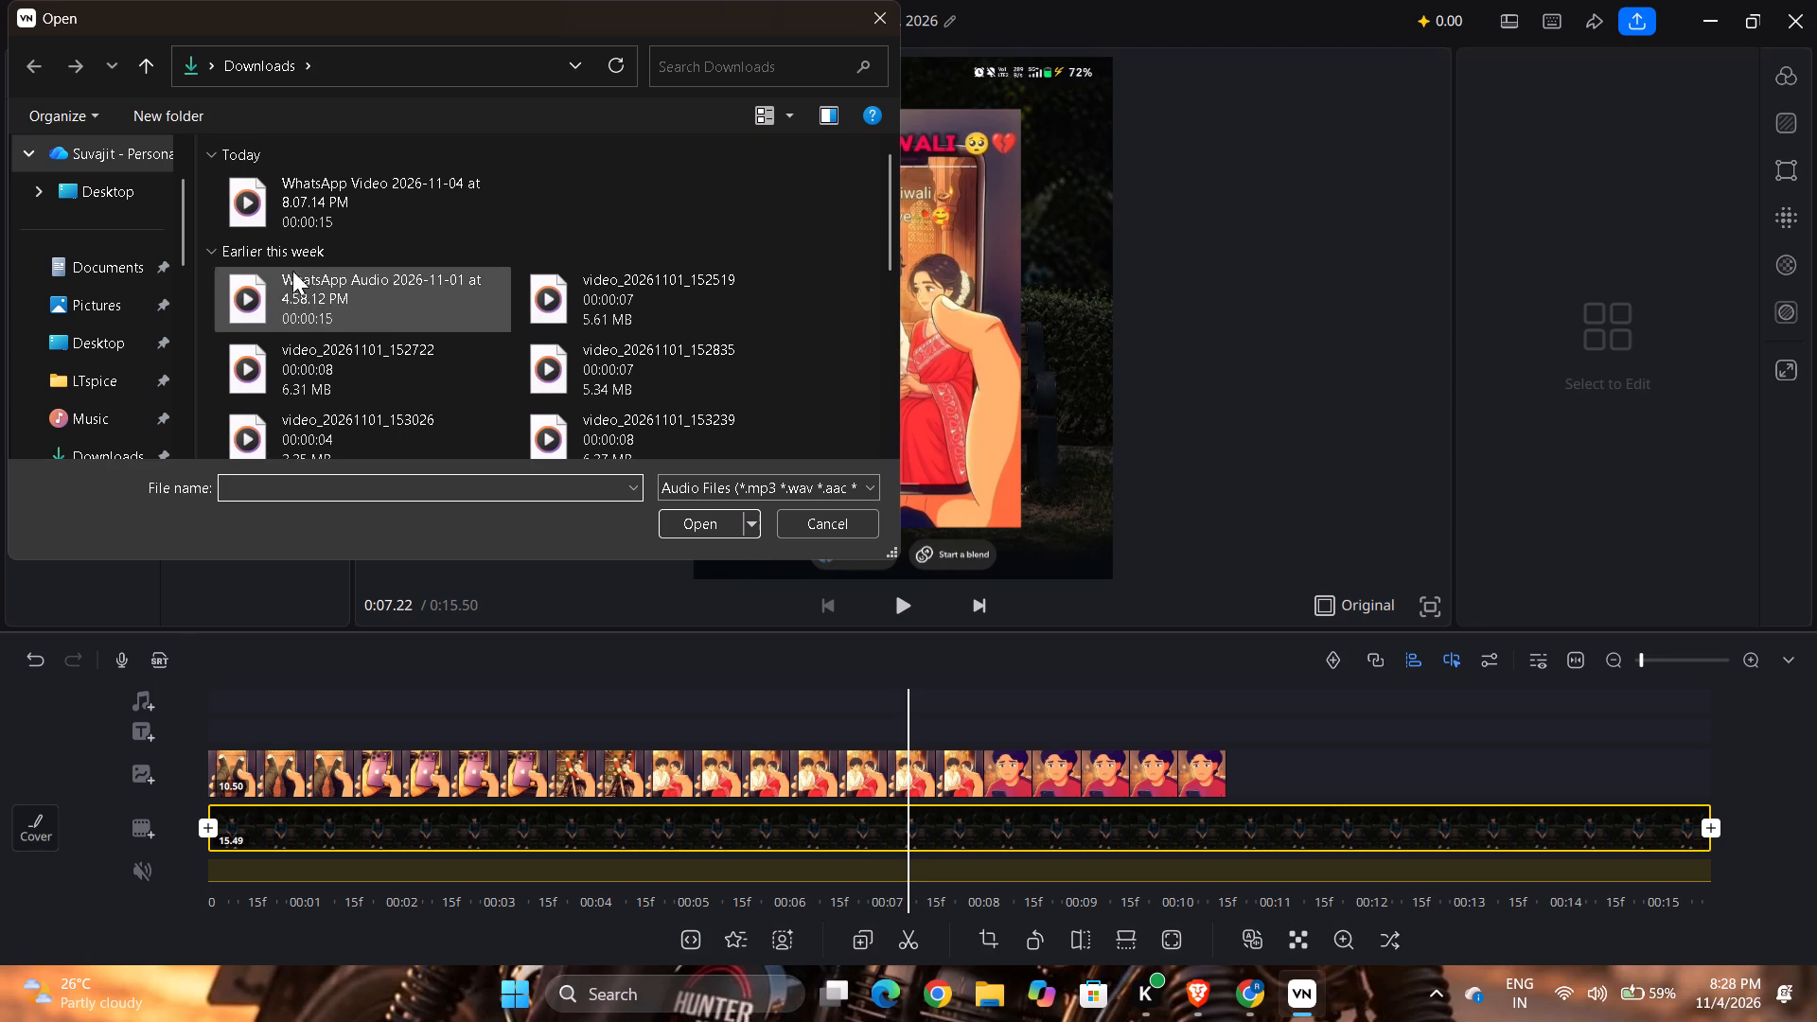
double_click(325, 225)
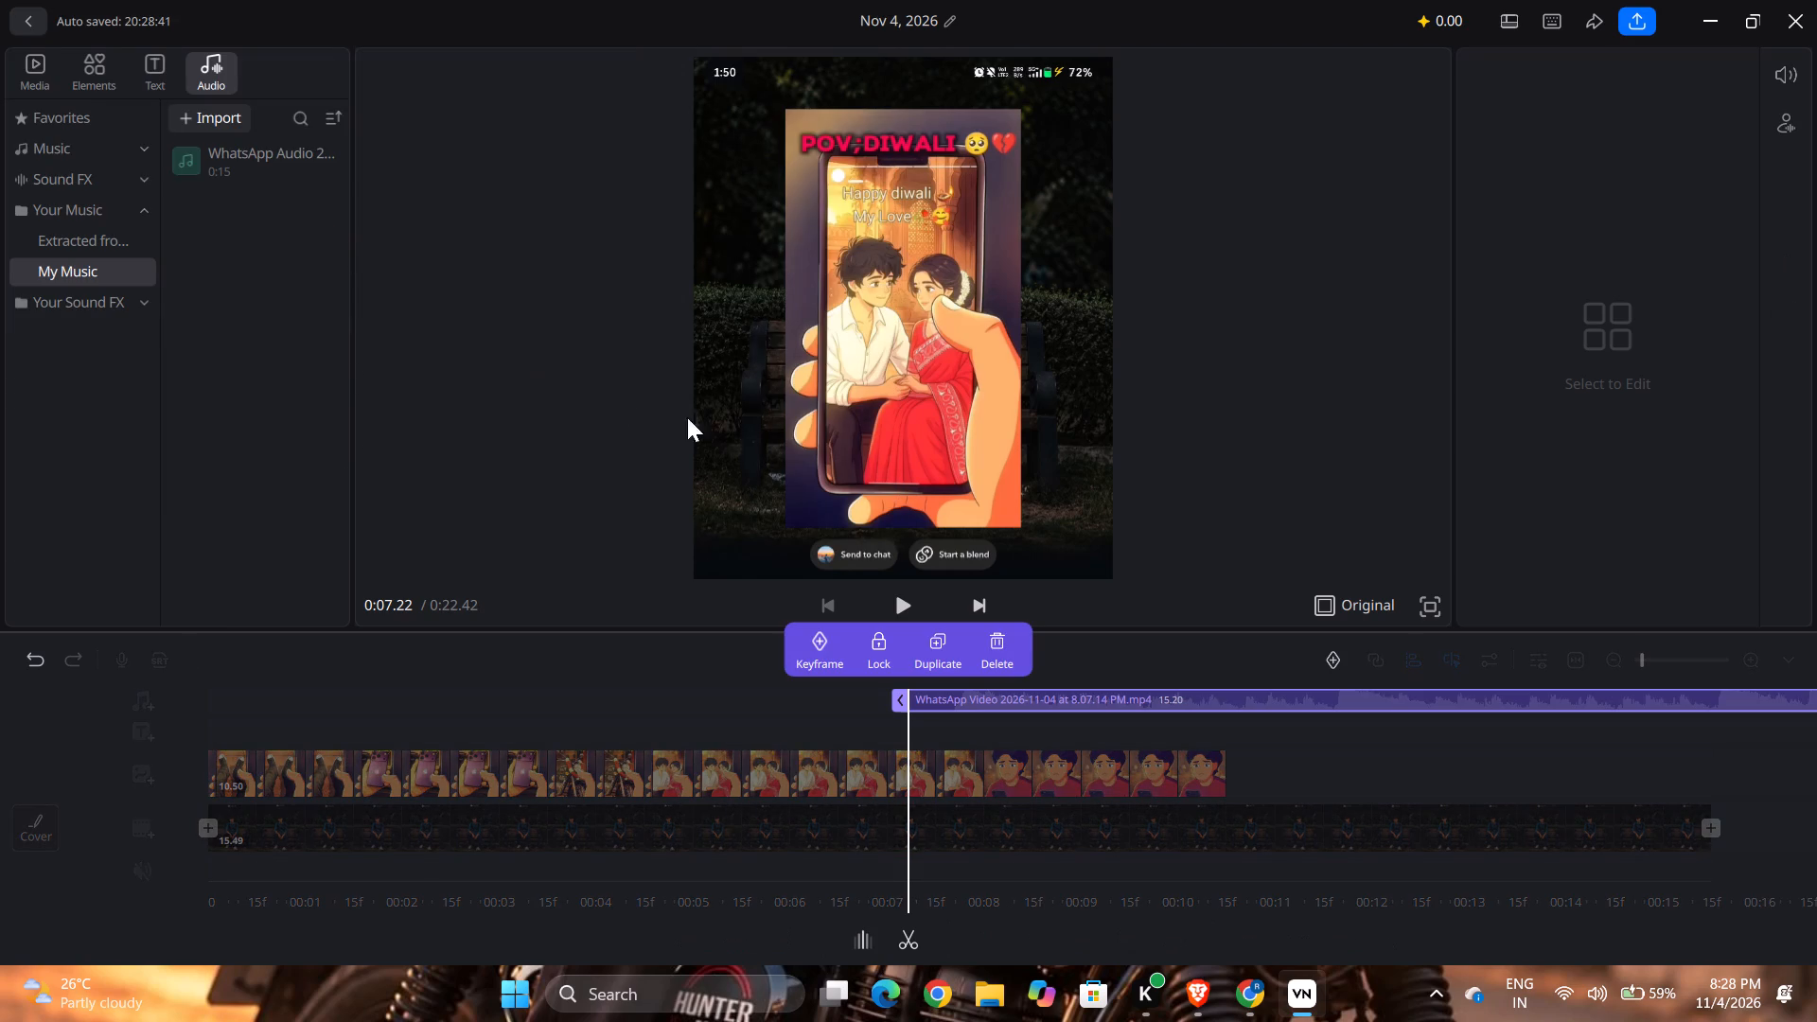
left_click_drag(1131, 696, 428, 711)
left_click(1475, 762)
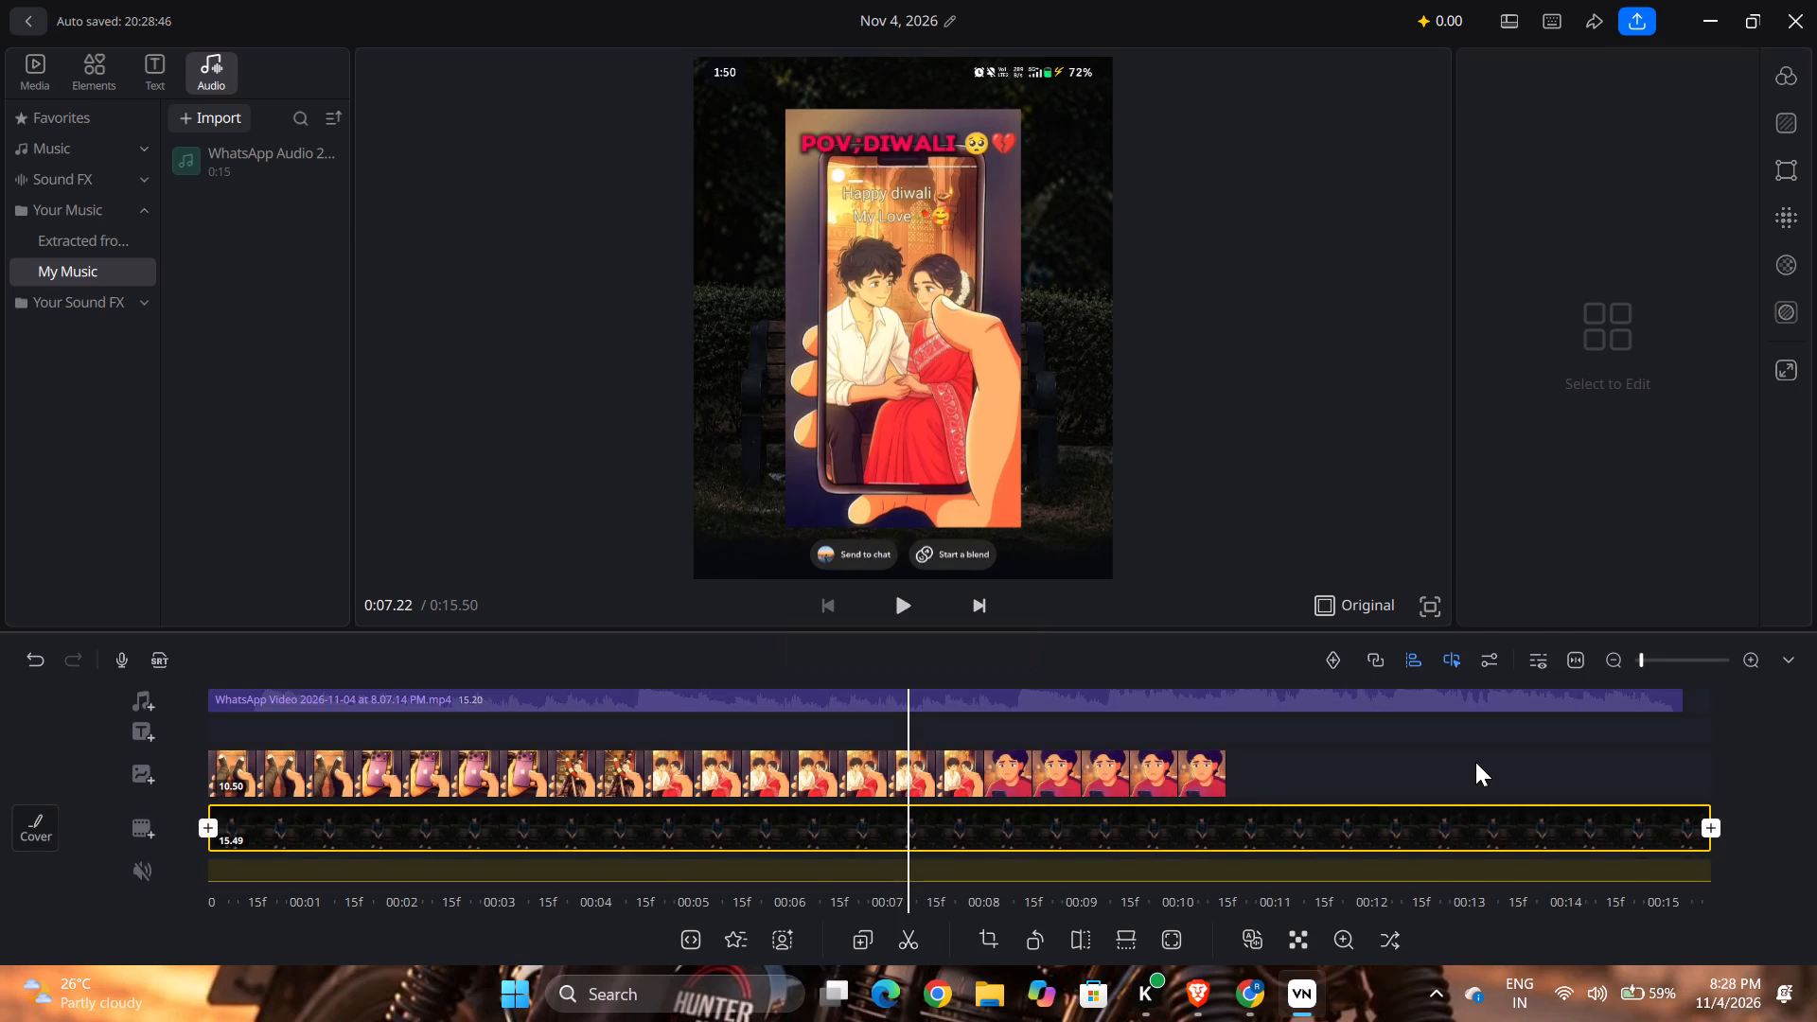
Add a default text title to the text track at 7.22 seconds.
left_click(141, 735)
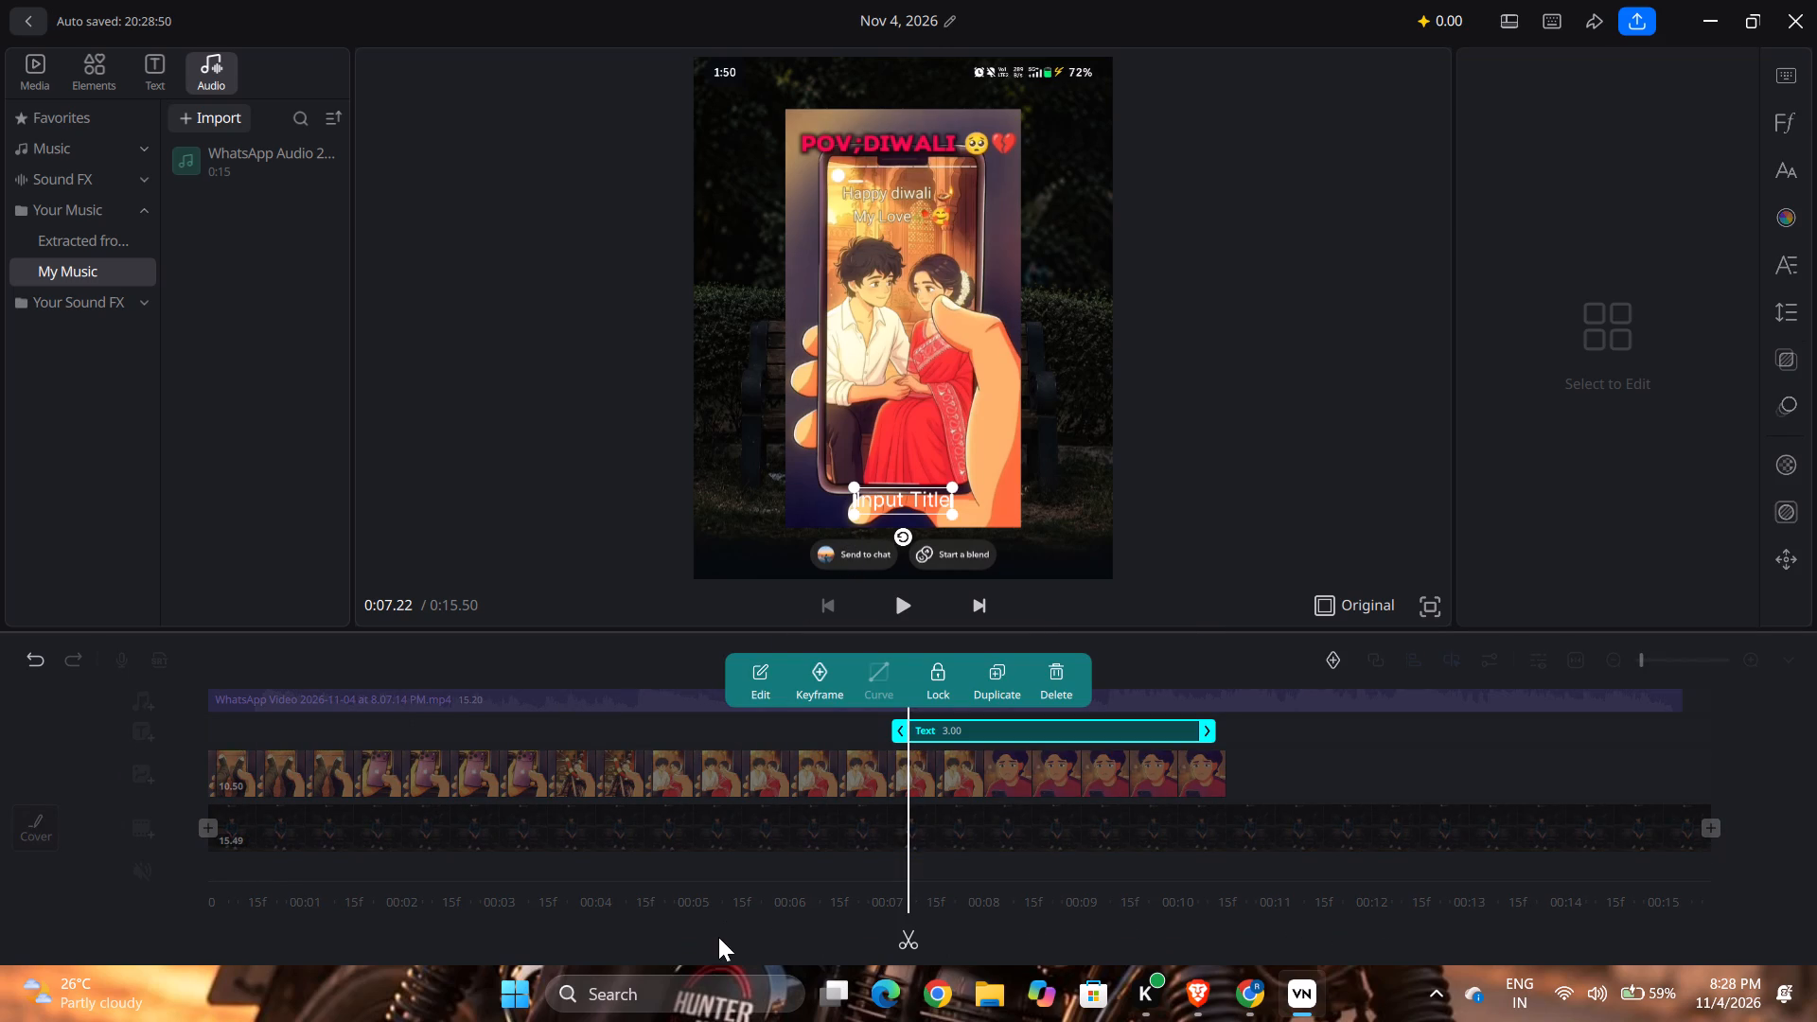
Switch to the Google Chrome browser.
left_click(1244, 1003)
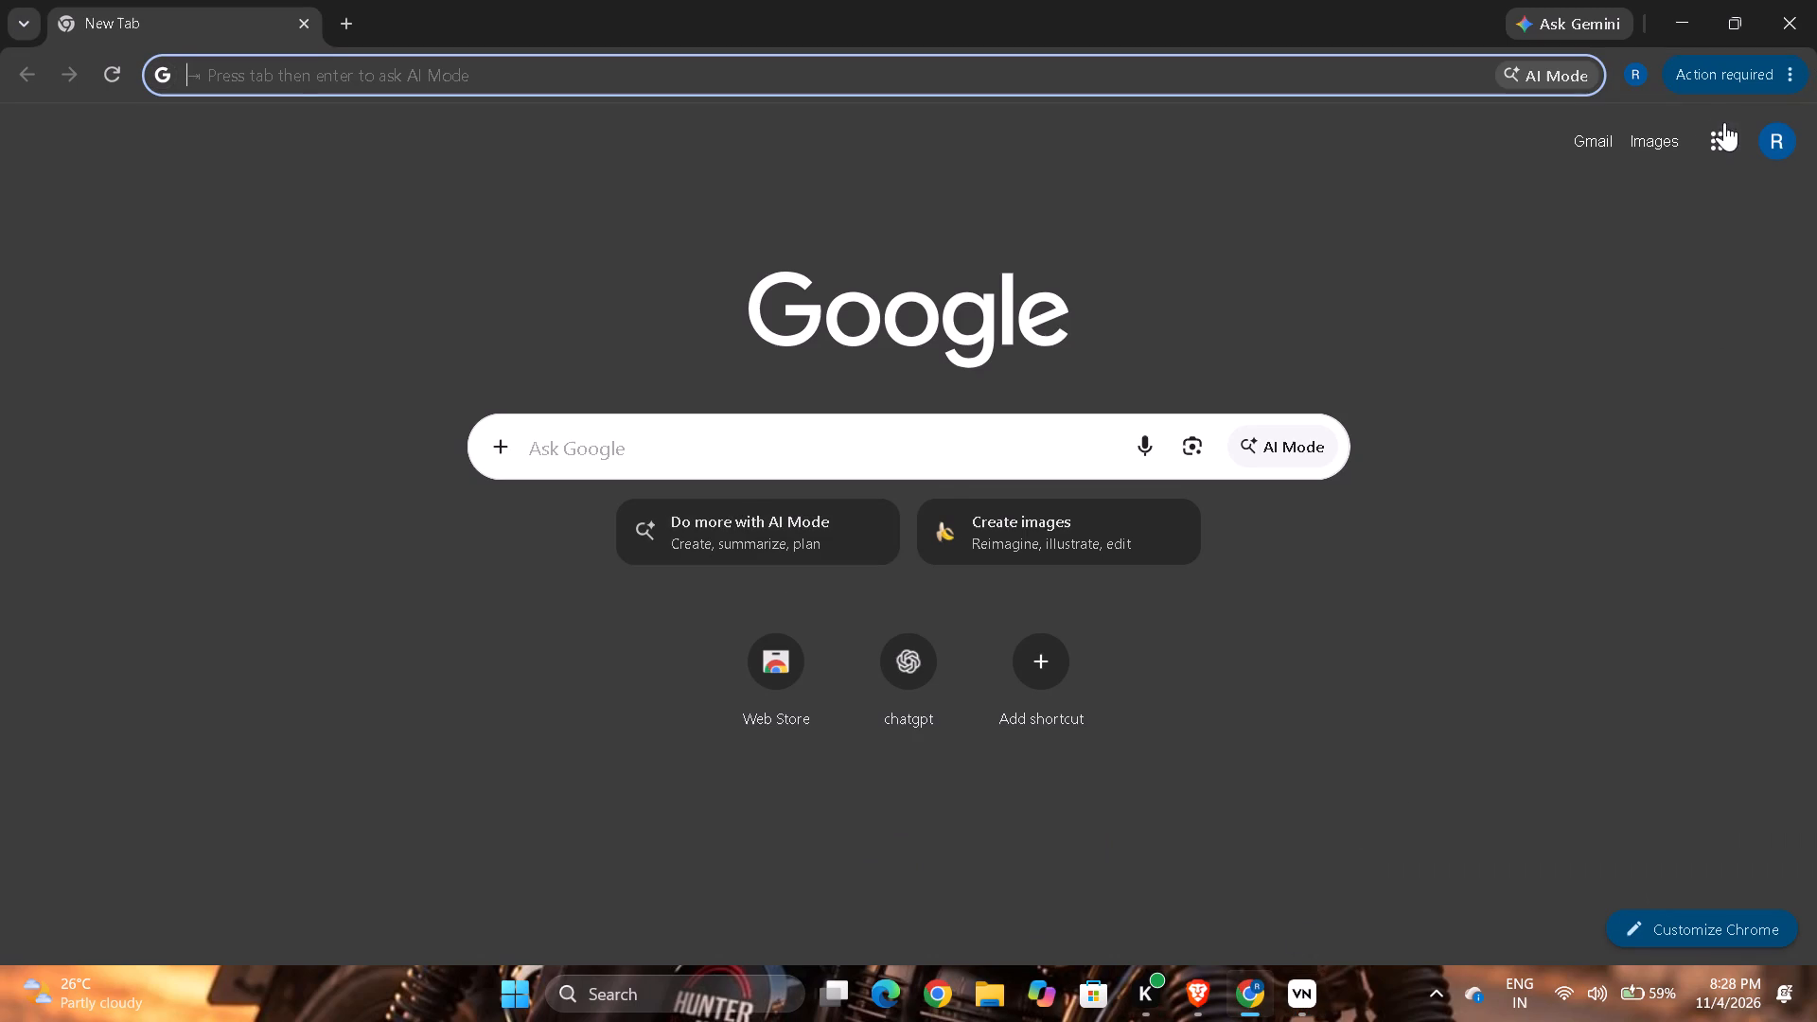
Close the current Google Chrome window and reopen the browser with the Person 1 profile.
left_click(1816, 20)
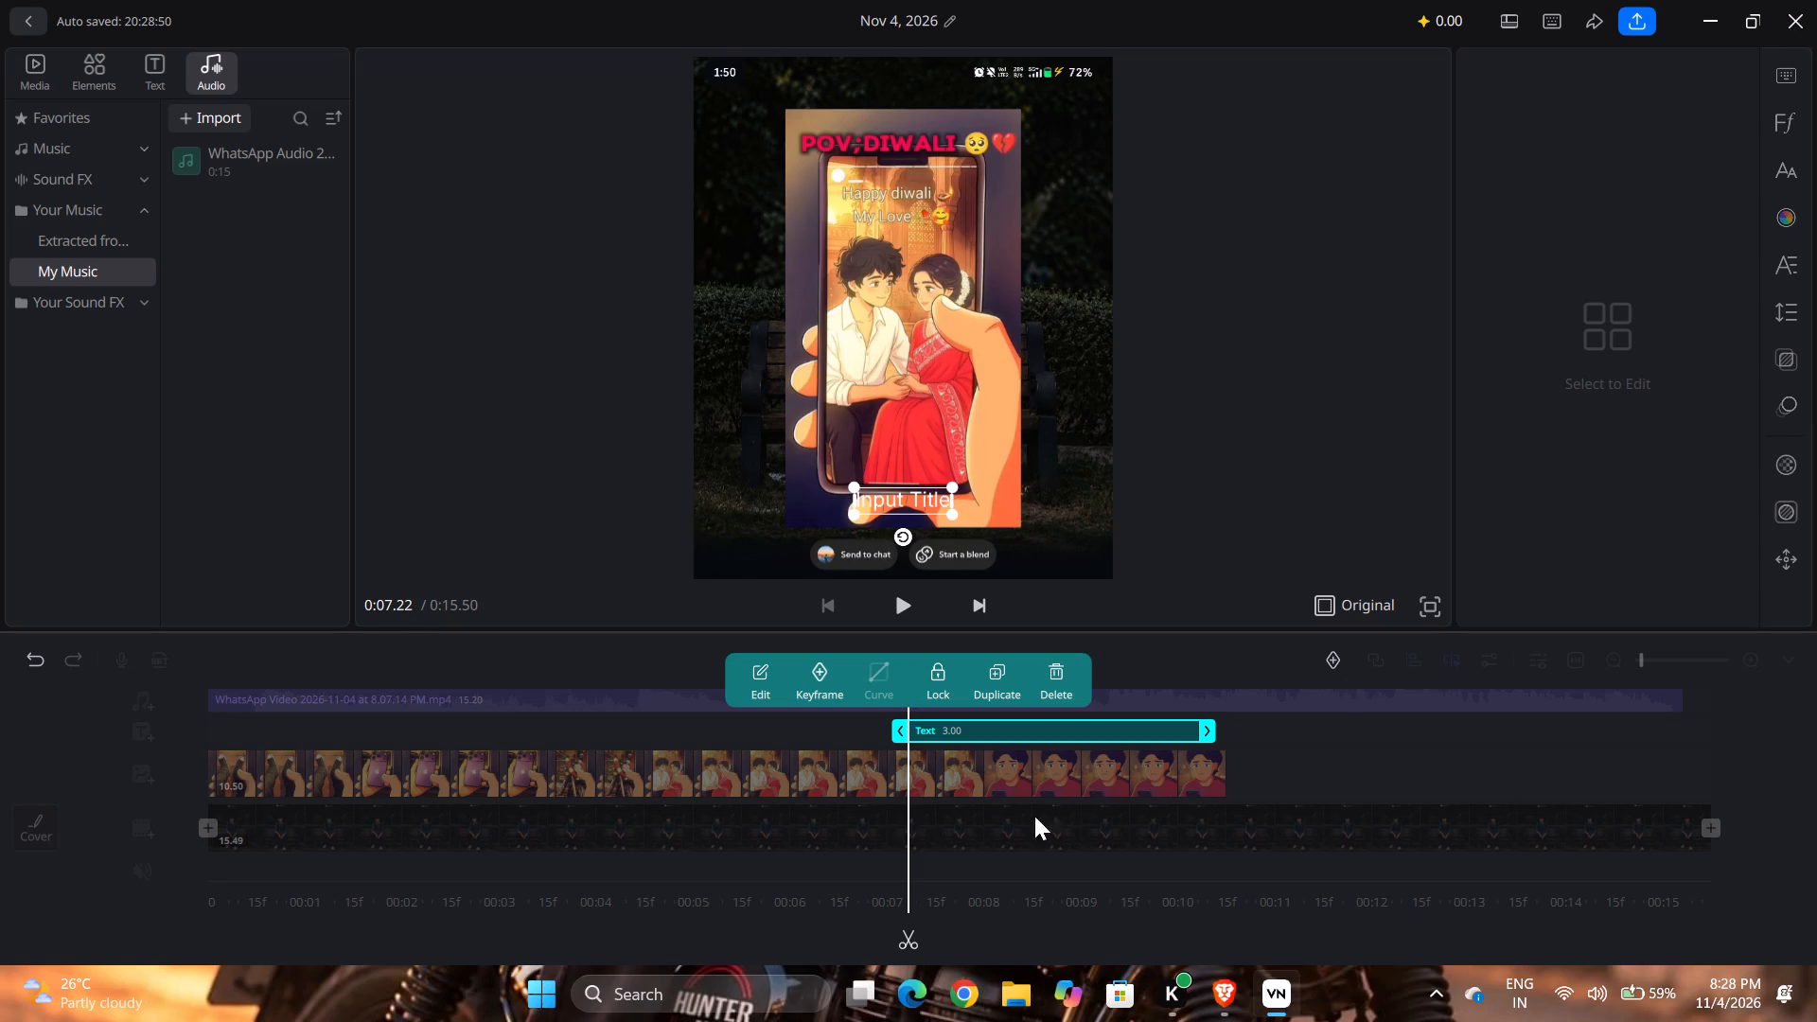
double_click(953, 1011)
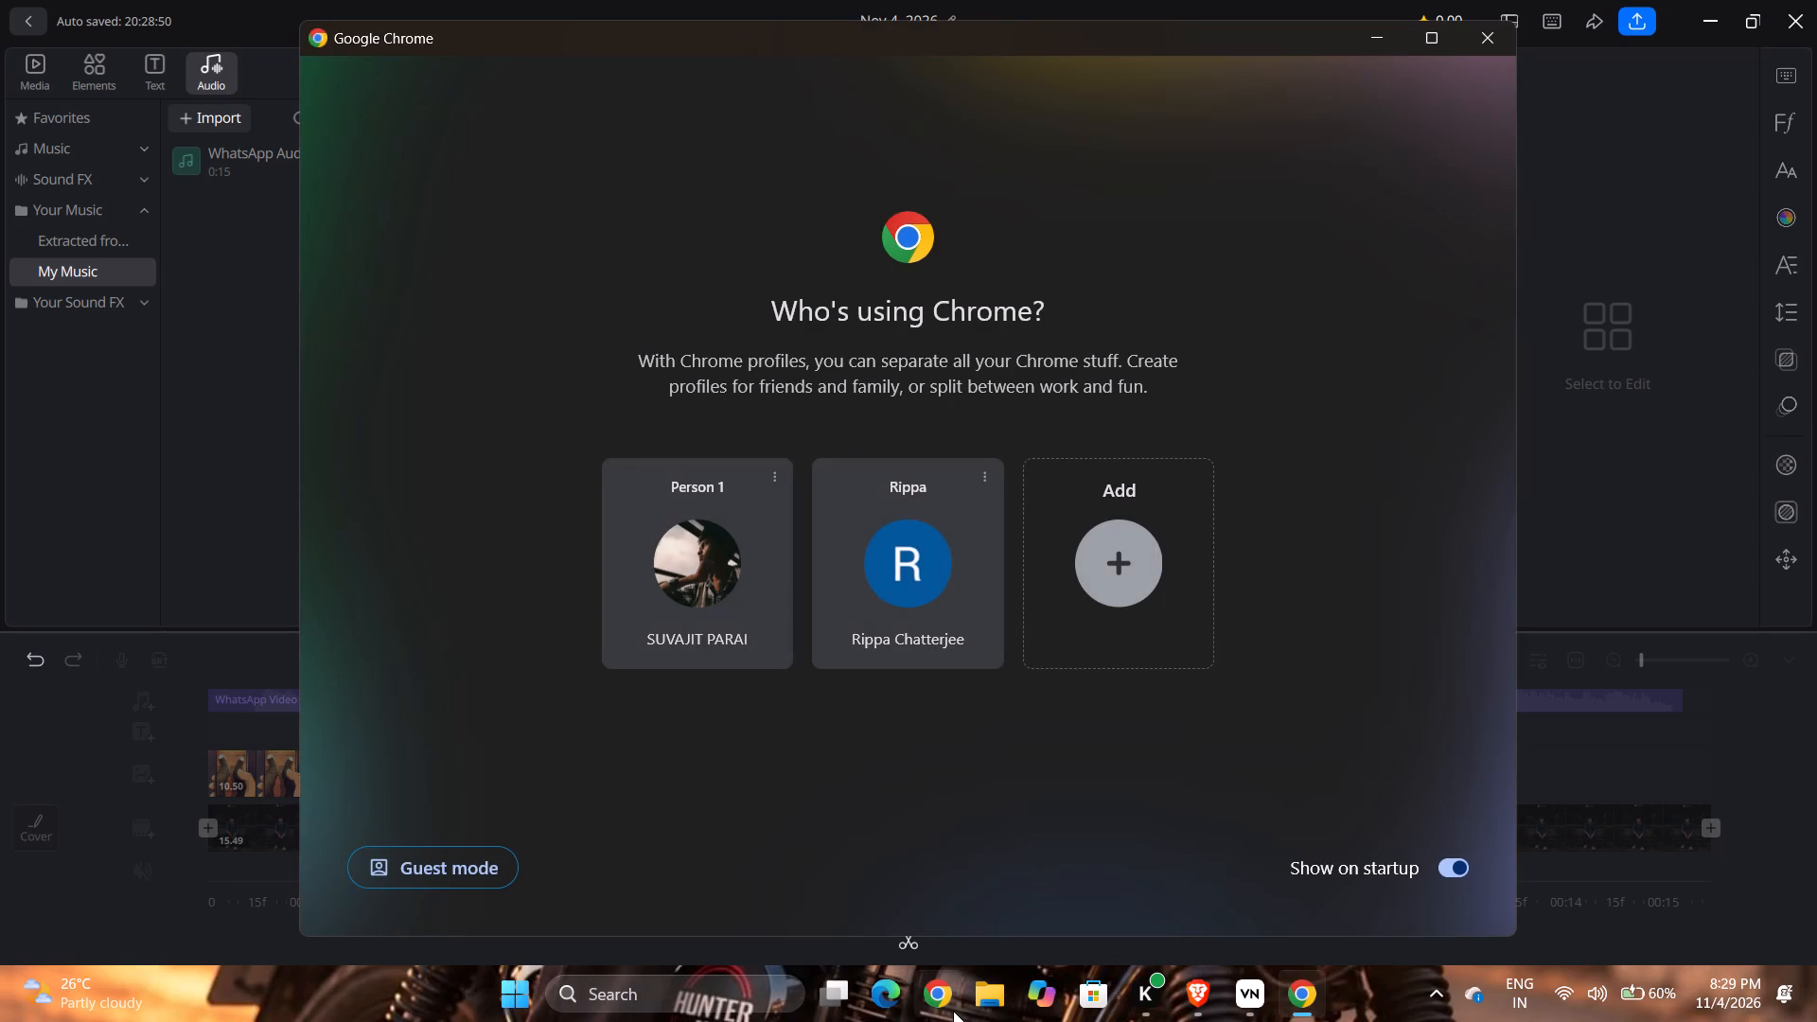
double_click(709, 577)
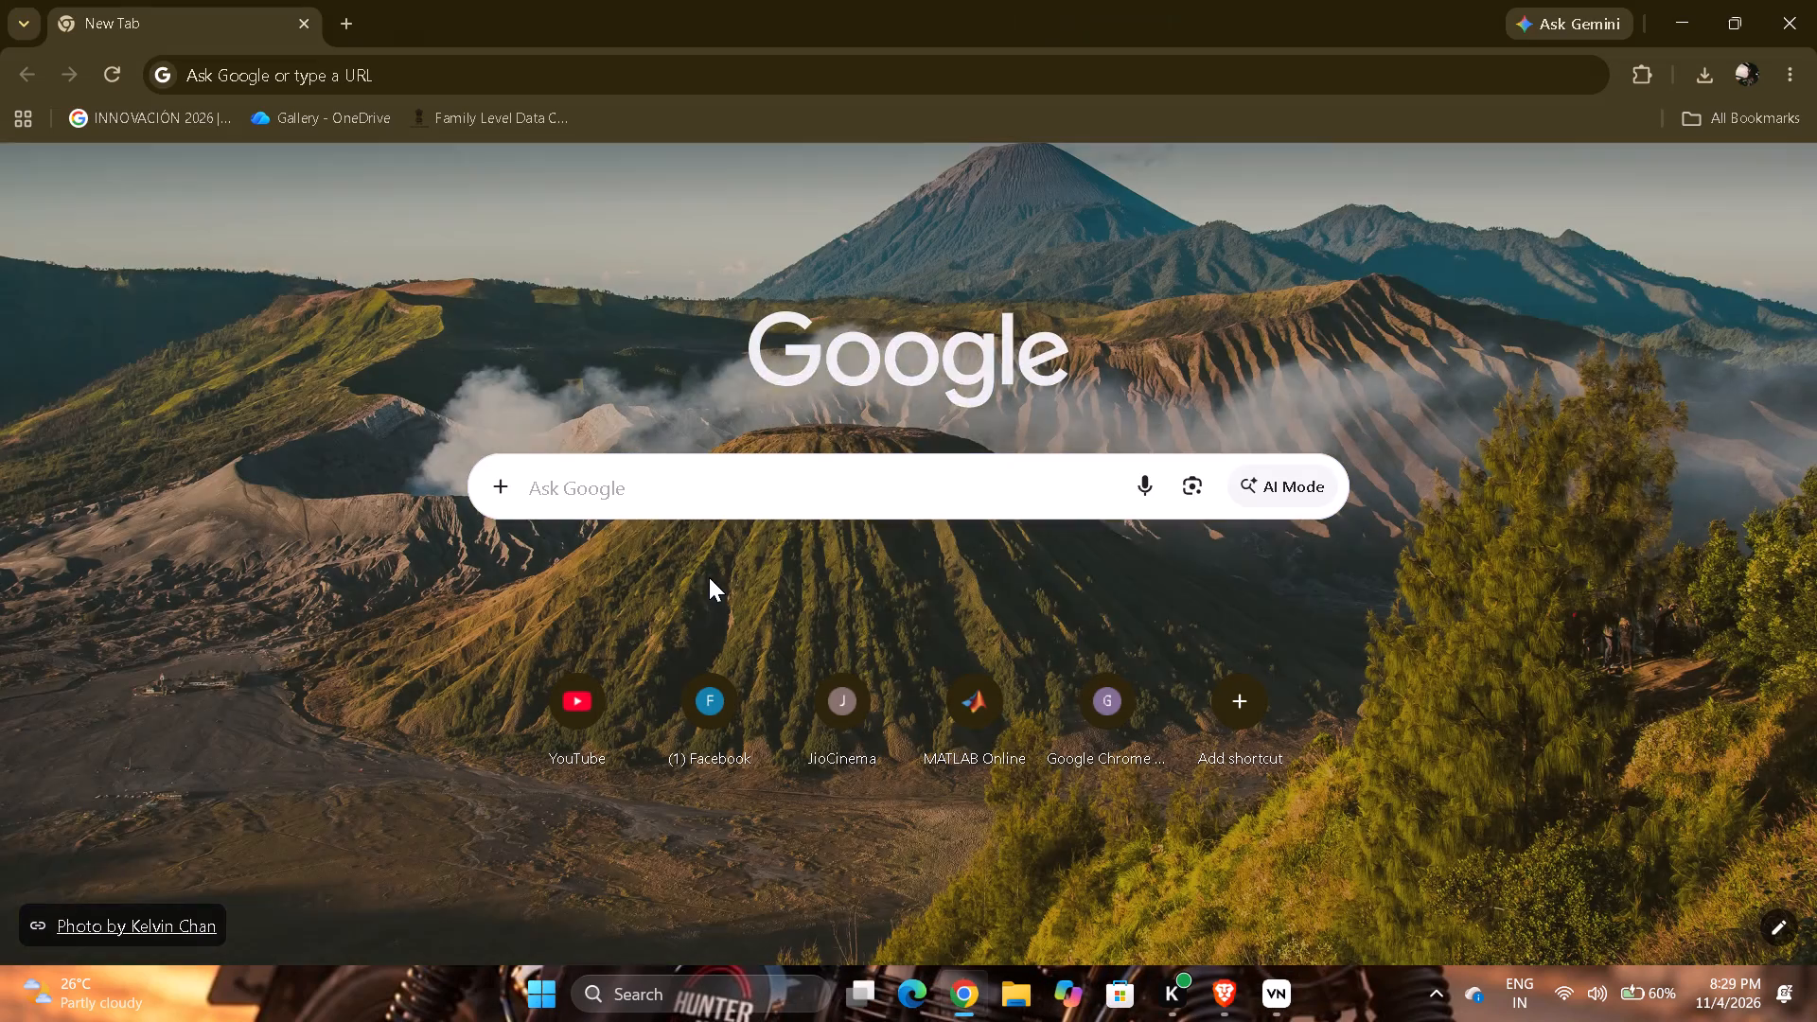
Start a Google search from the new tab page.
double_click(807, 466)
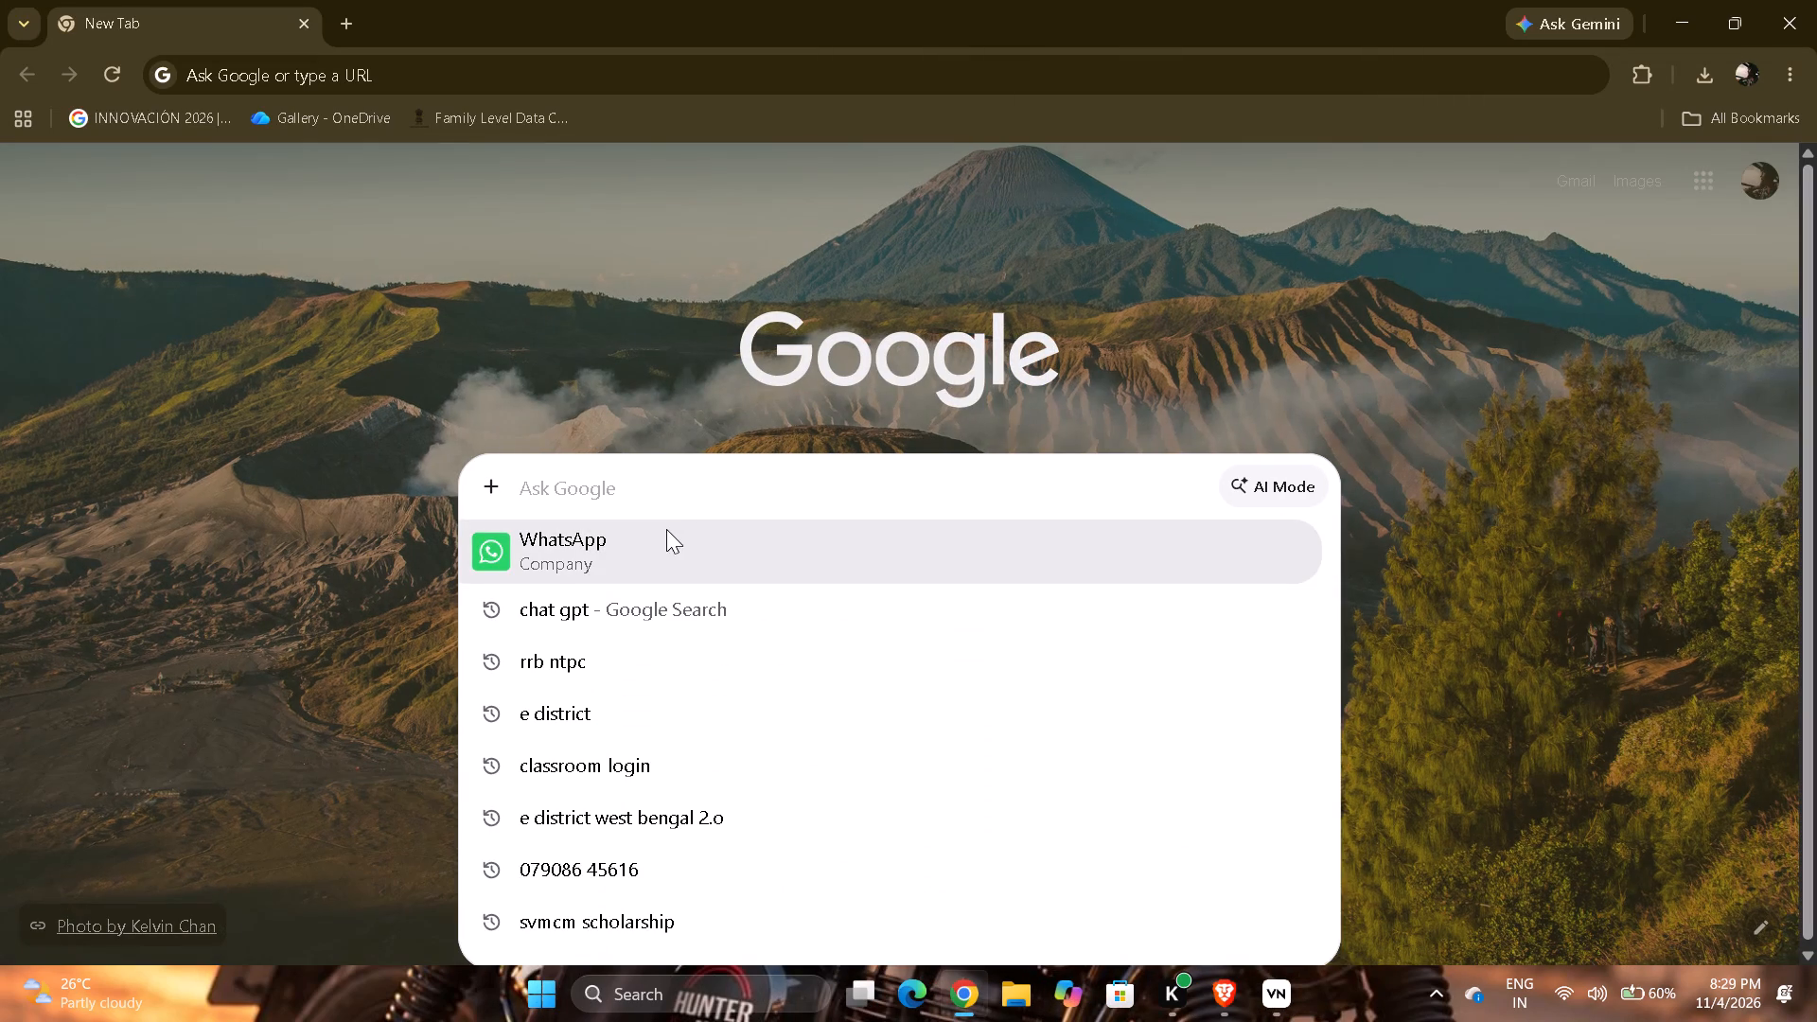
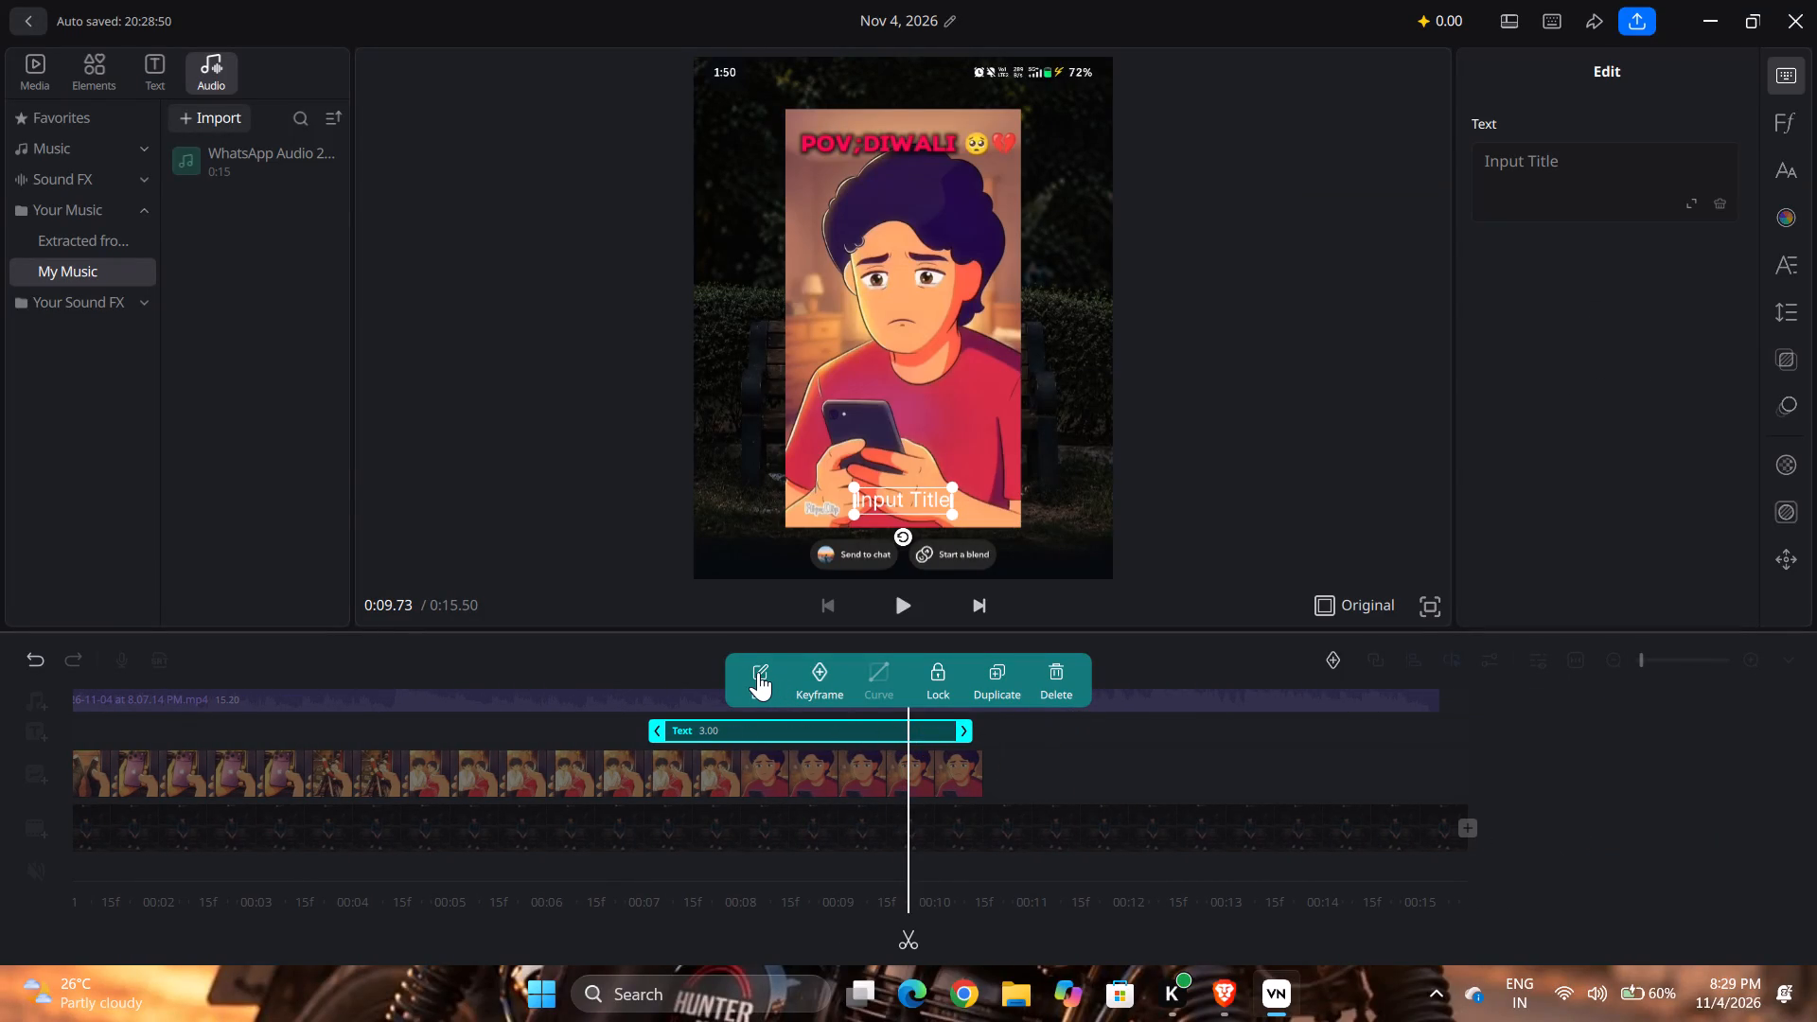
Replace the title's placeholder text with the copied accented-letter name ŚP ČŔĔĂŤĨŐŃ.
left_click(758, 672)
left_click(901, 512)
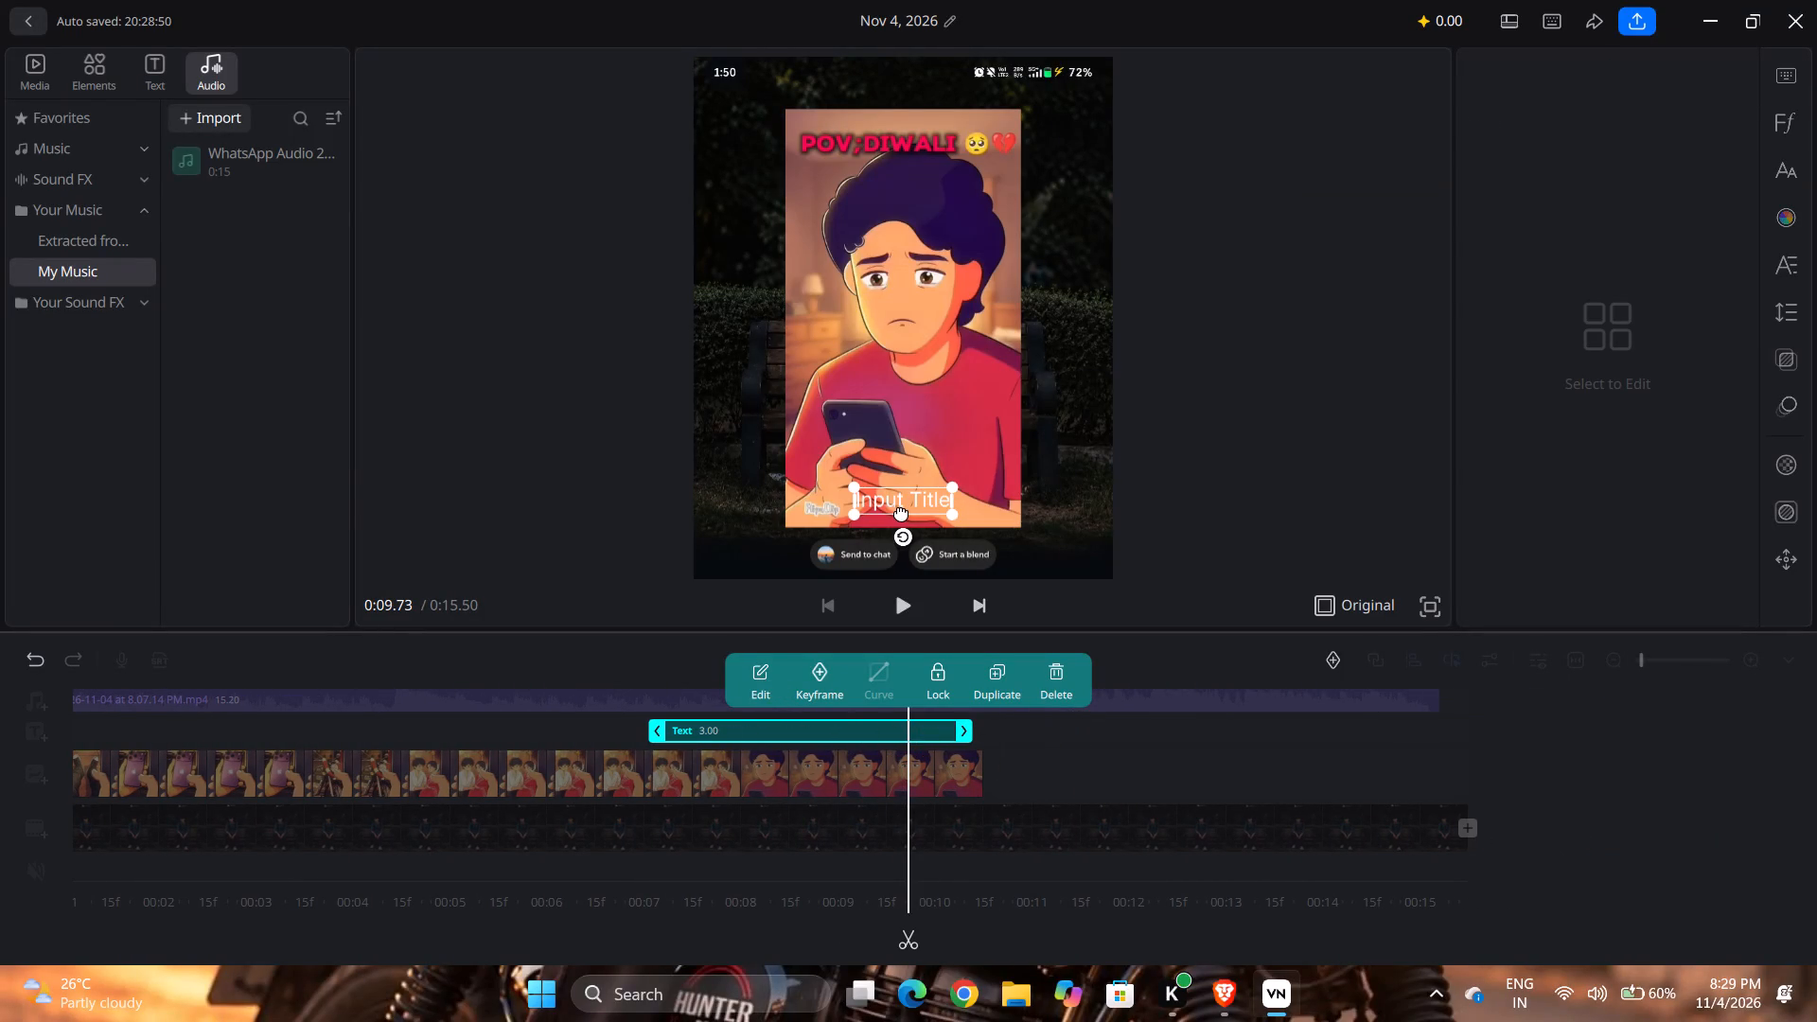
left_click(1549, 164)
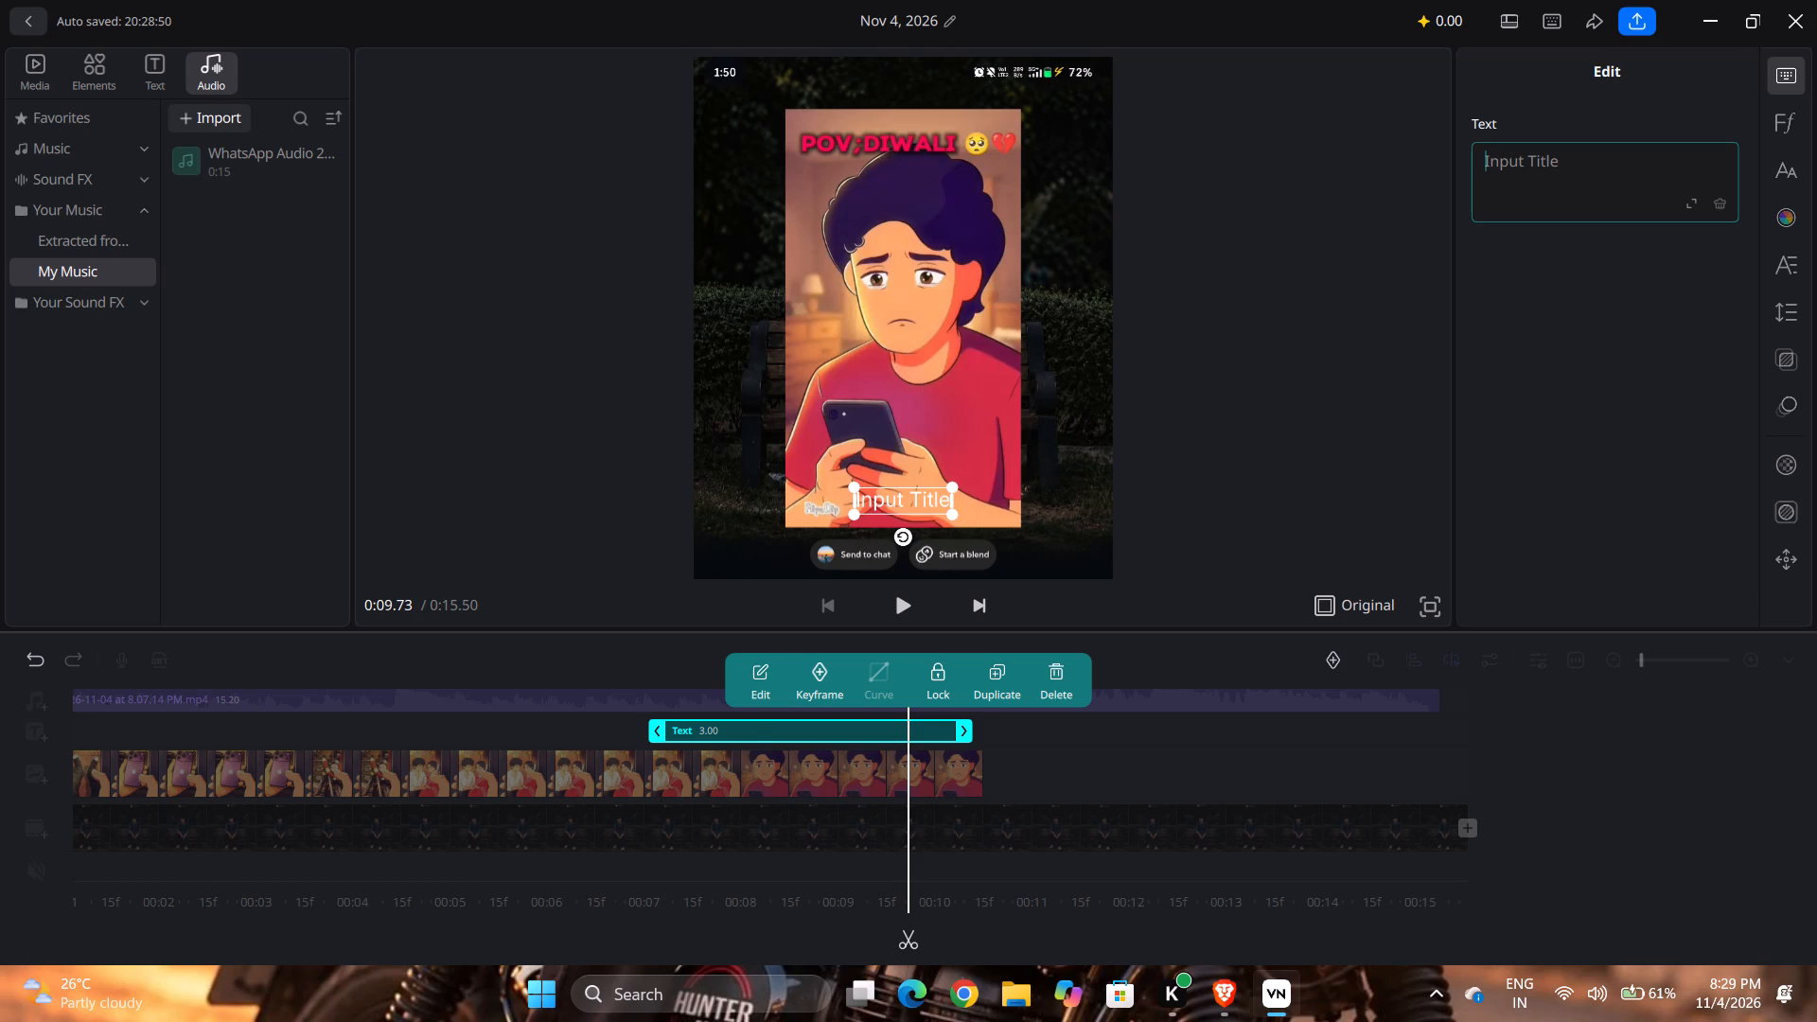
key("ctrl+v")
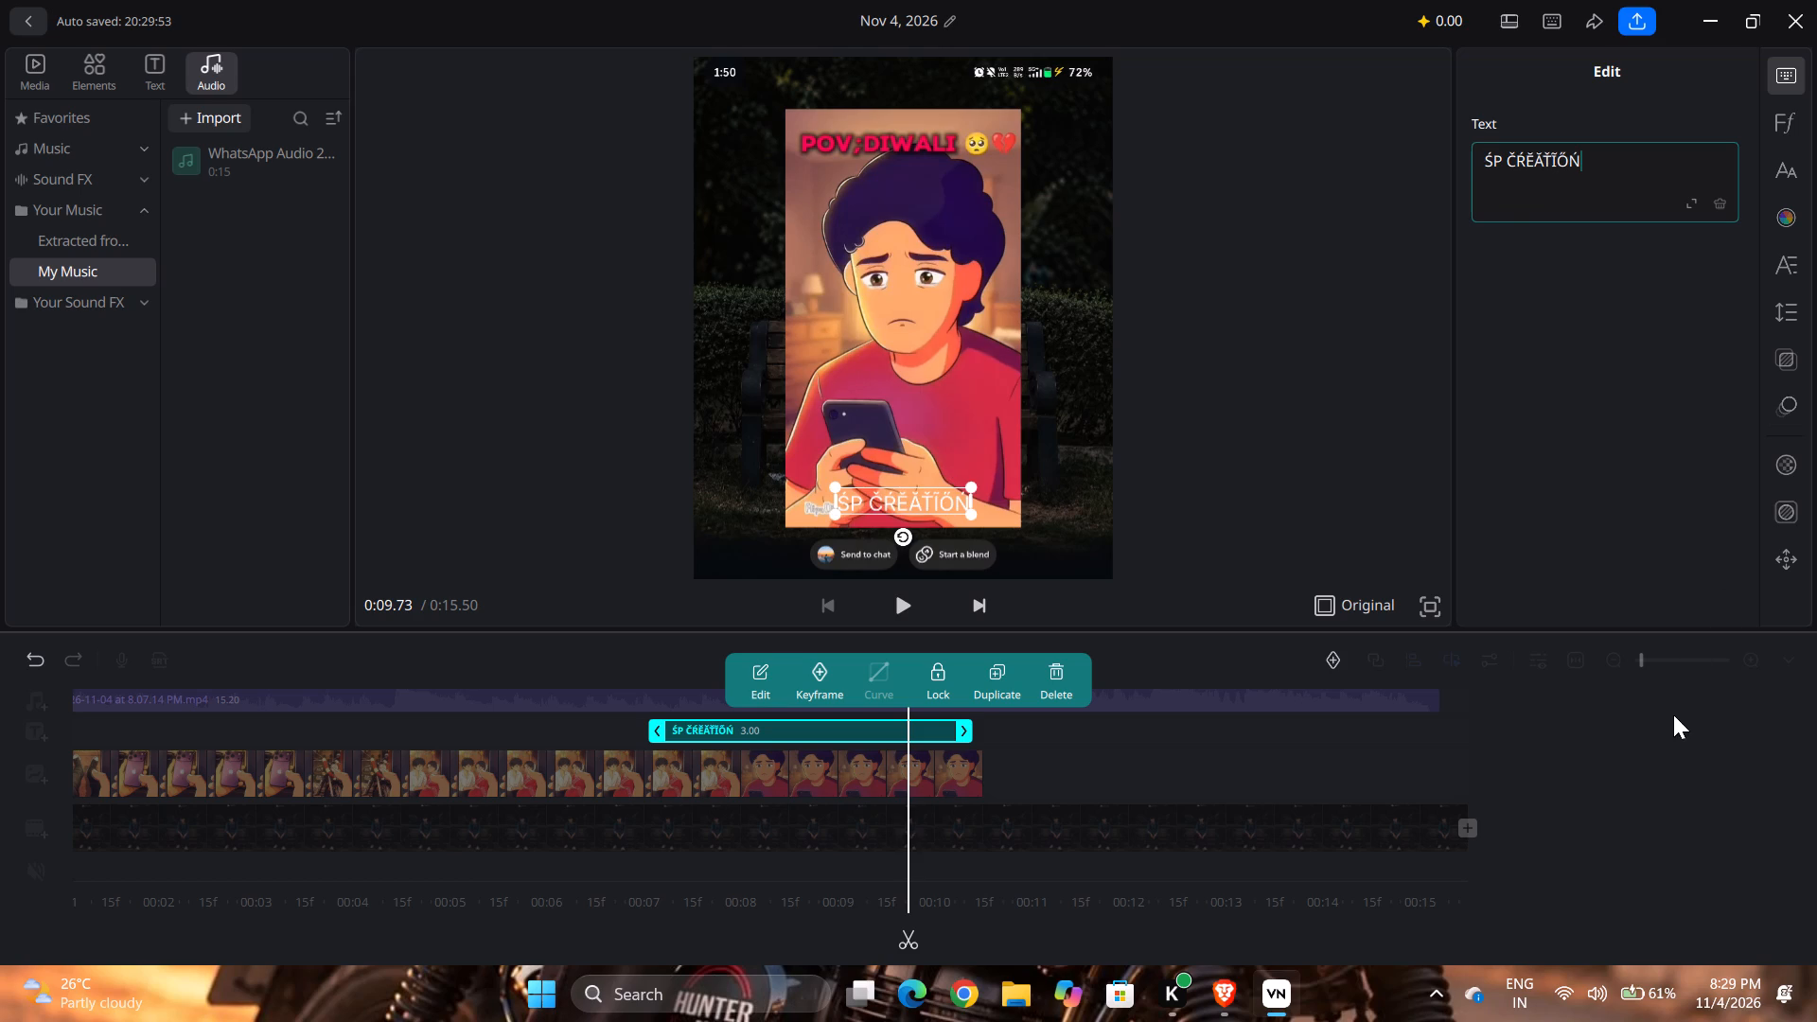
Finish the text entry and move the SP CREATION title clip to the start of the timeline.
left_click(1673, 714)
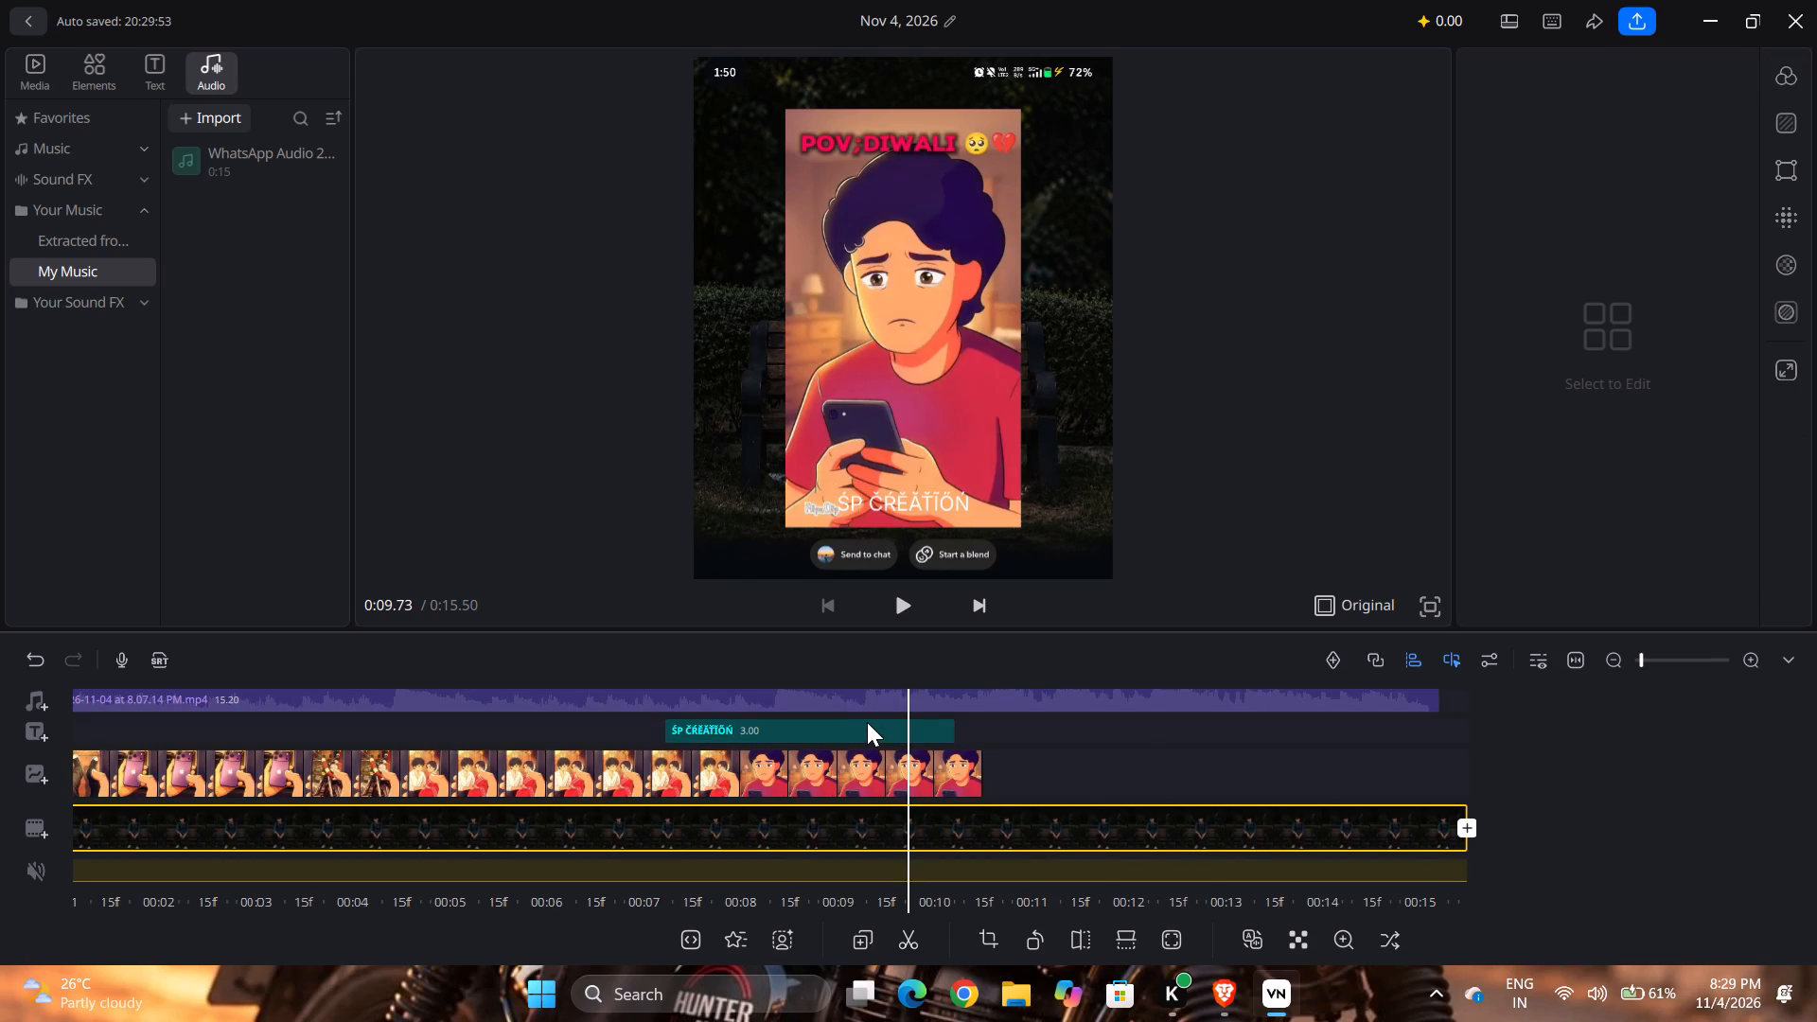
left_click_drag(867, 722, 836, 730)
double_click(836, 730)
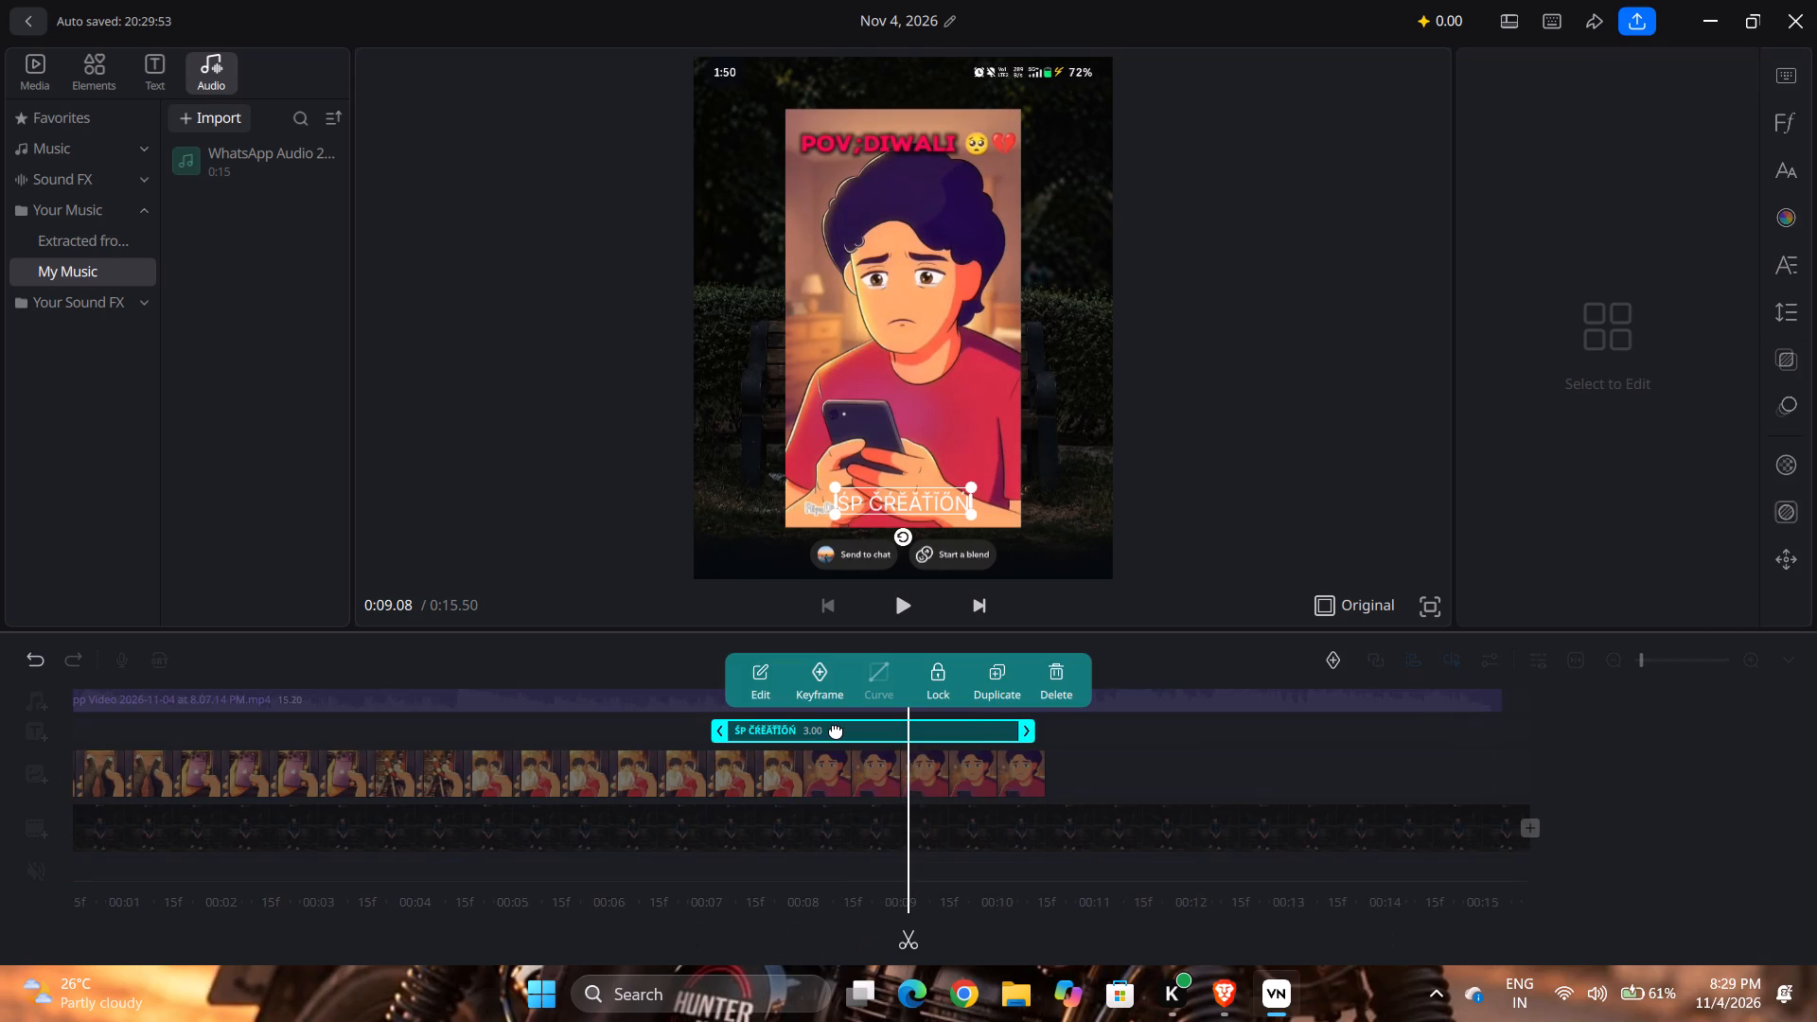
left_click_drag(837, 730, 292, 749)
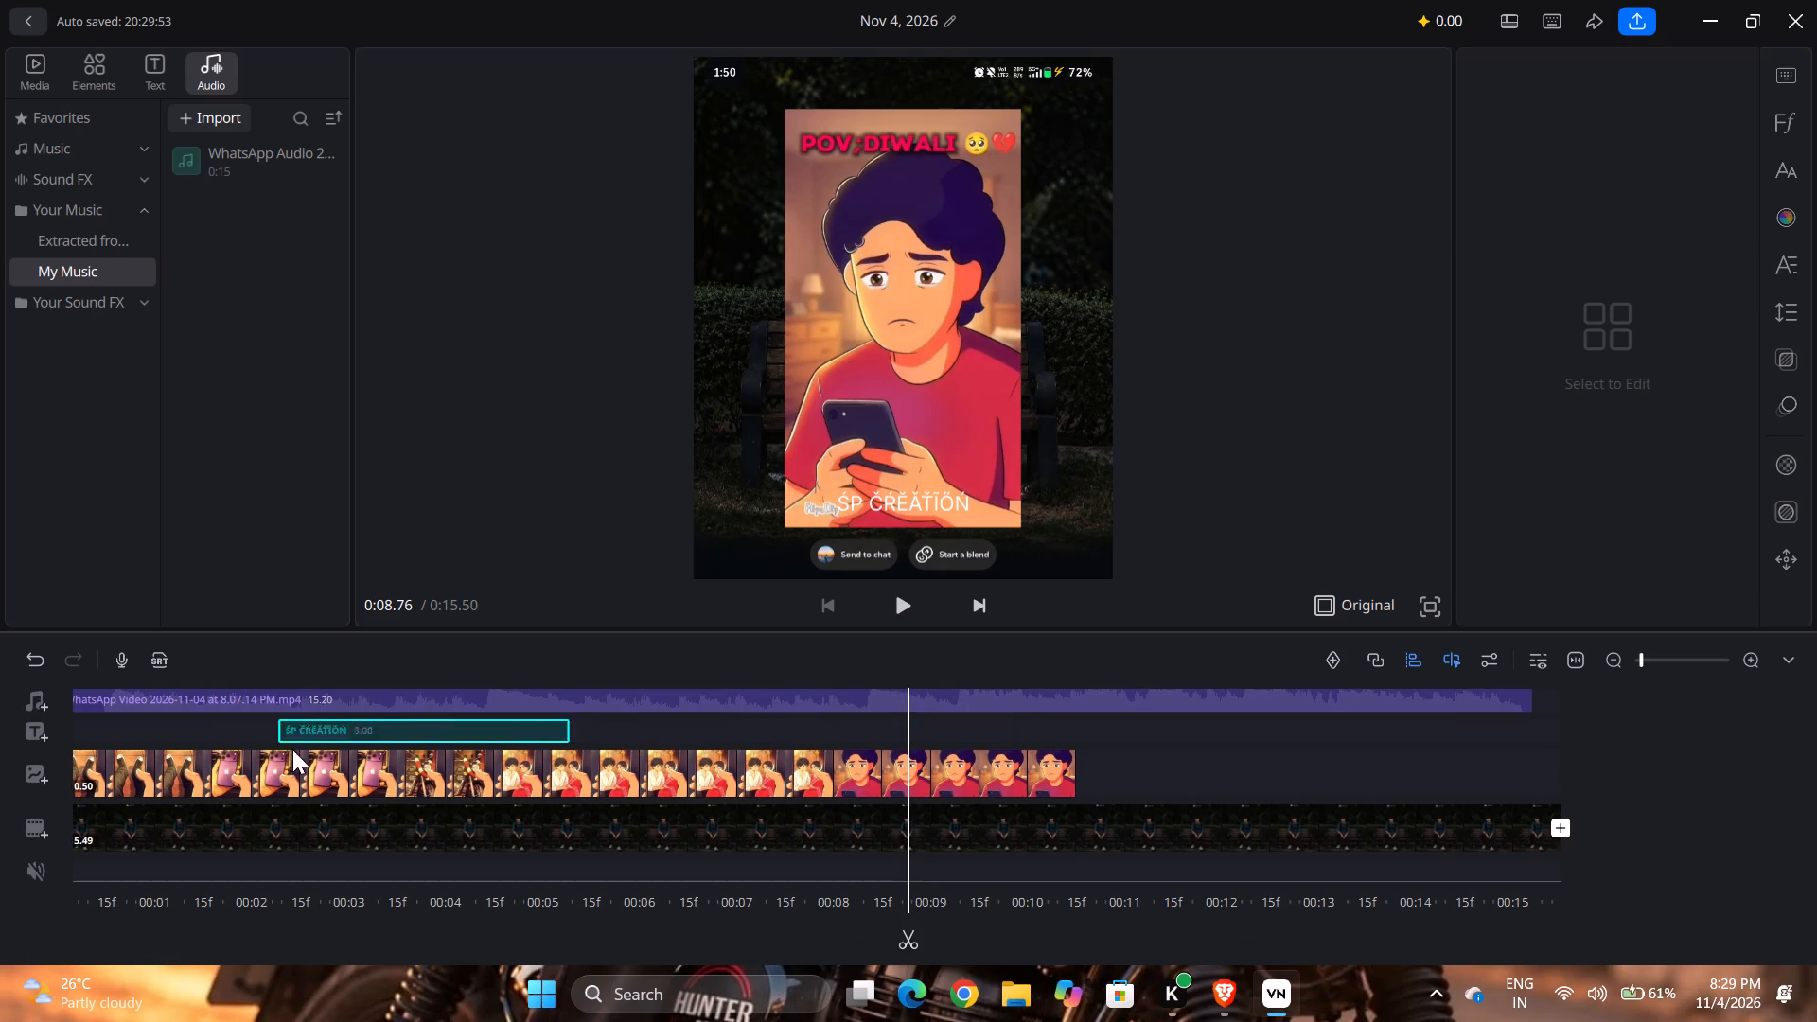
left_click_drag(292, 749, 102, 744)
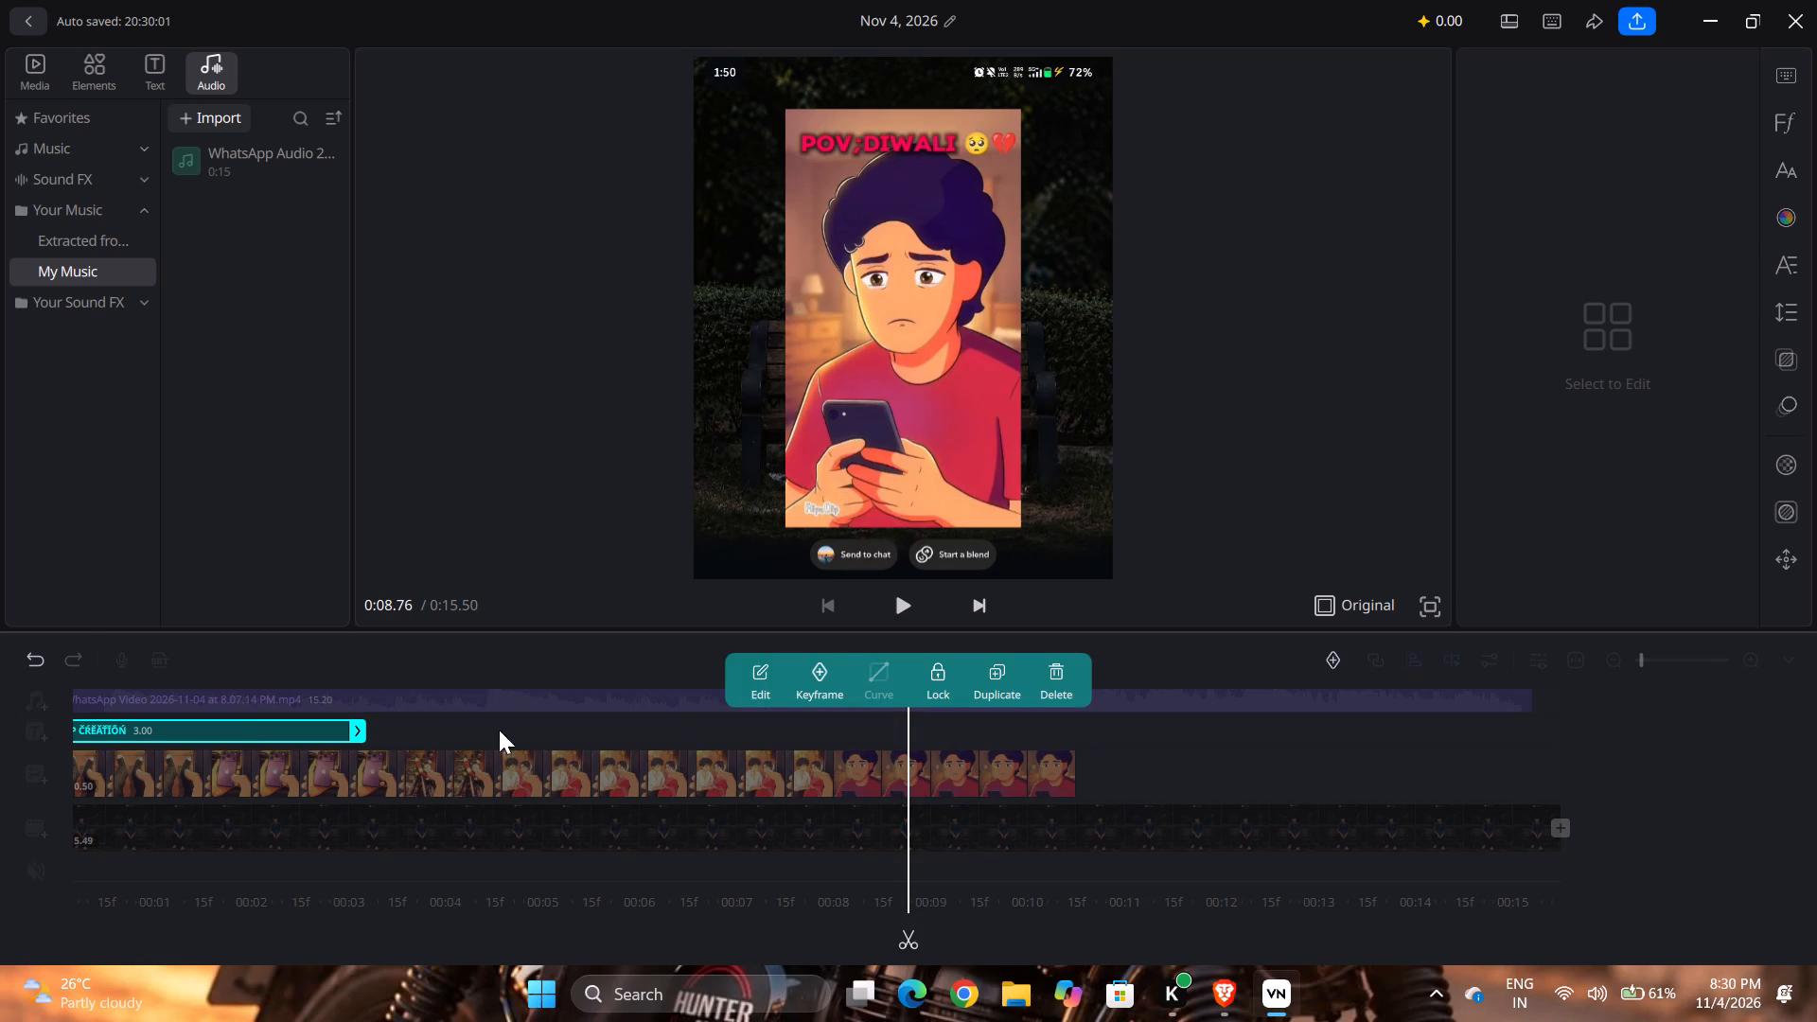
Extend the title clip's end to a length of 15.20 seconds, matching the end of the audio clip.
left_click(357, 728)
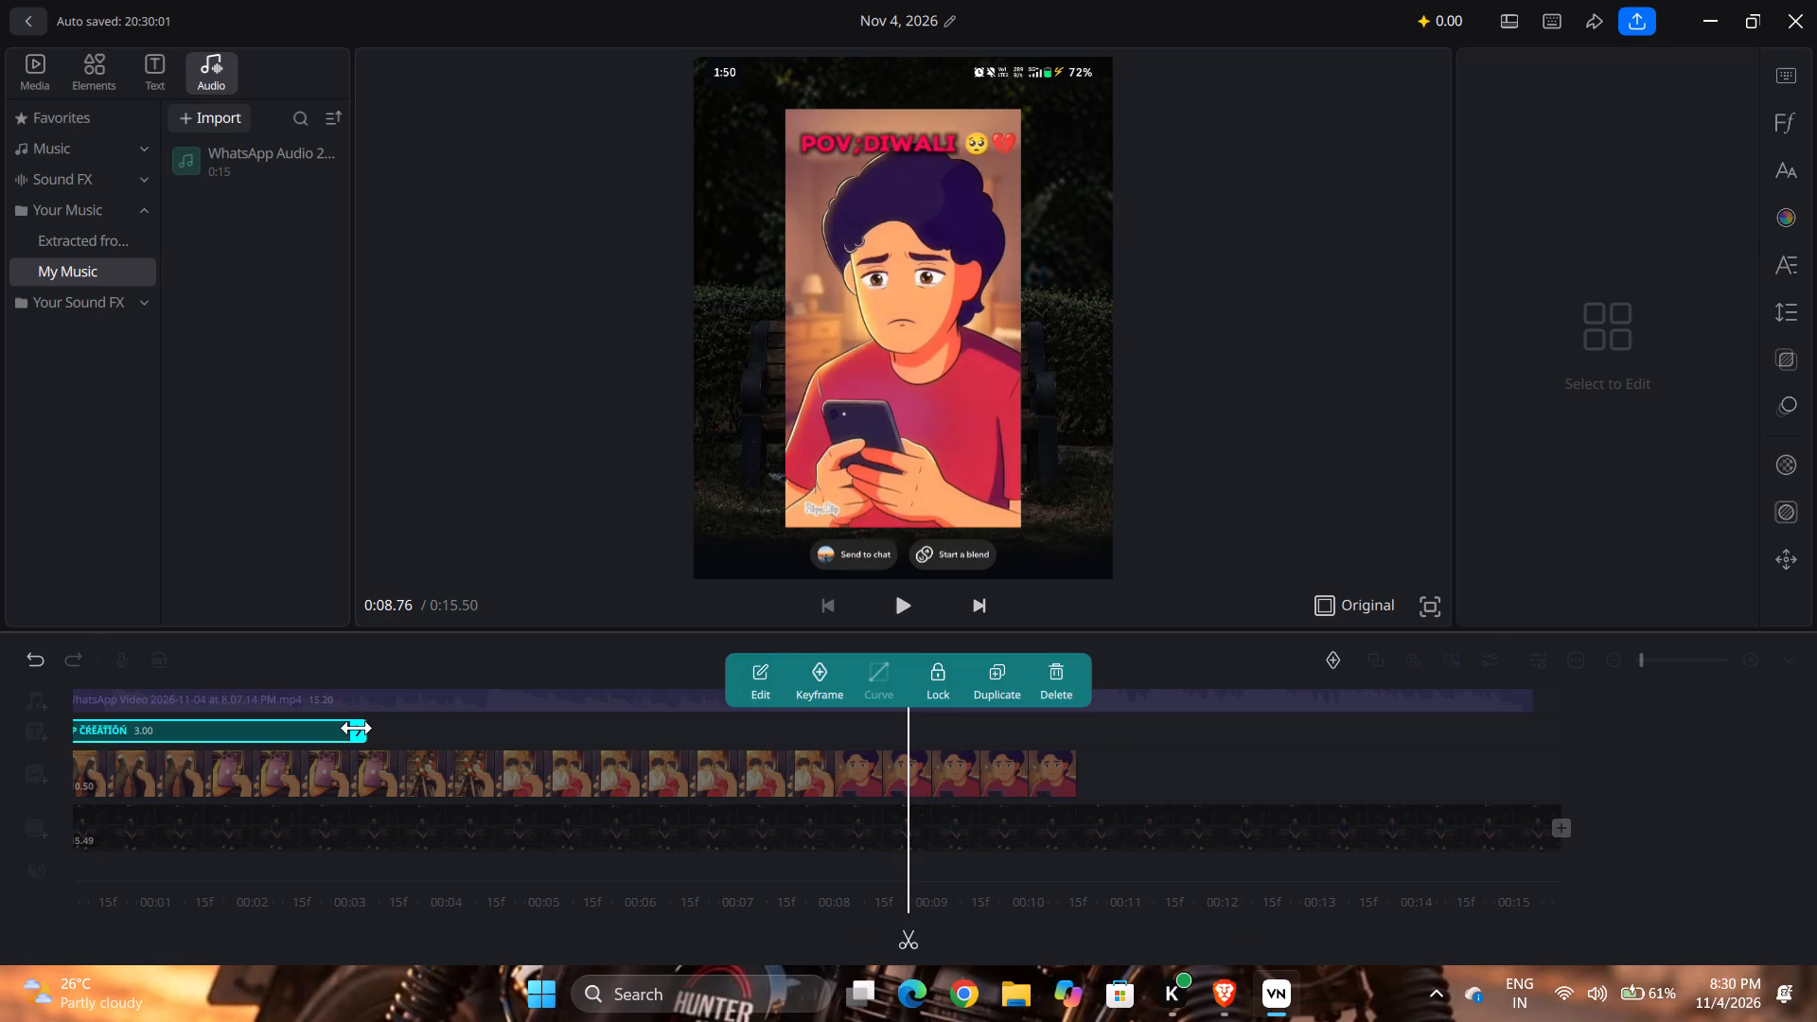
left_click_drag(357, 728, 975, 768)
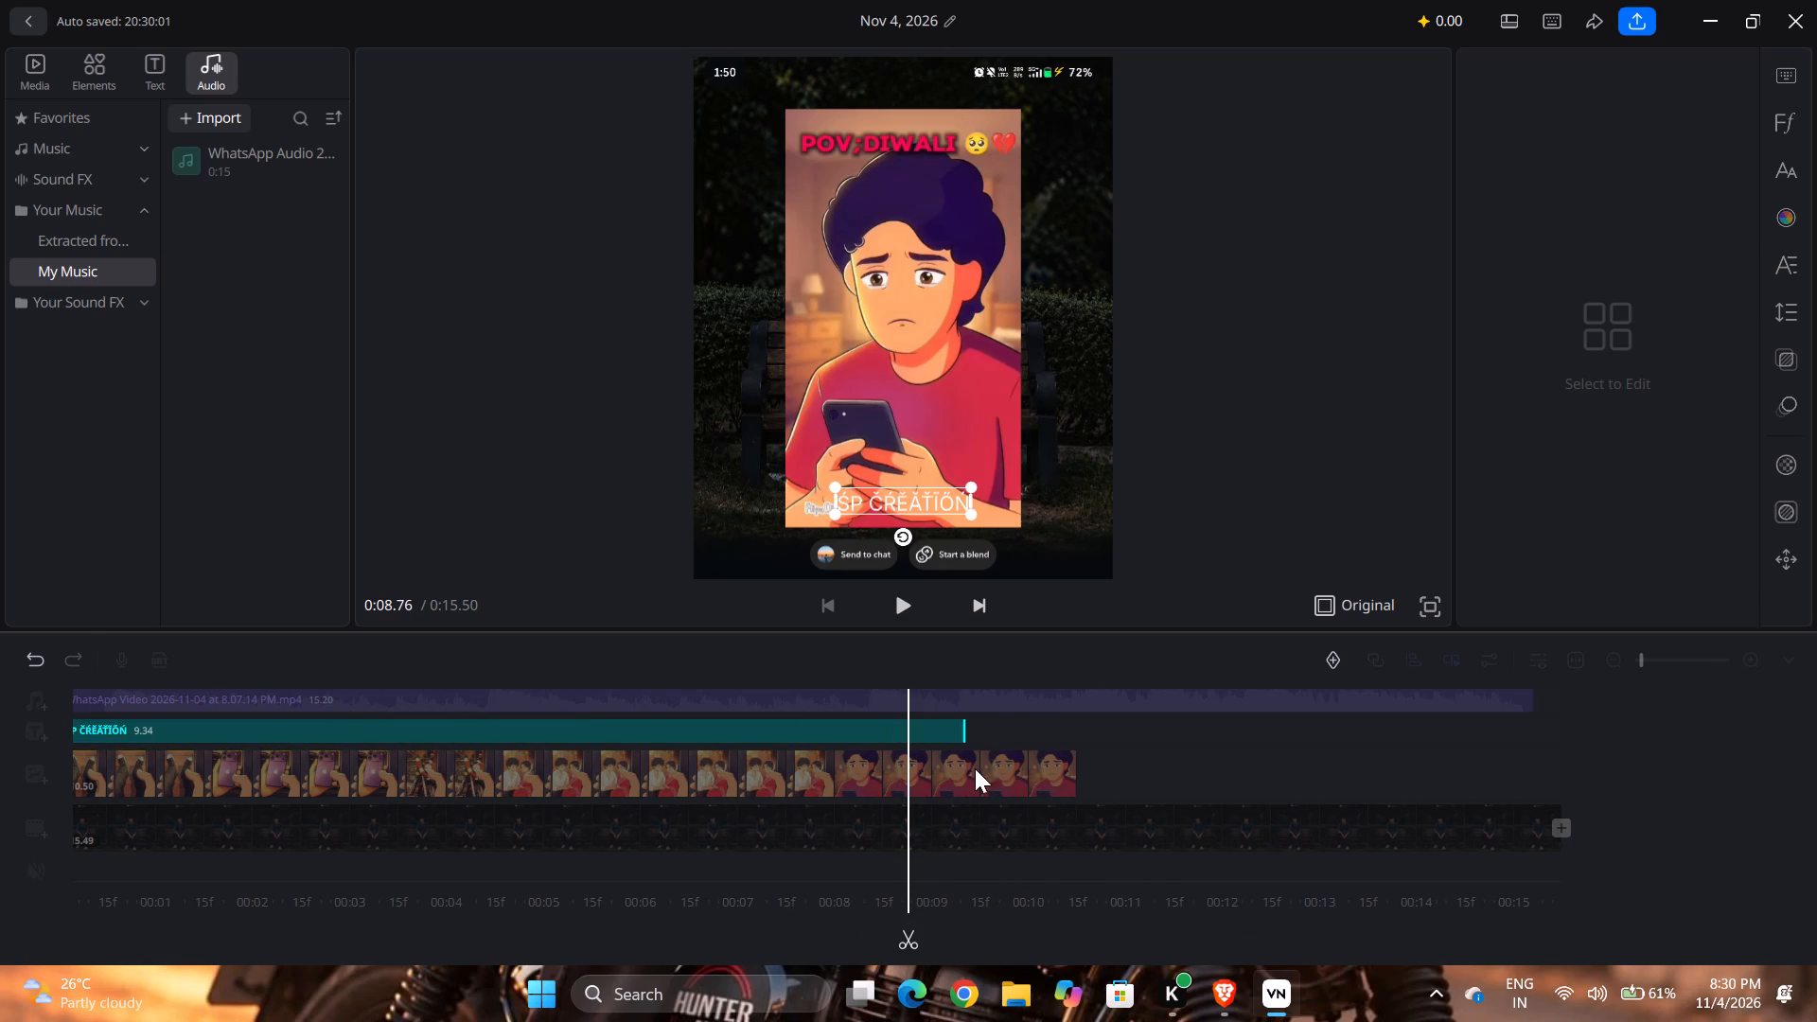
left_click_drag(975, 768, 1183, 792)
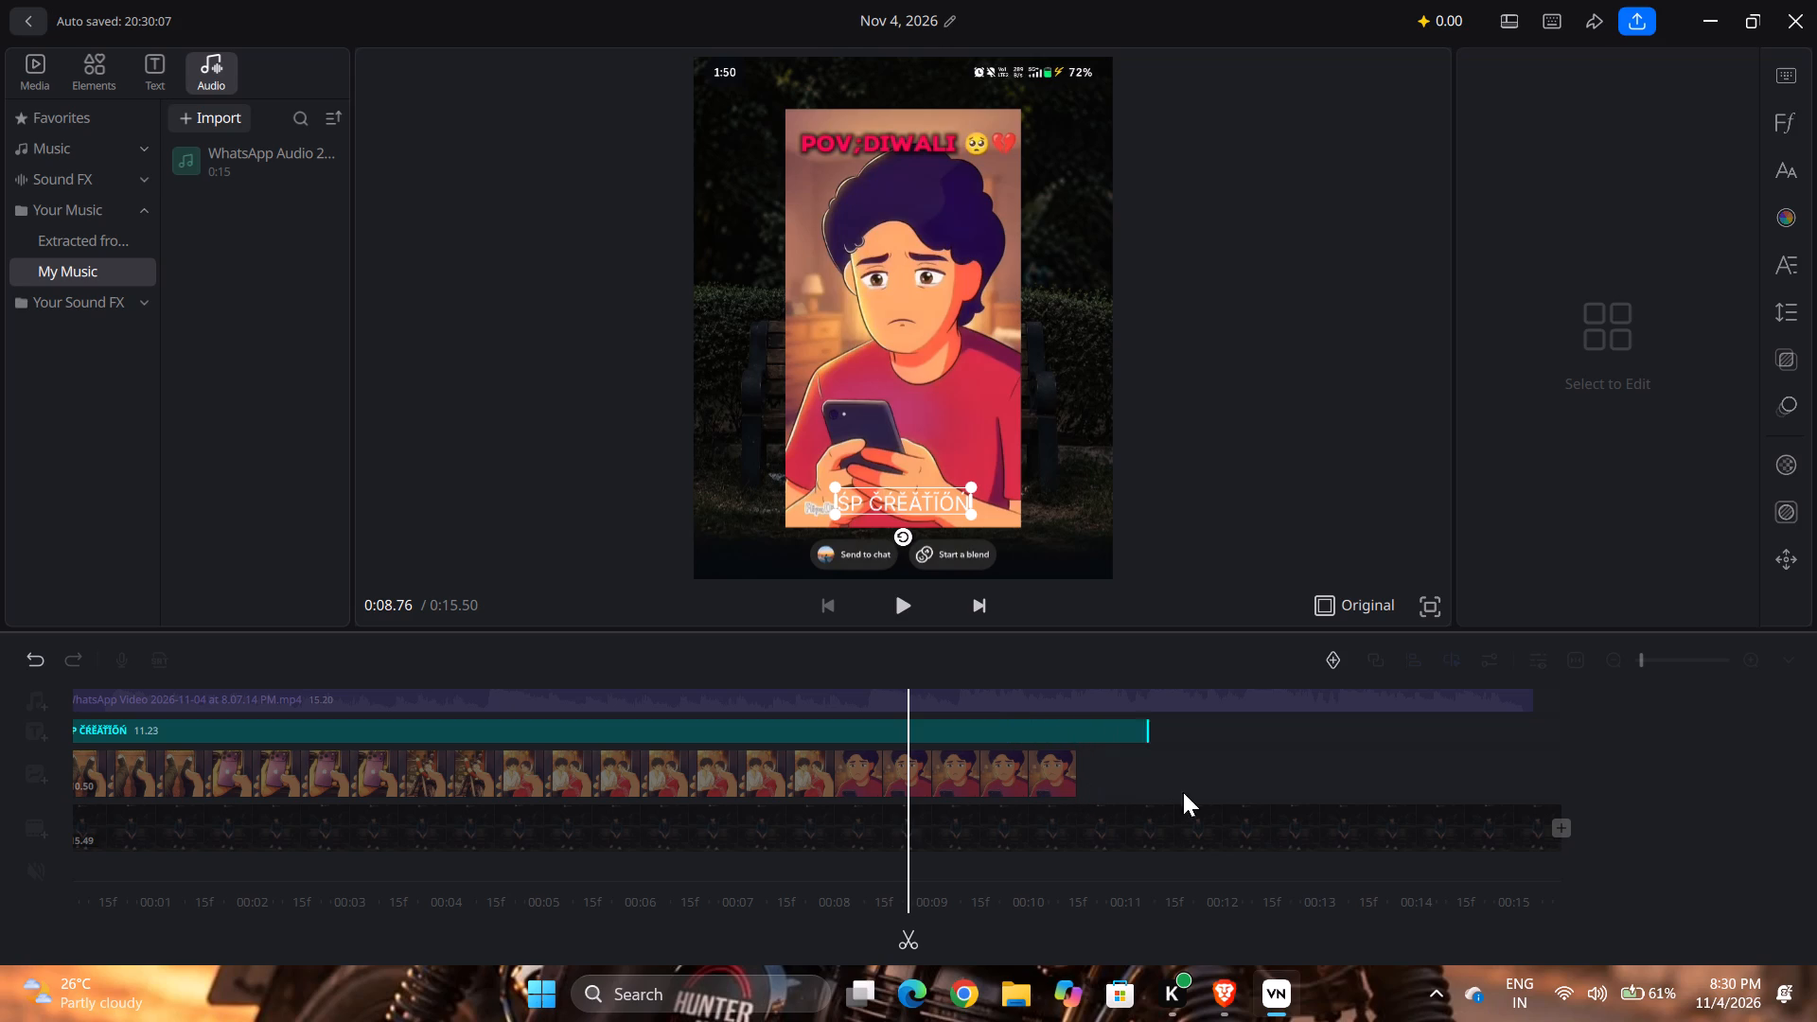
left_click_drag(1183, 792, 1579, 839)
left_click(1710, 817)
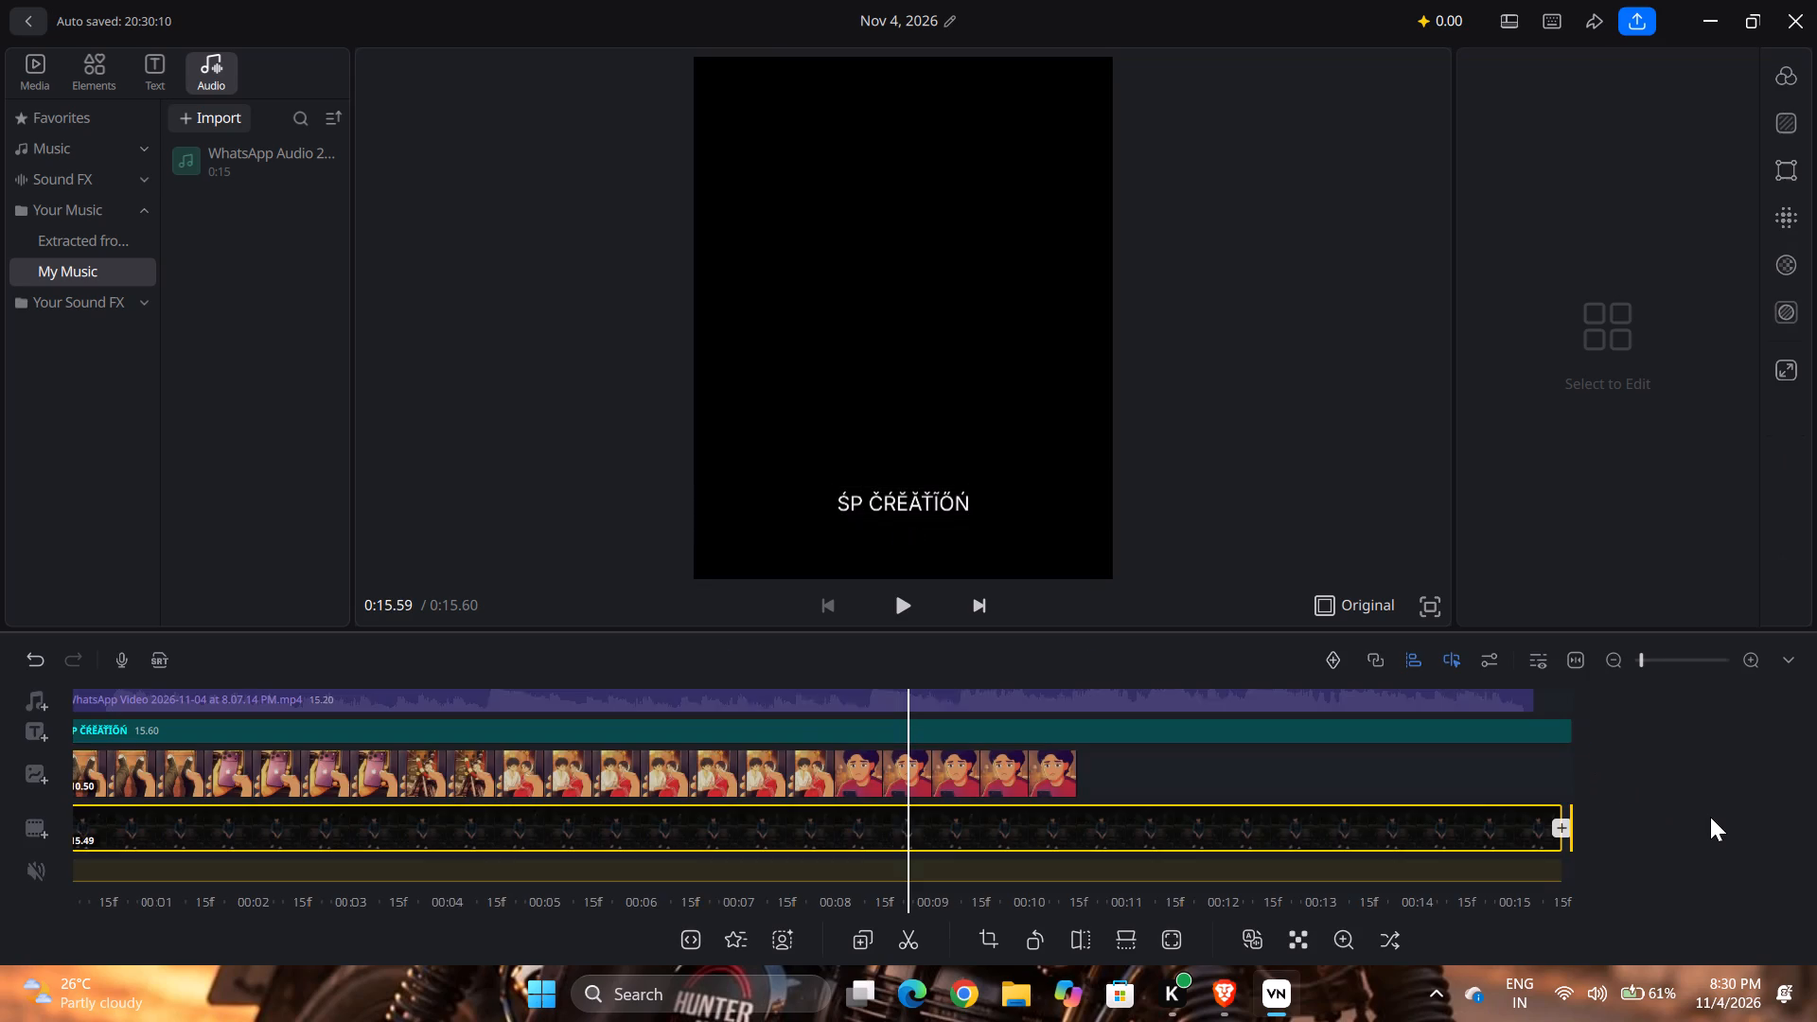
double_click(1555, 729)
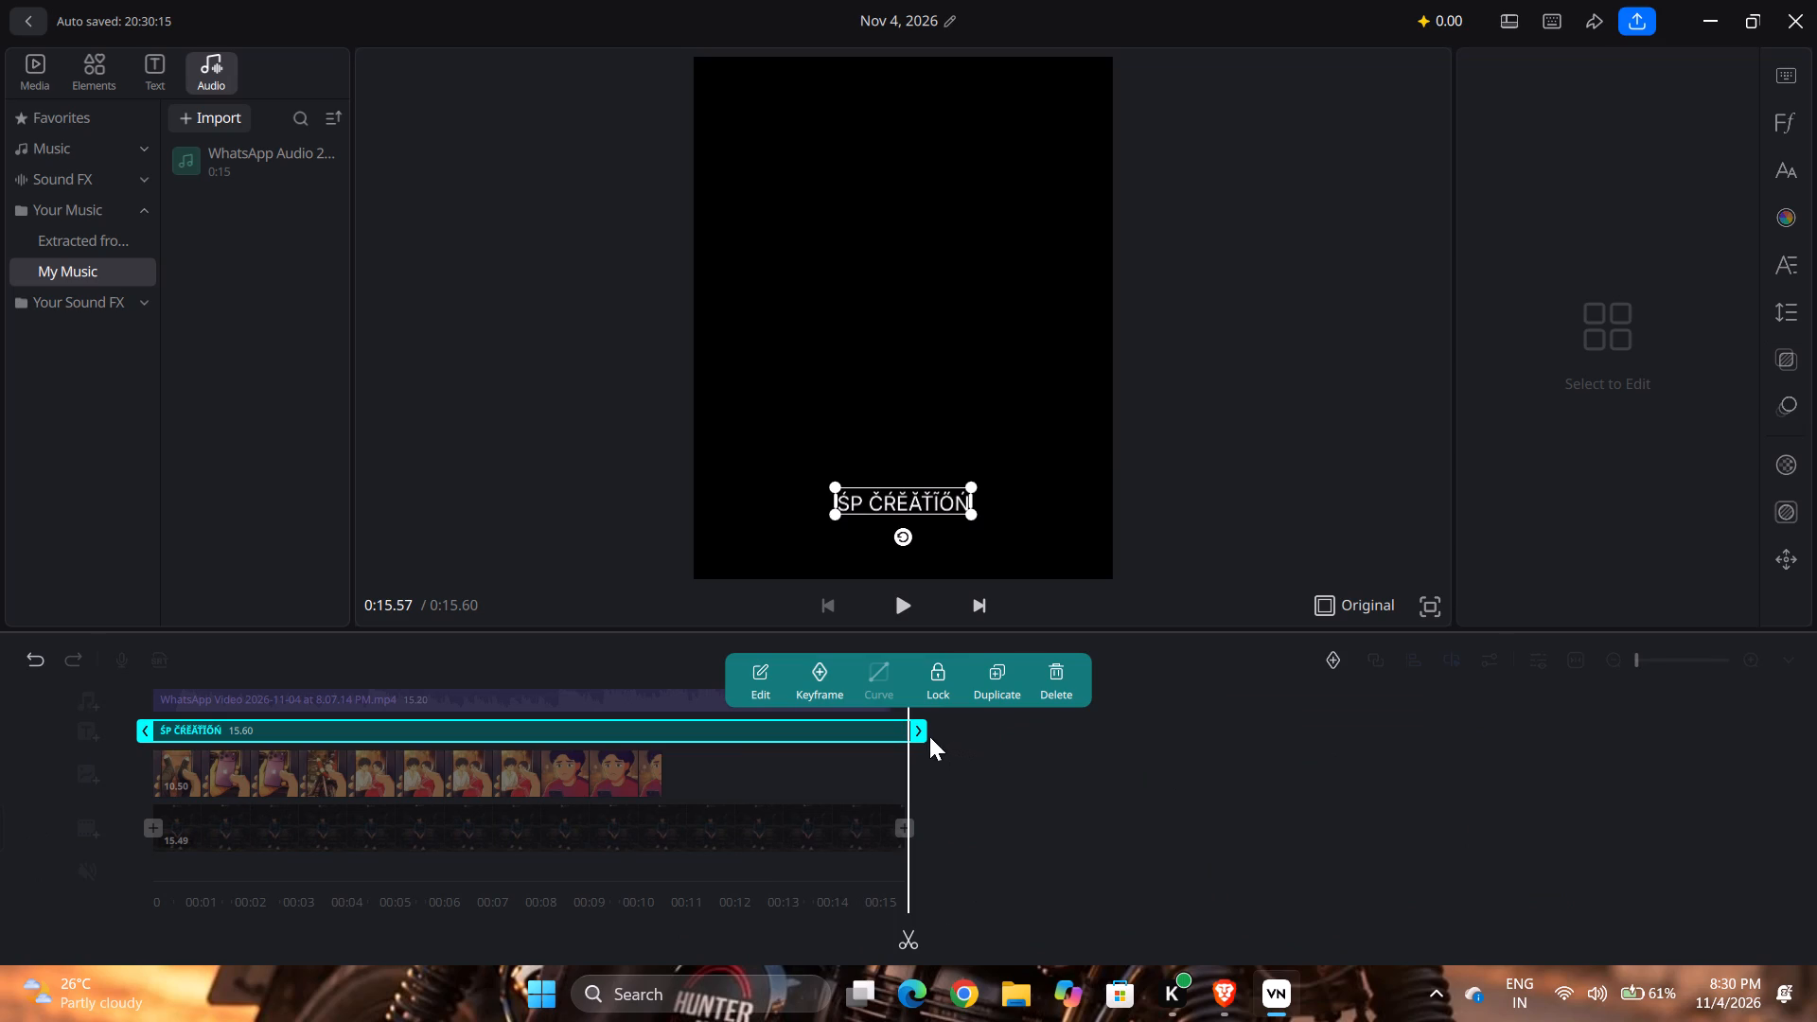
left_click_drag(913, 733, 893, 738)
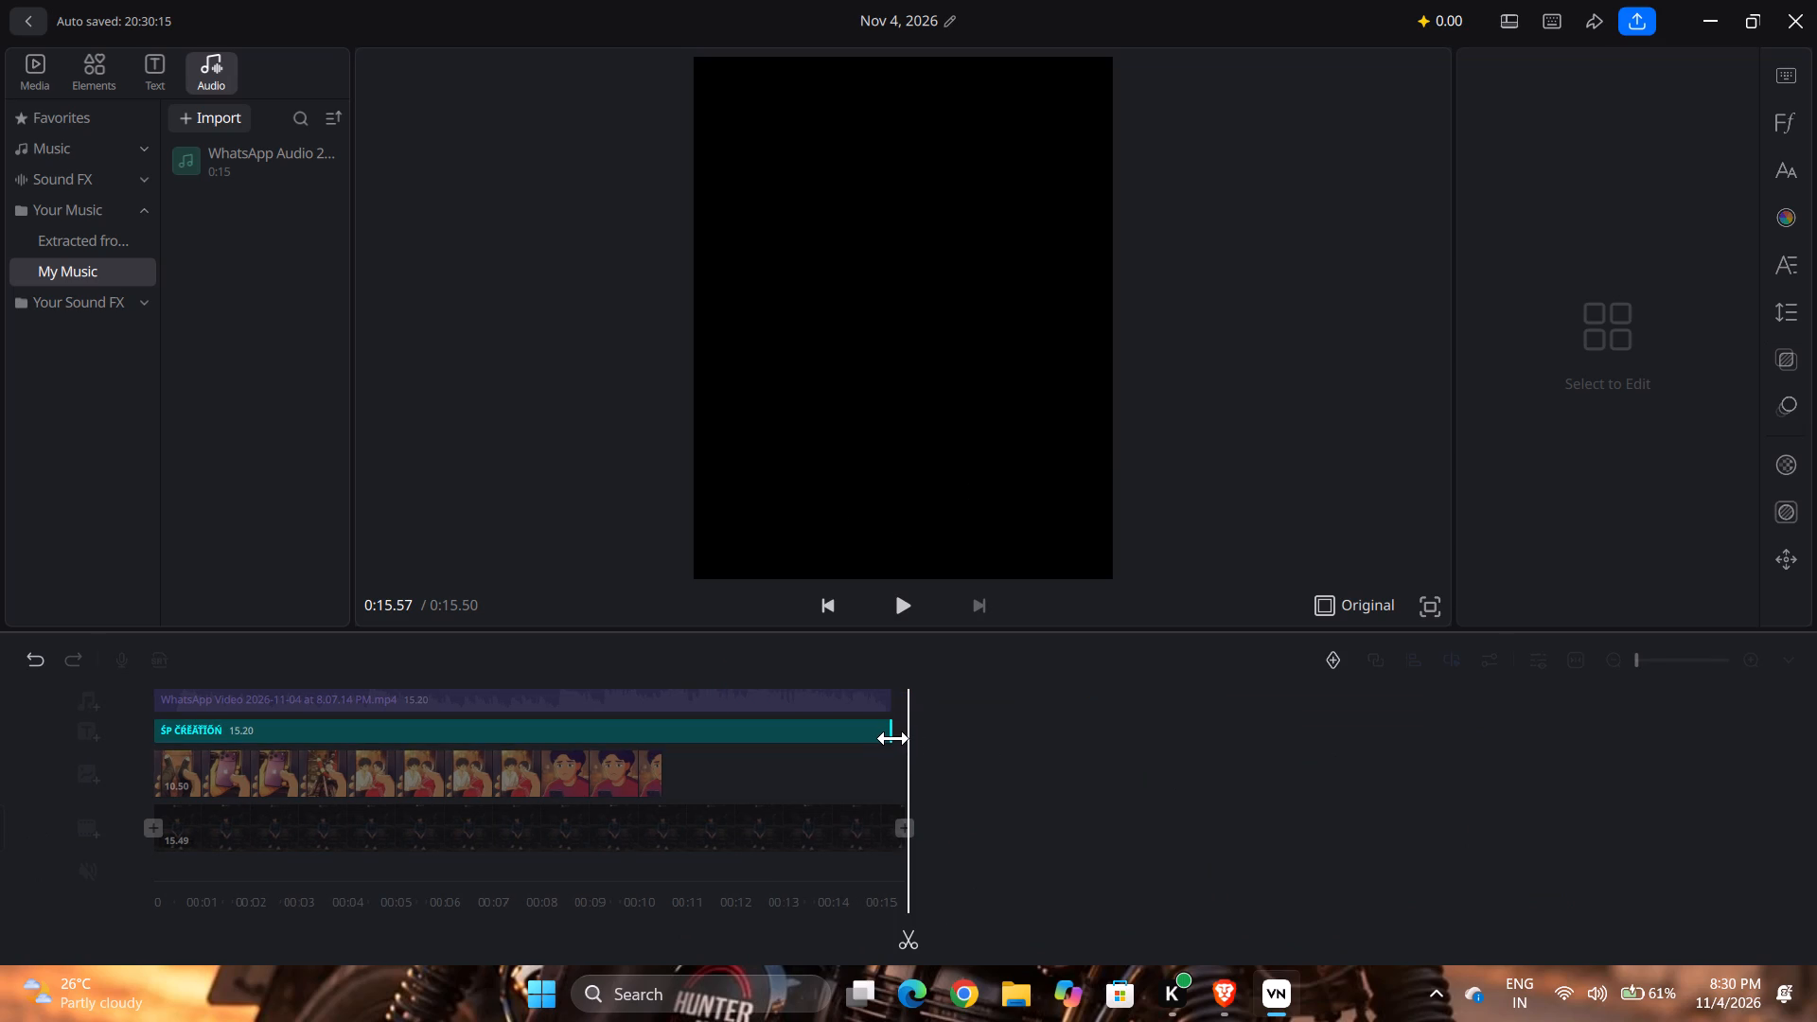
left_click_drag(893, 738, 894, 739)
left_click(1028, 759)
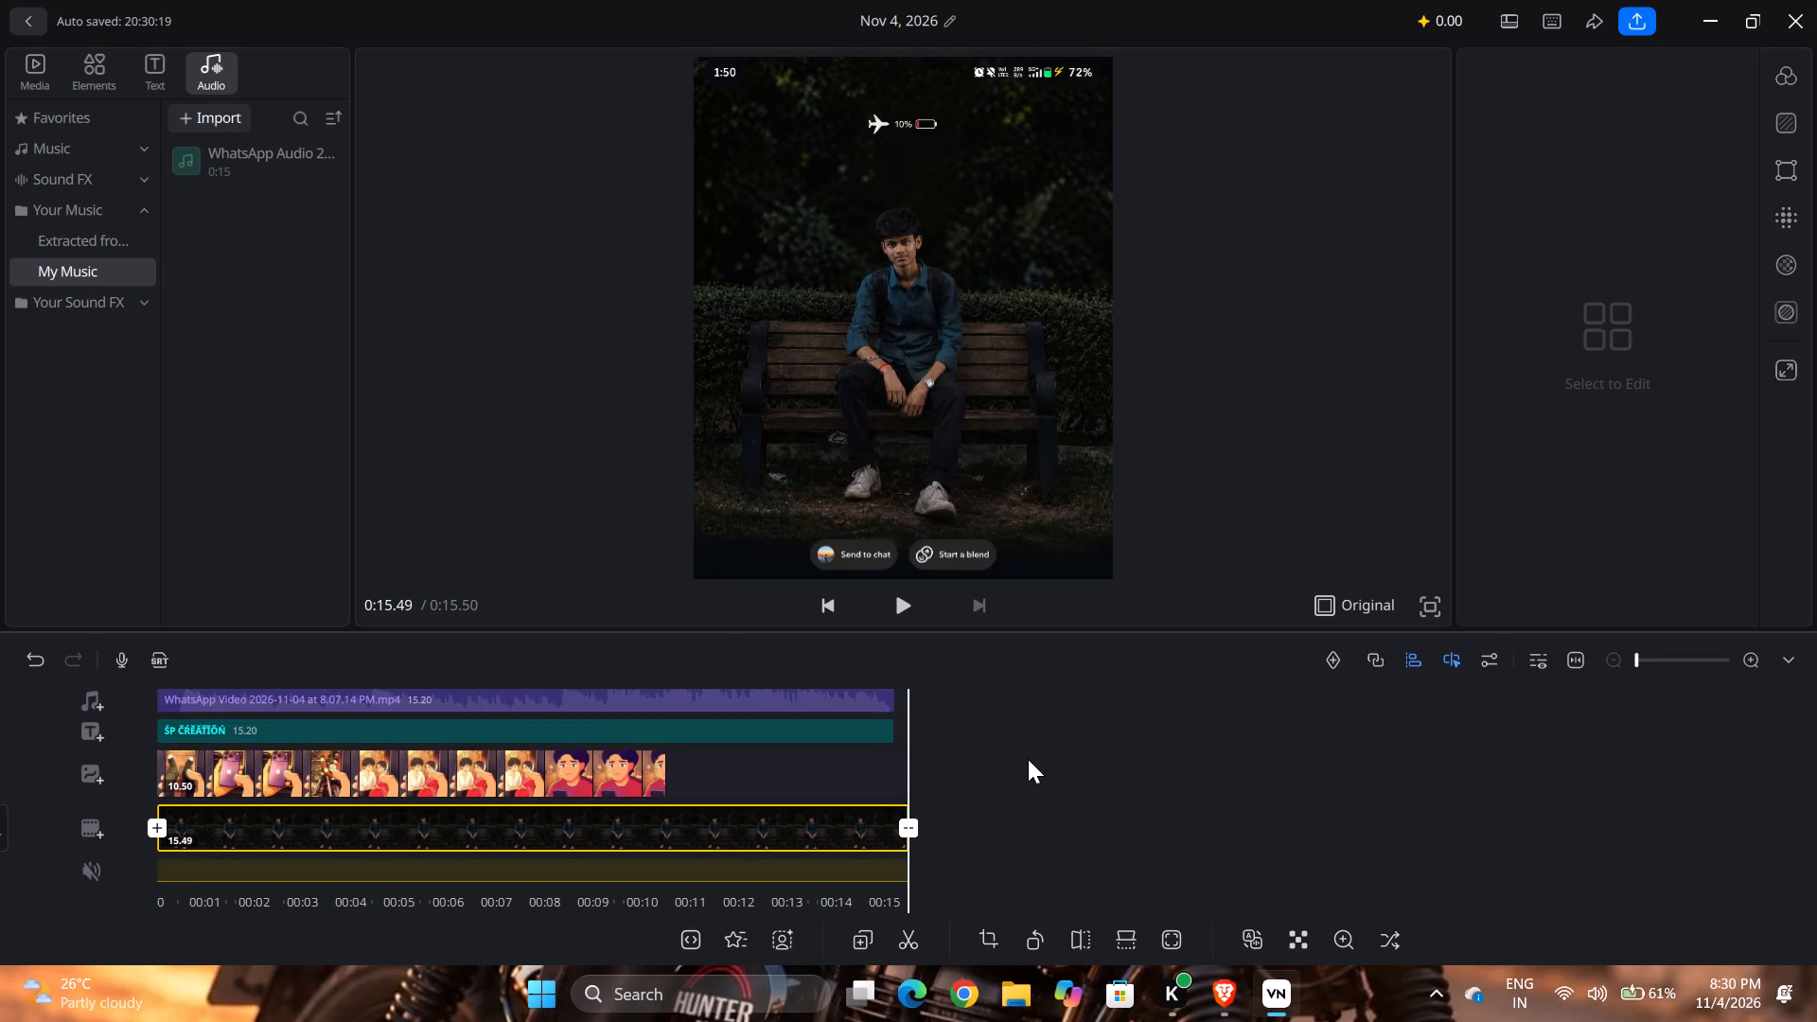
Trim the end of the background image clip to a length of 15.20 seconds, matching the audio clip.
left_click(894, 847)
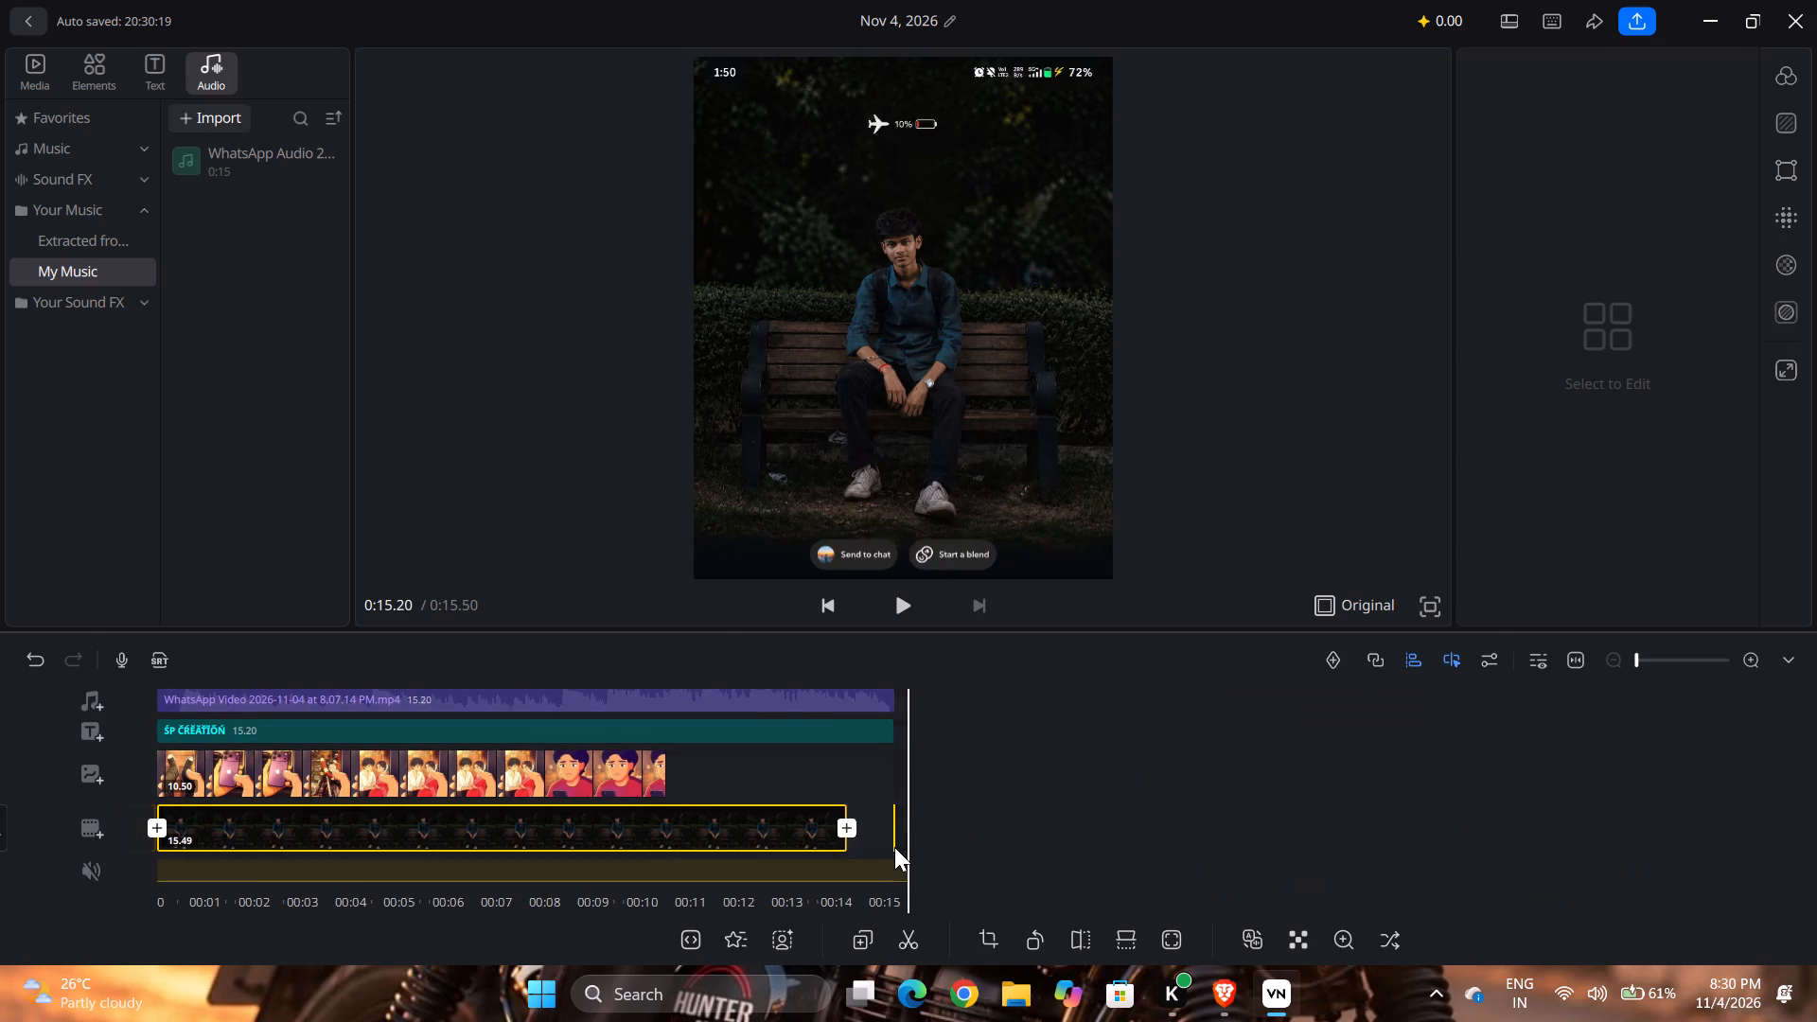
triple_click(894, 847)
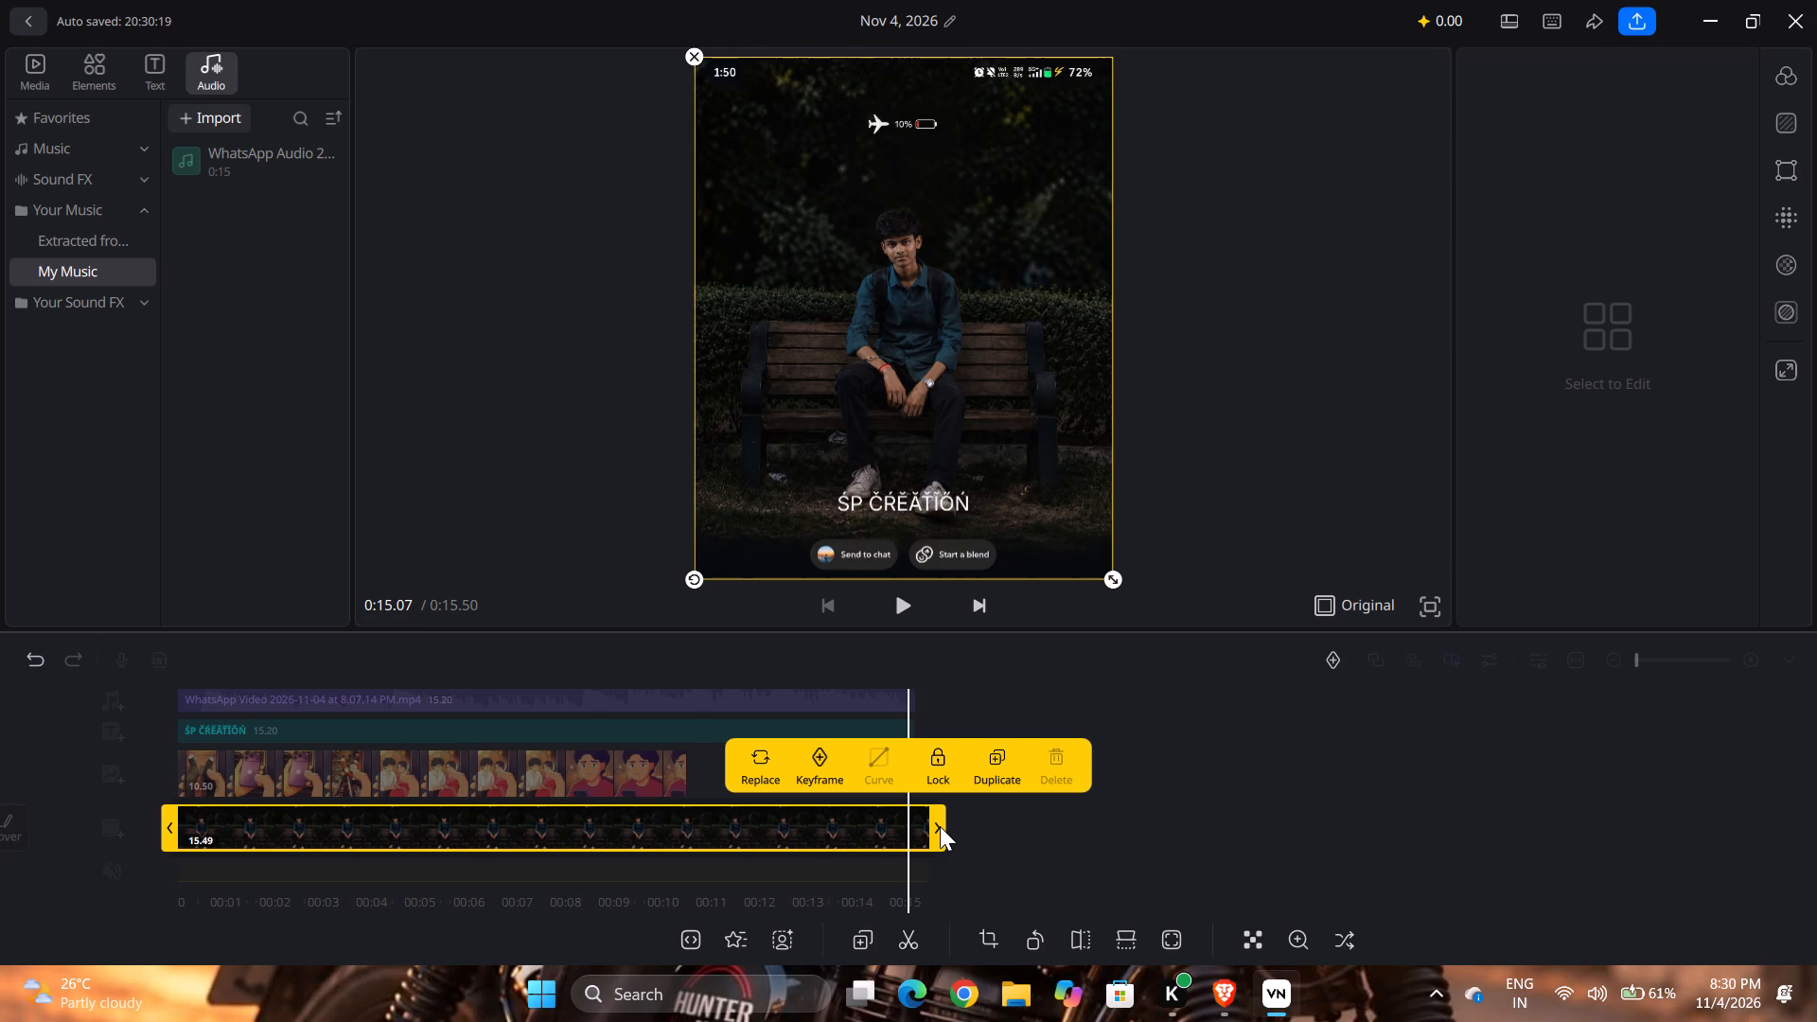
left_click_drag(940, 826, 921, 834)
left_click(1264, 804)
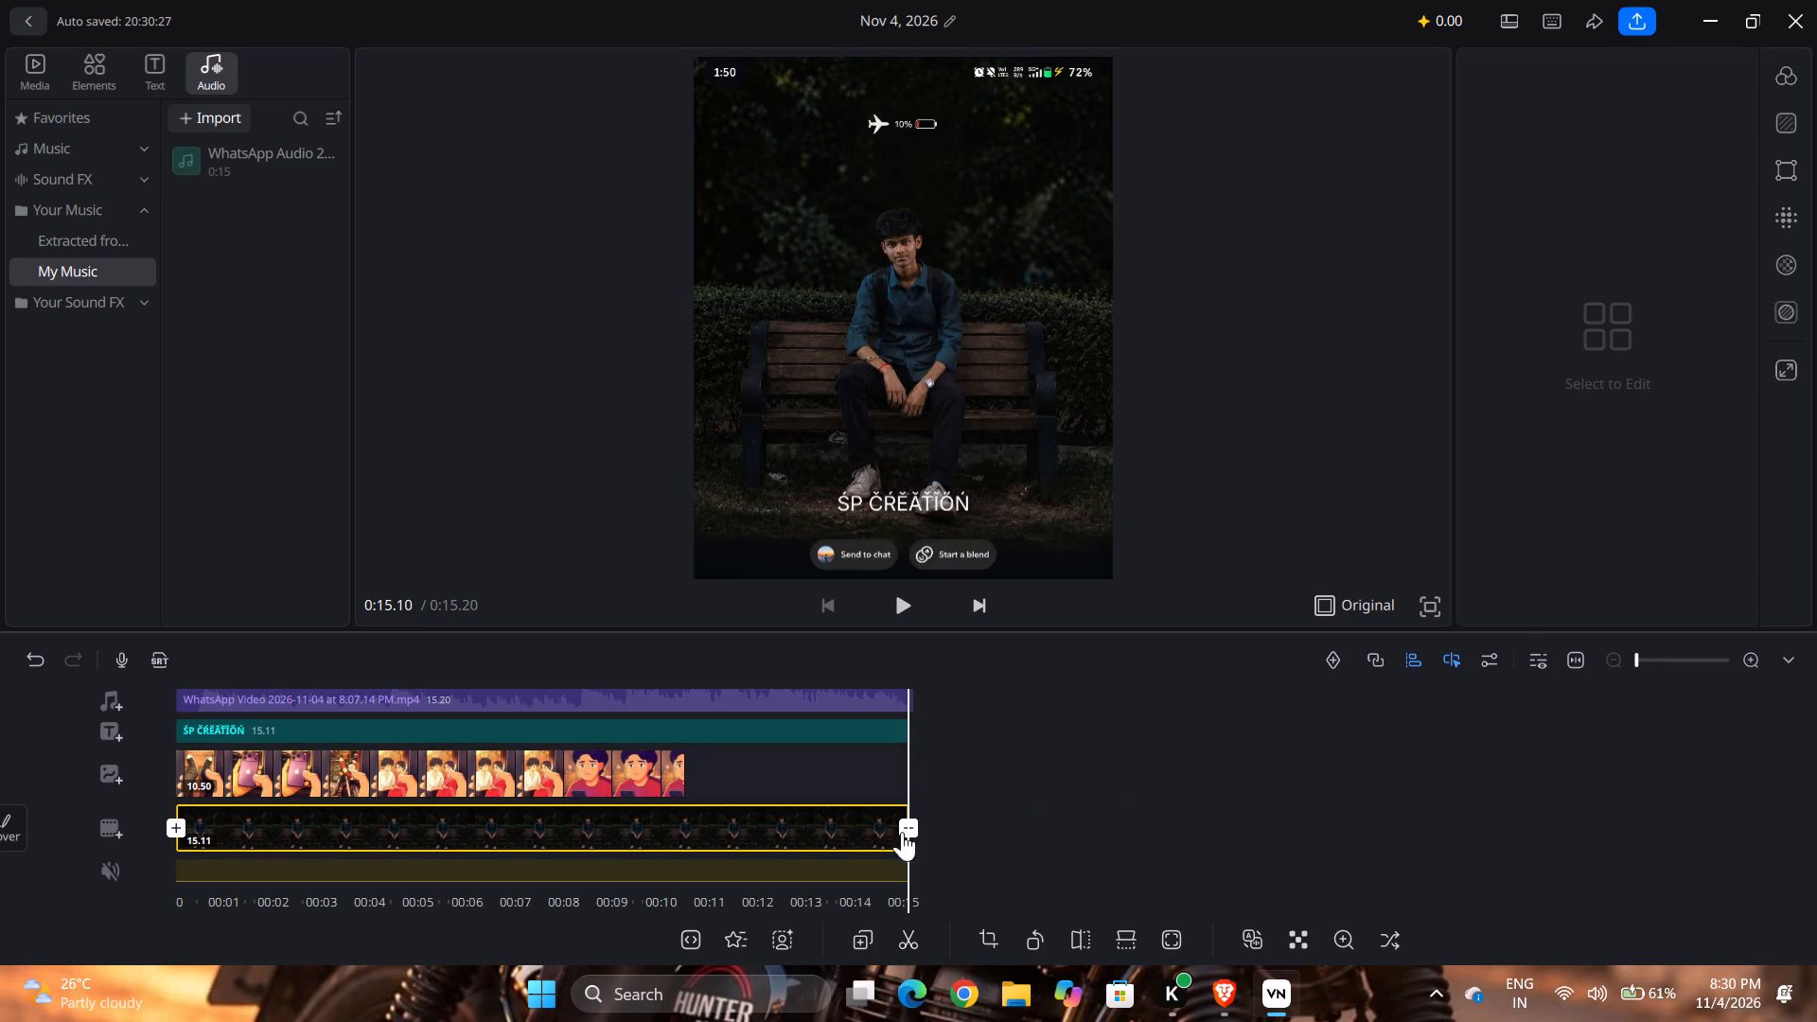
double_click(881, 831)
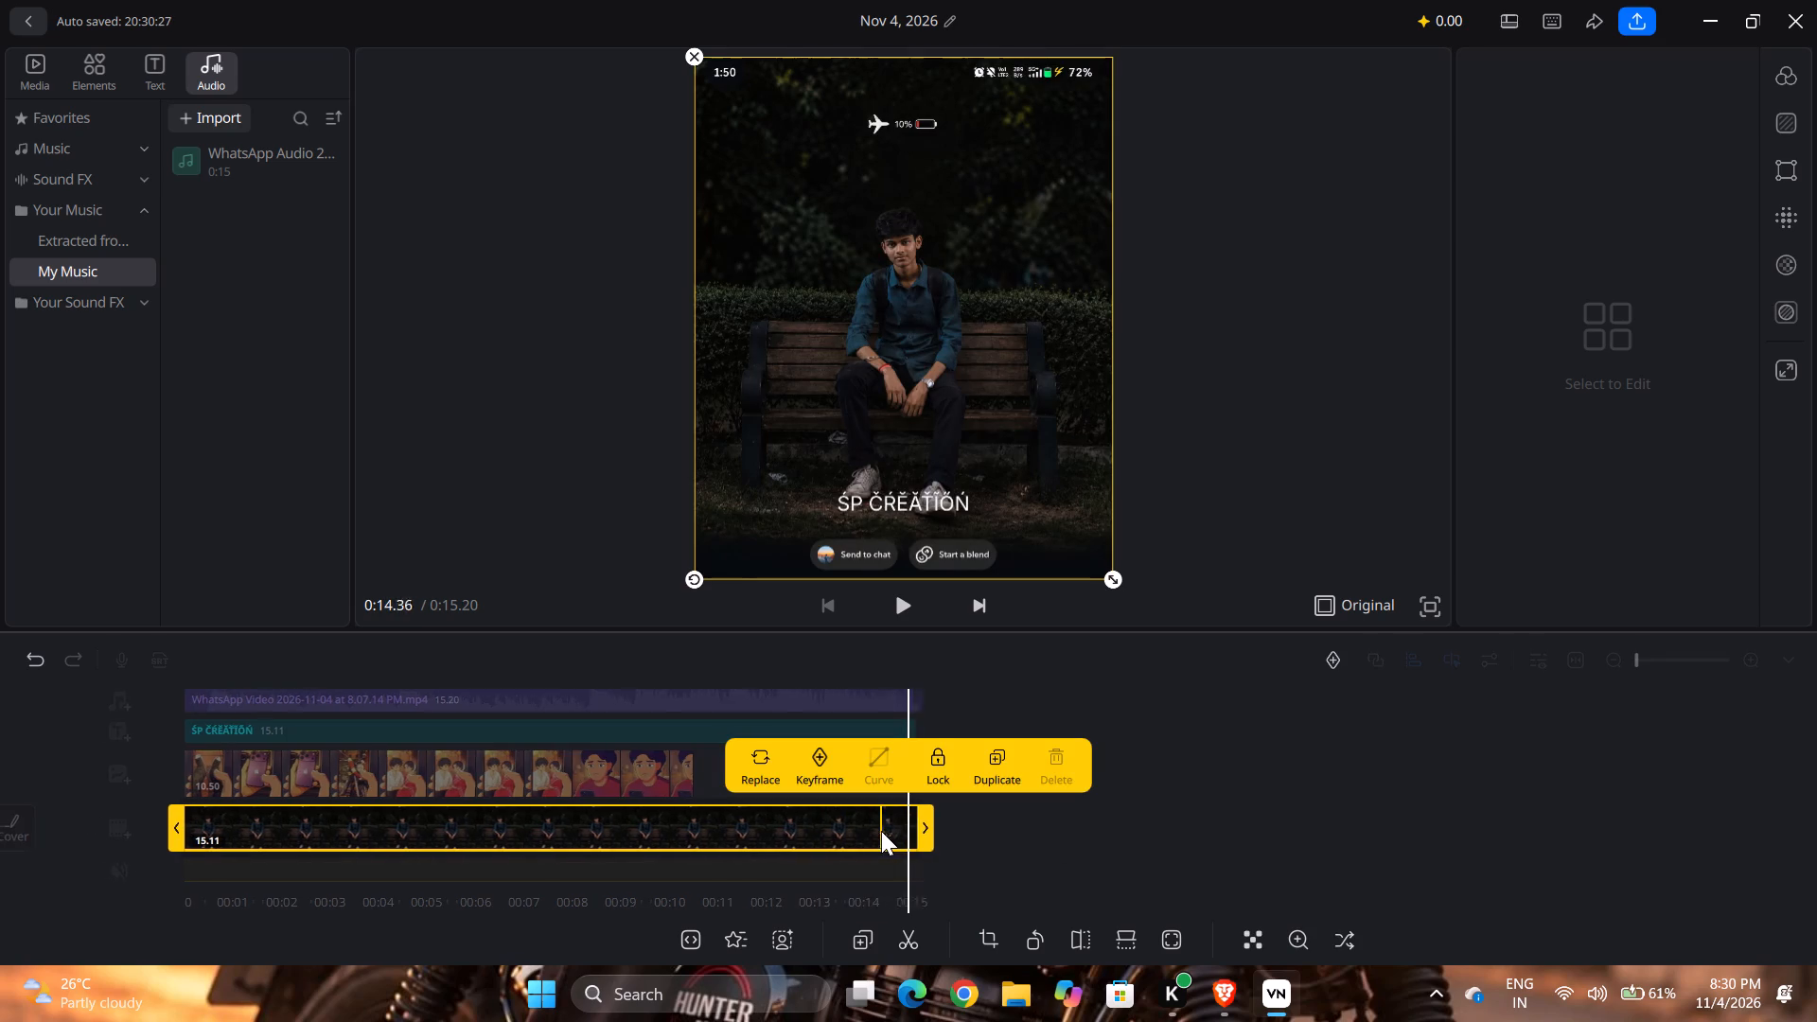
left_click_drag(946, 821, 958, 826)
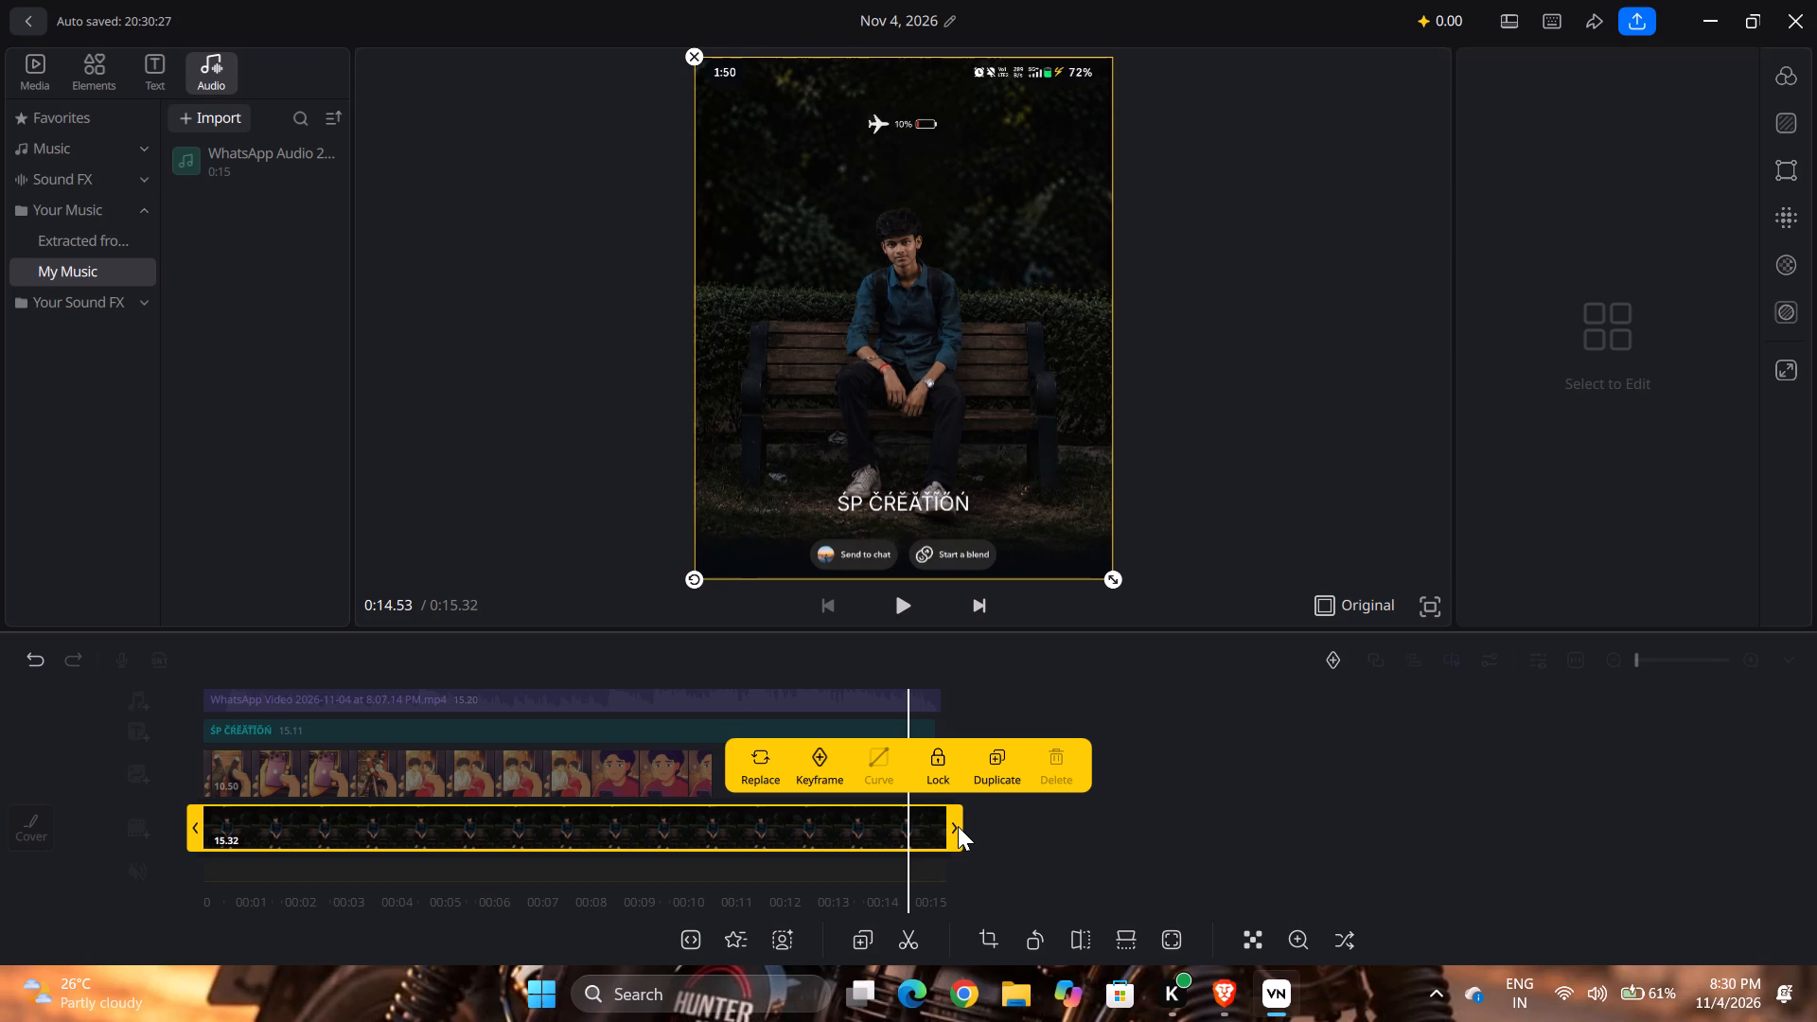
left_click_drag(958, 826, 956, 828)
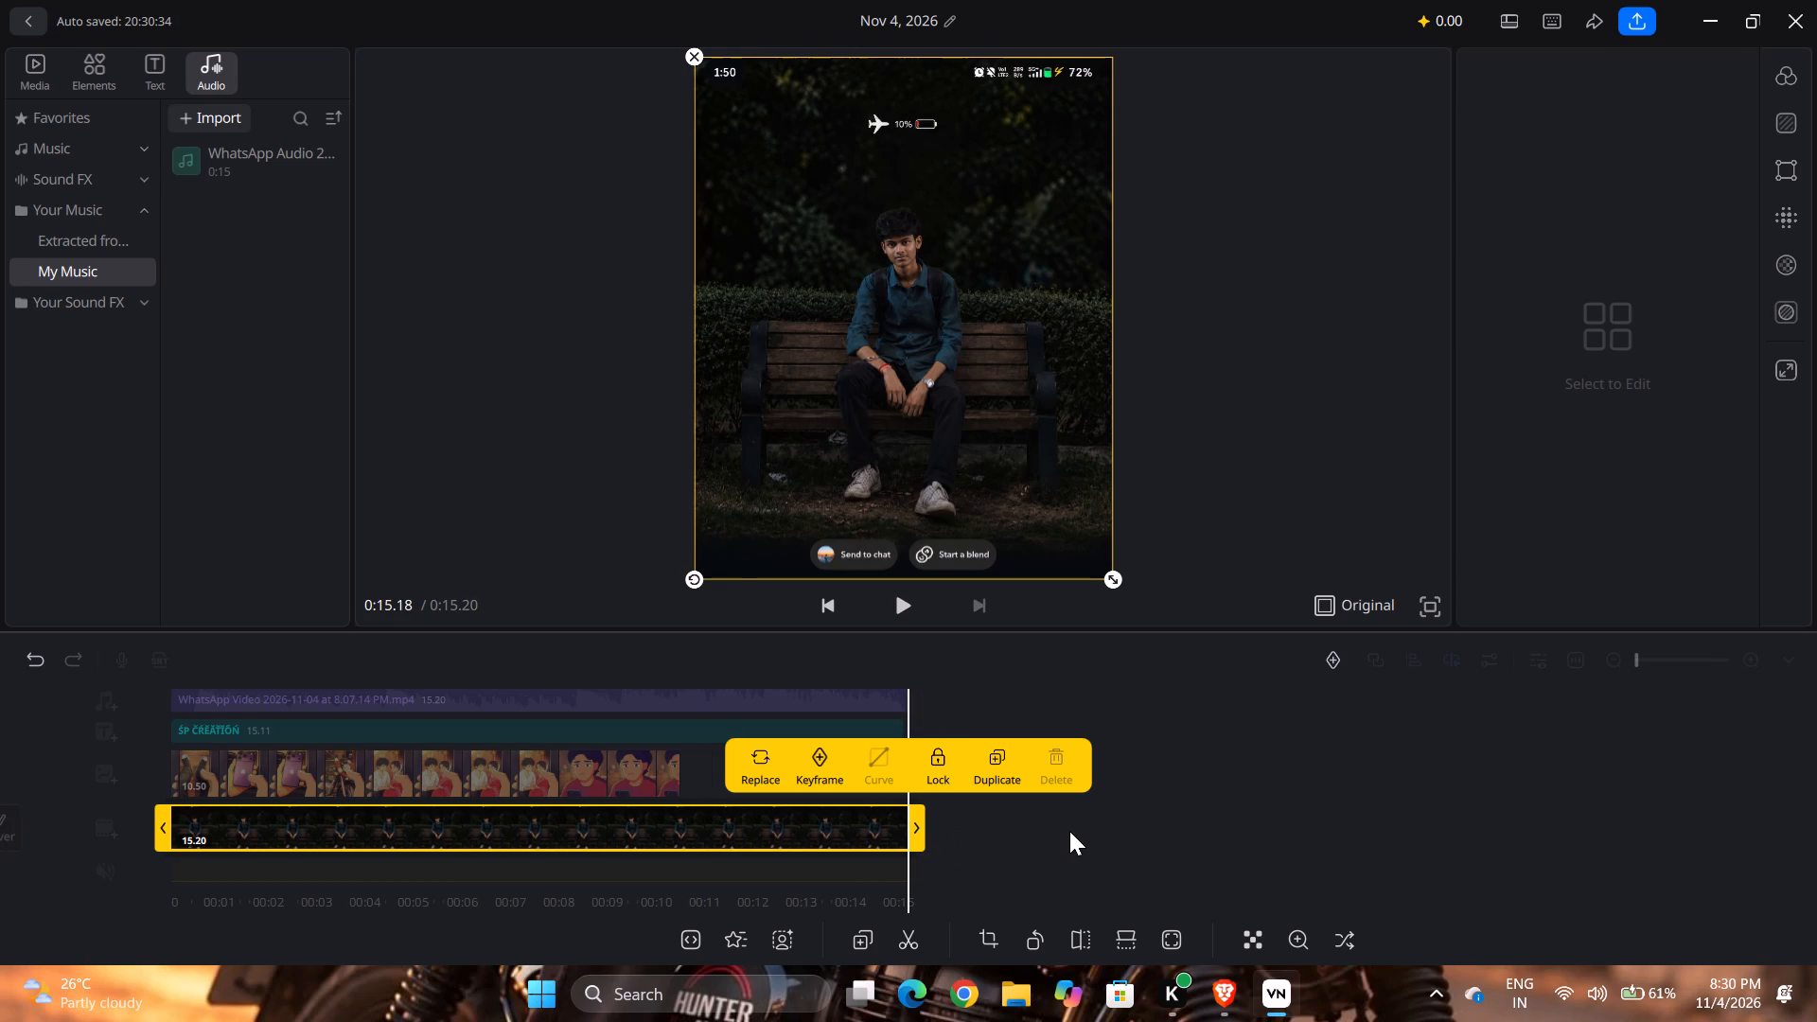
left_click(1069, 831)
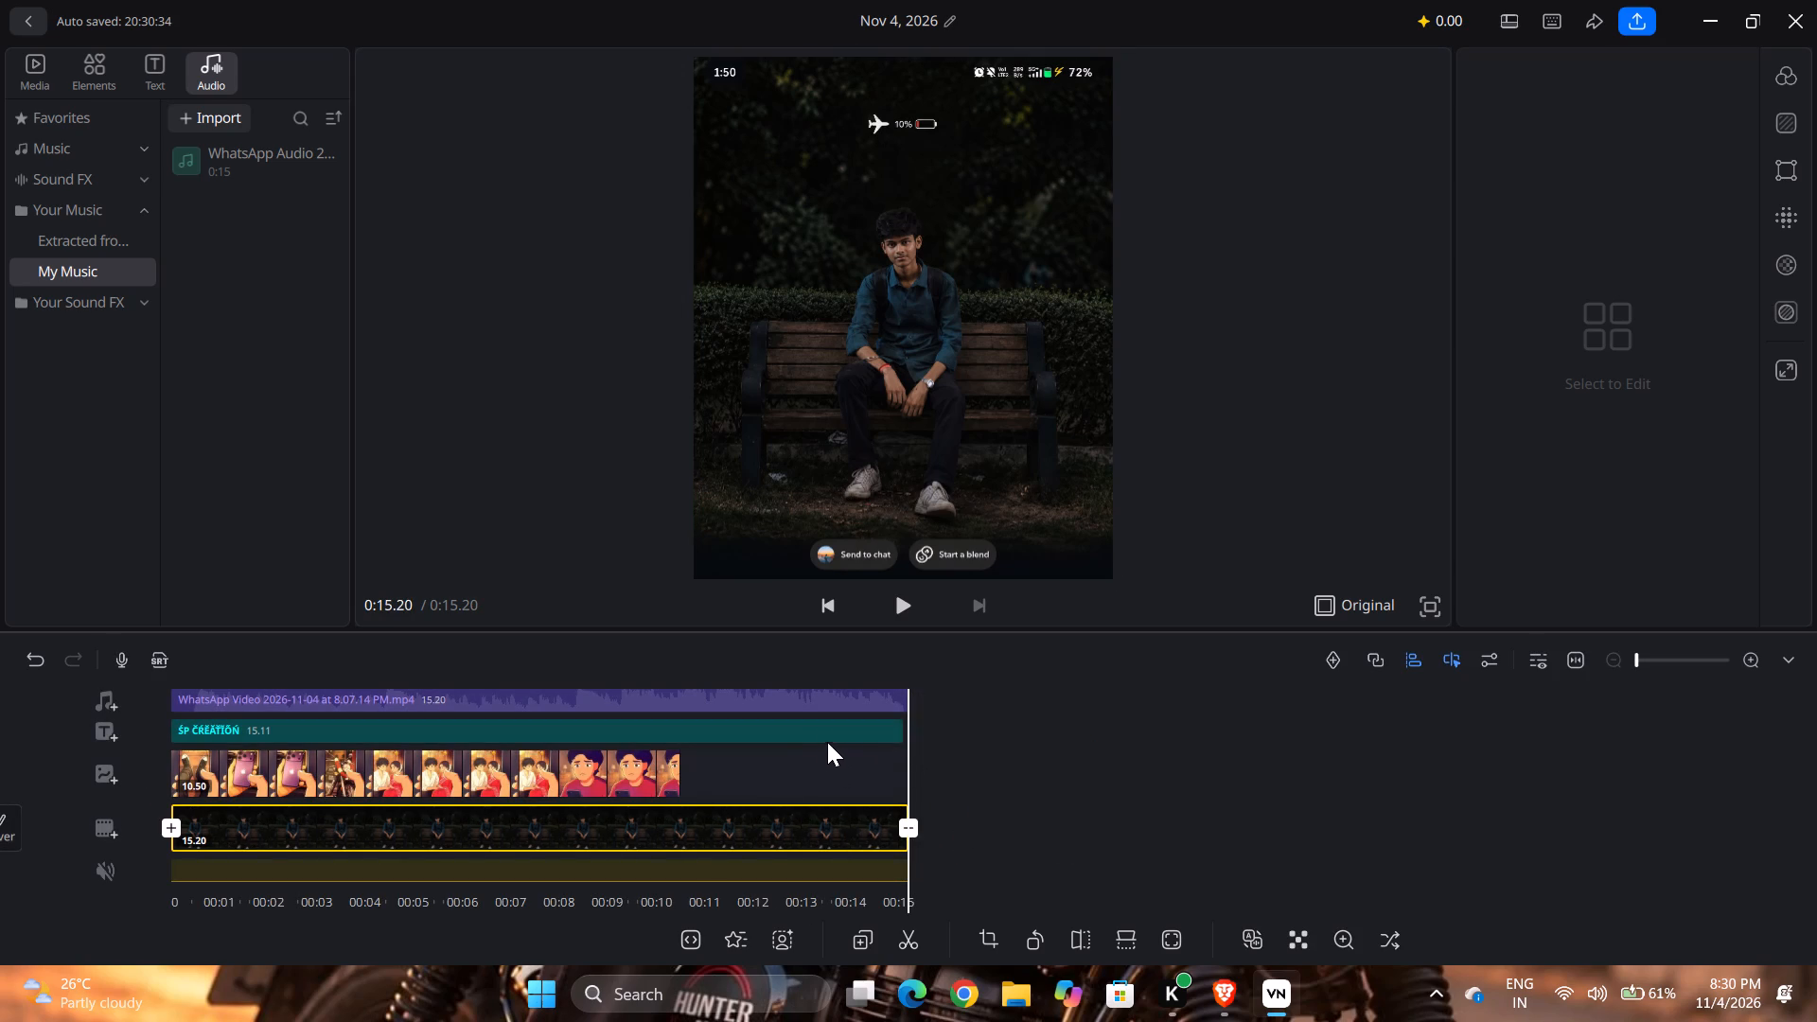
Try several Inter font styles on the SP CREATION title and set it to Semi Bold Italic.
left_click(822, 735)
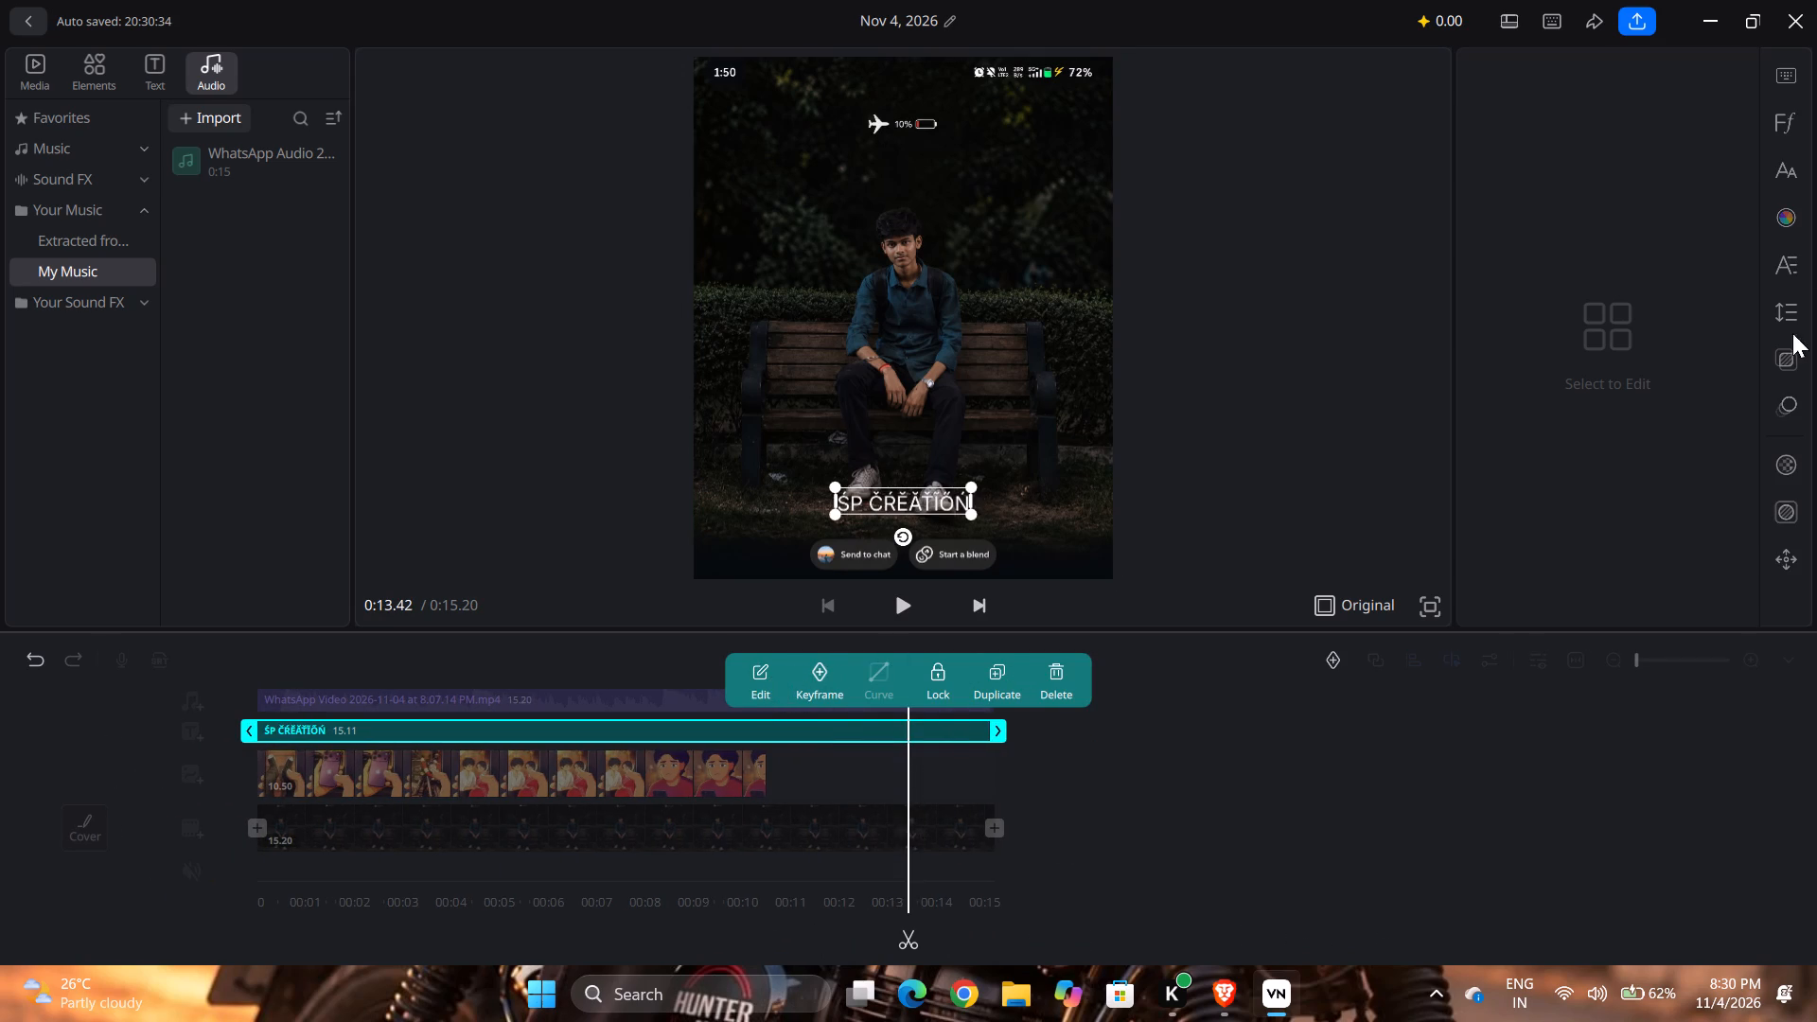
left_click(1792, 141)
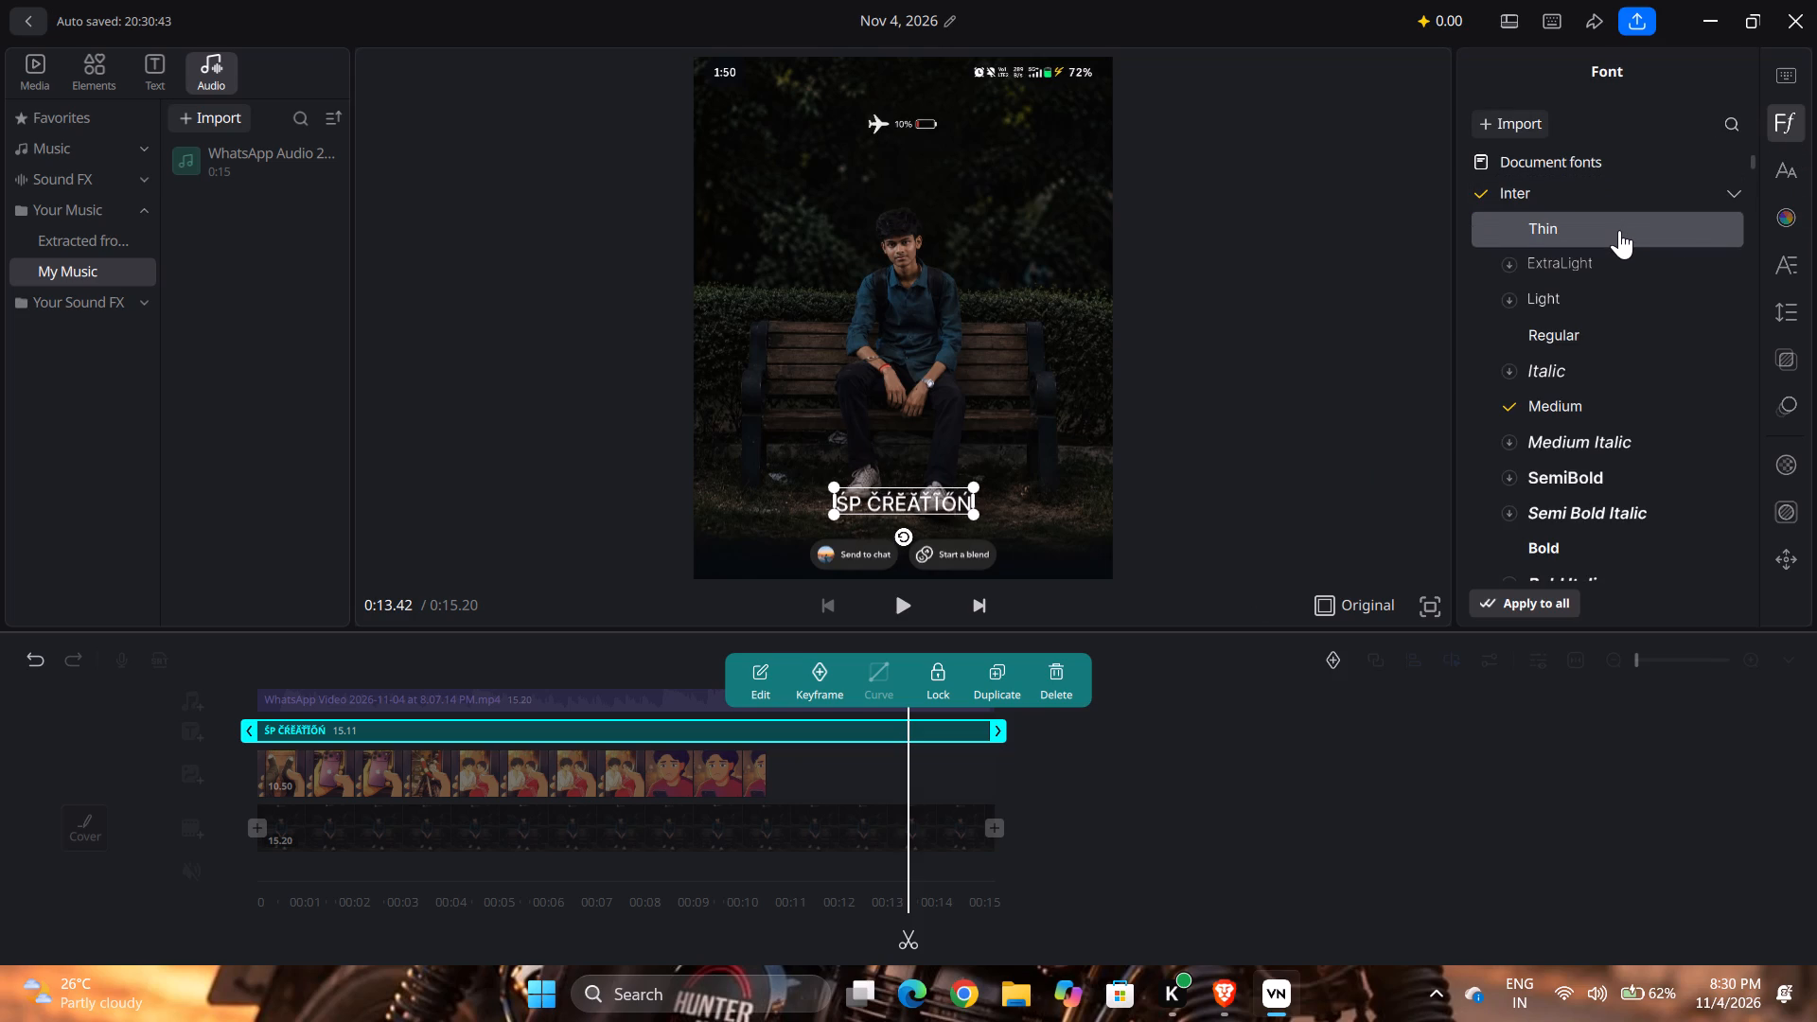
double_click(1619, 270)
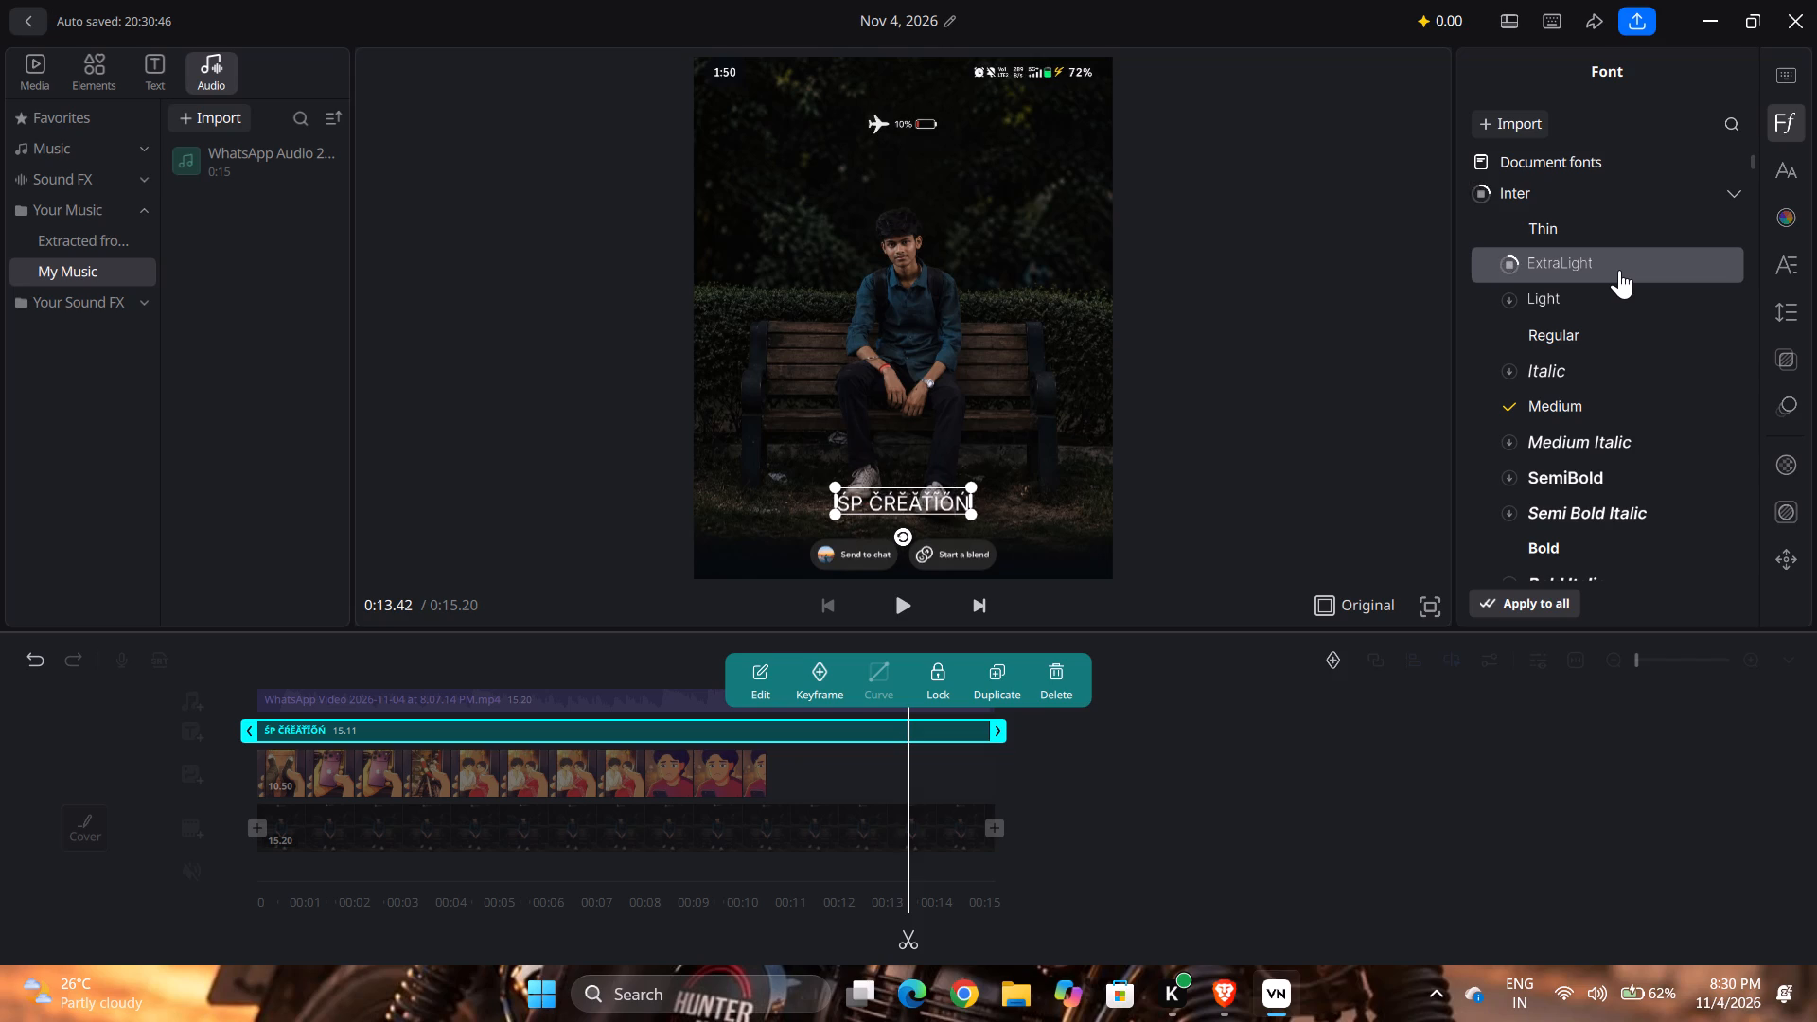
double_click(1600, 287)
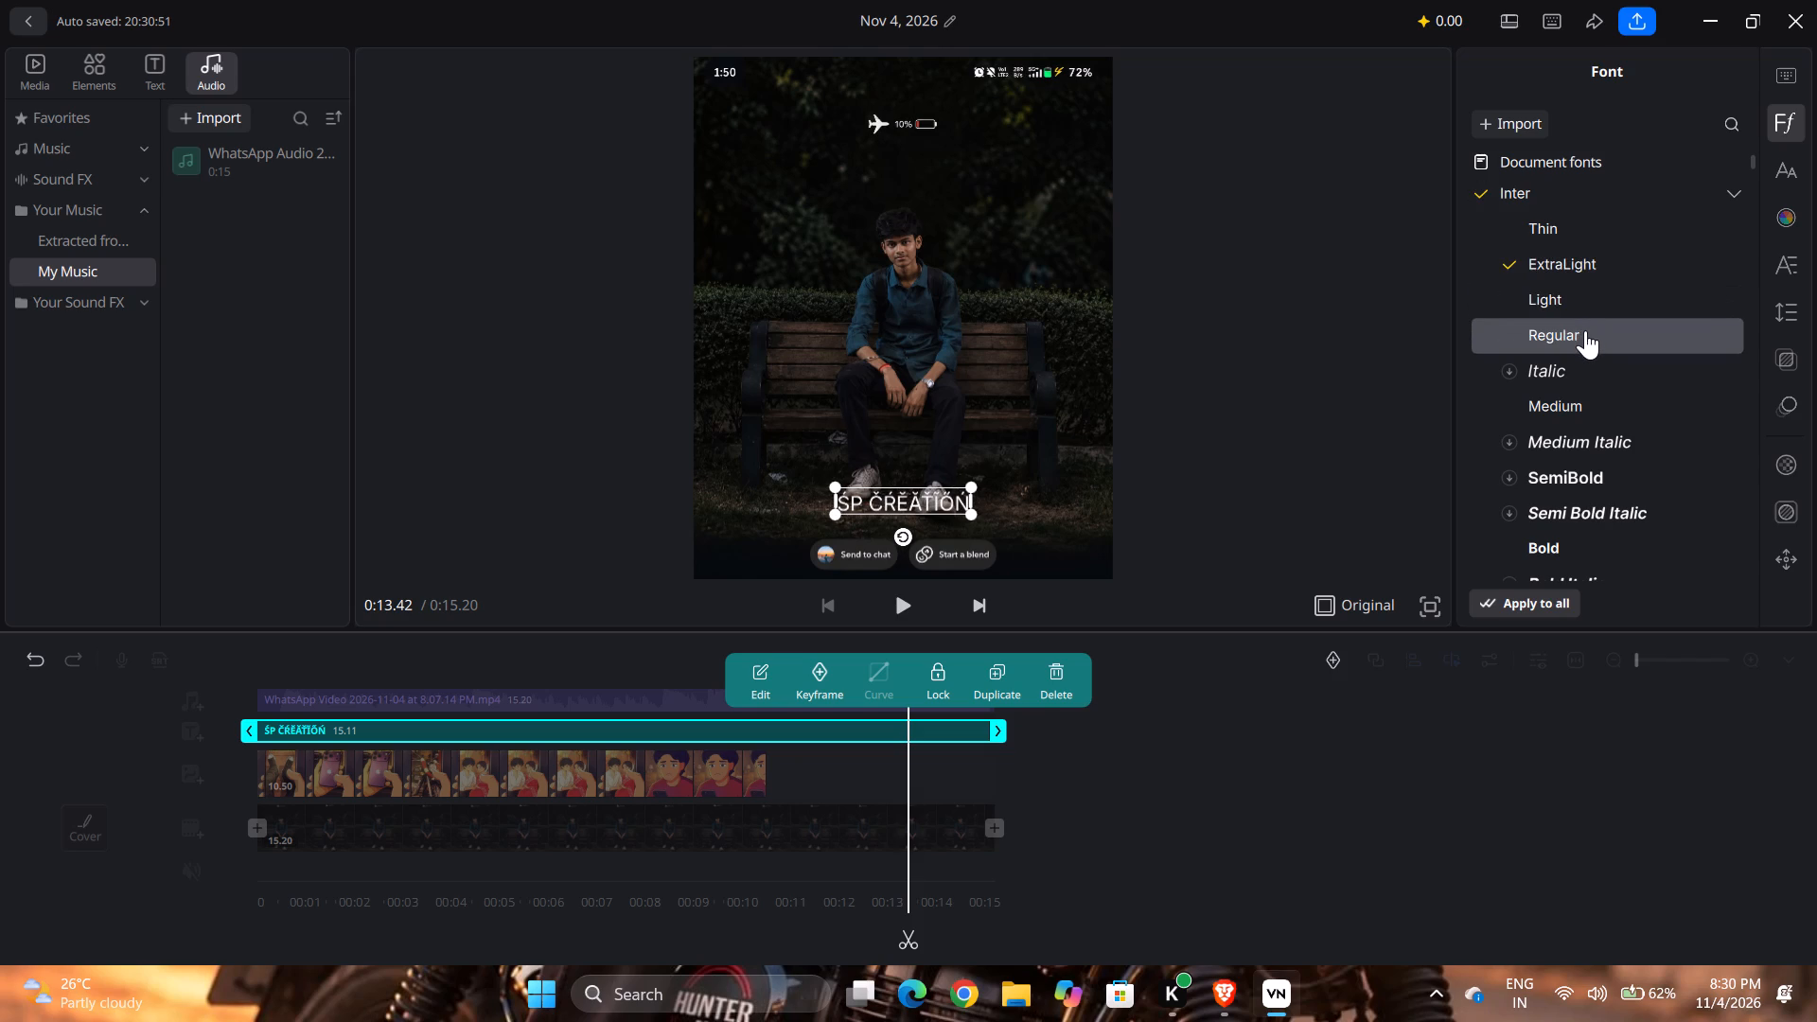
double_click(1585, 330)
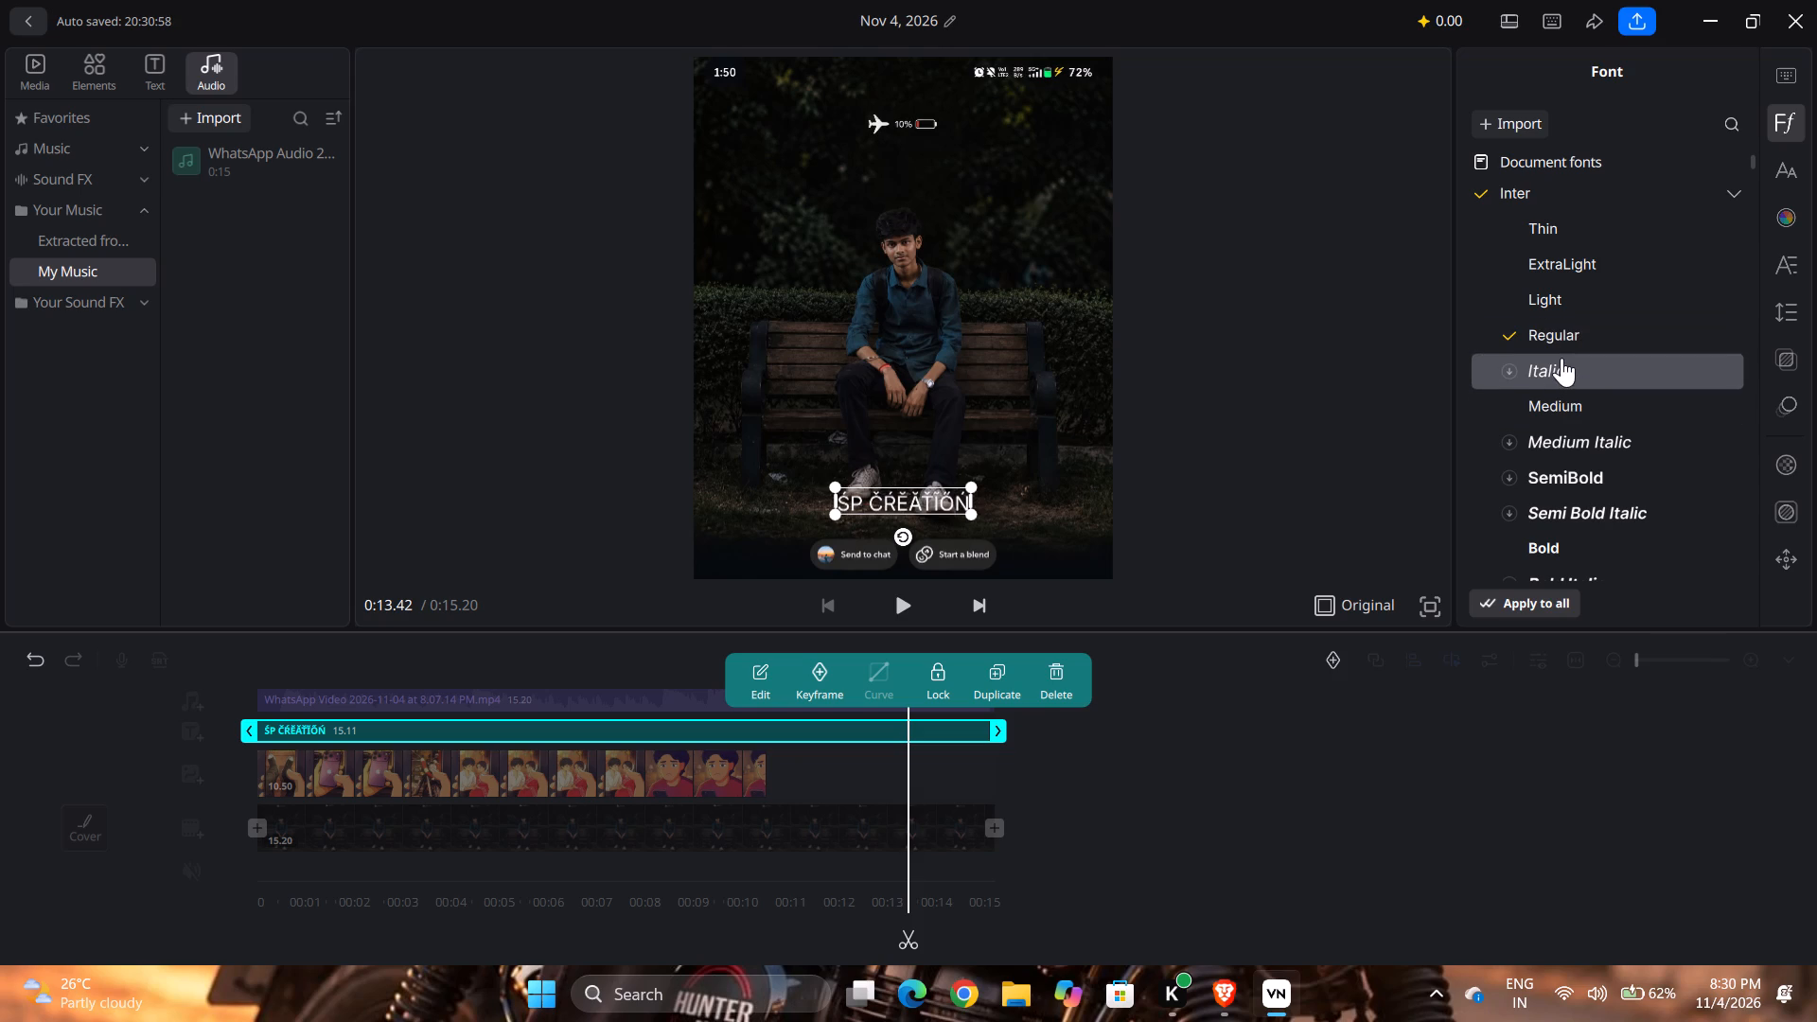
double_click(1561, 358)
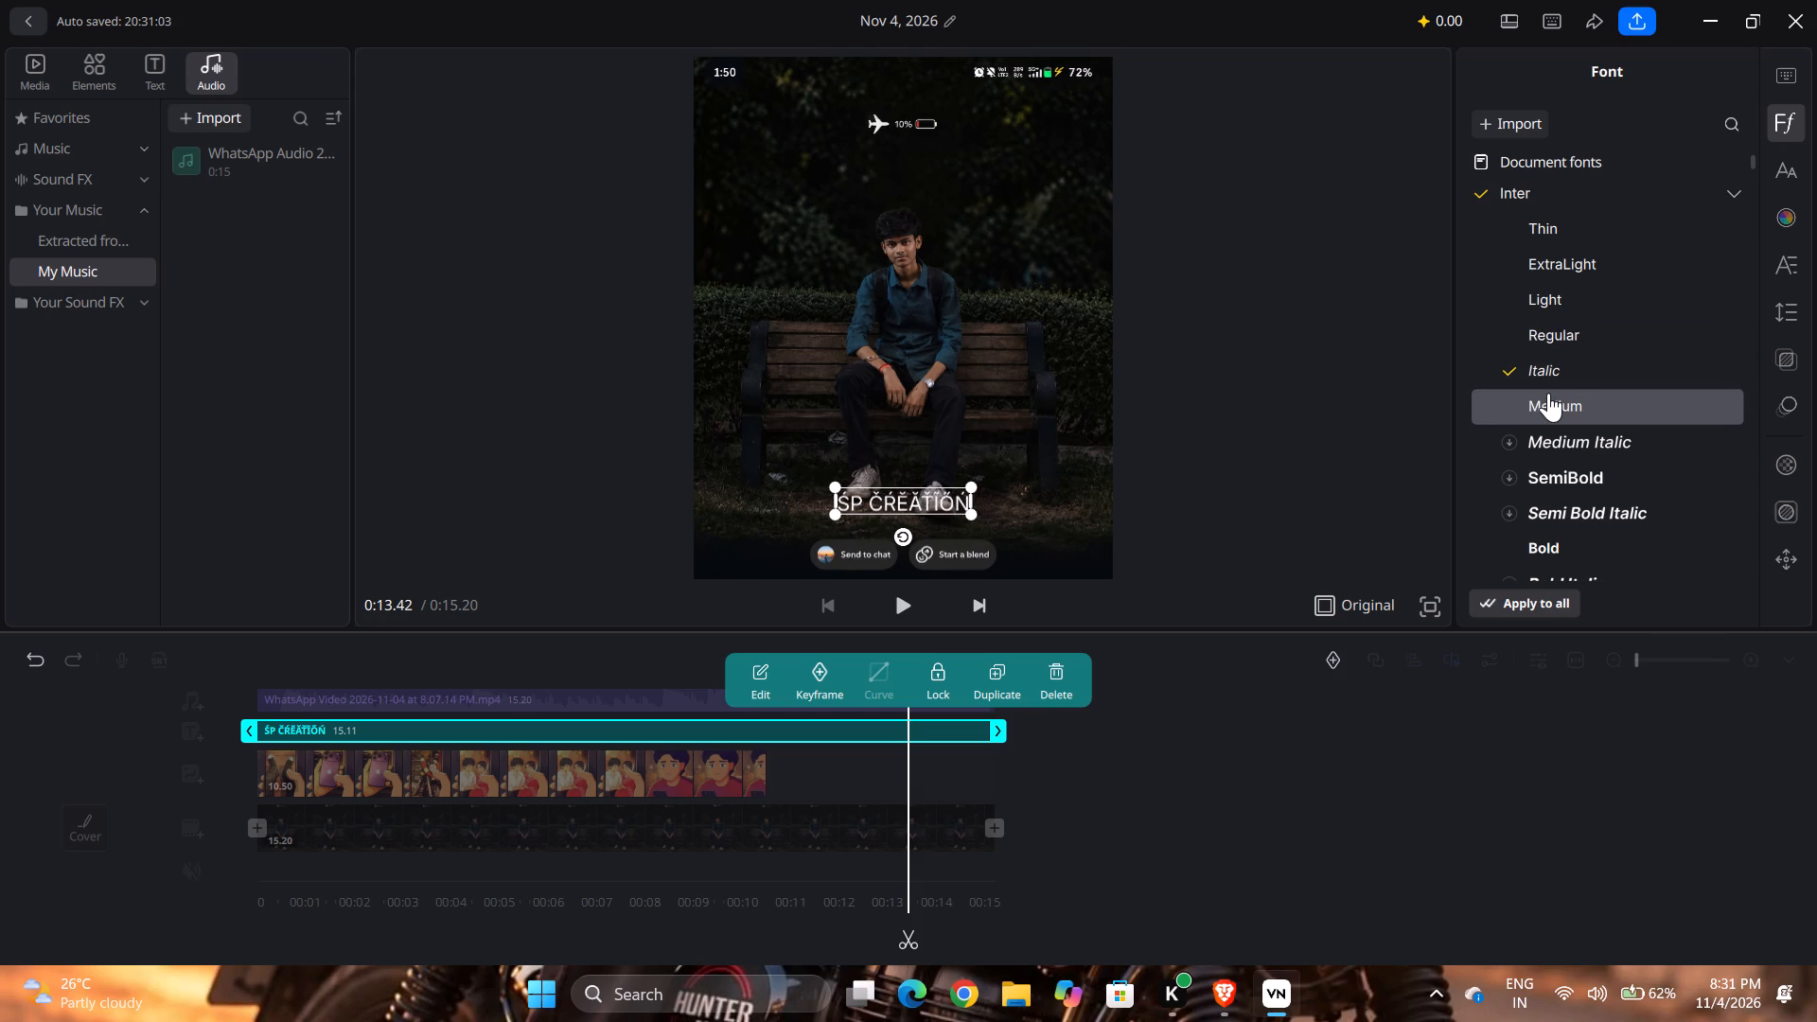
double_click(1548, 393)
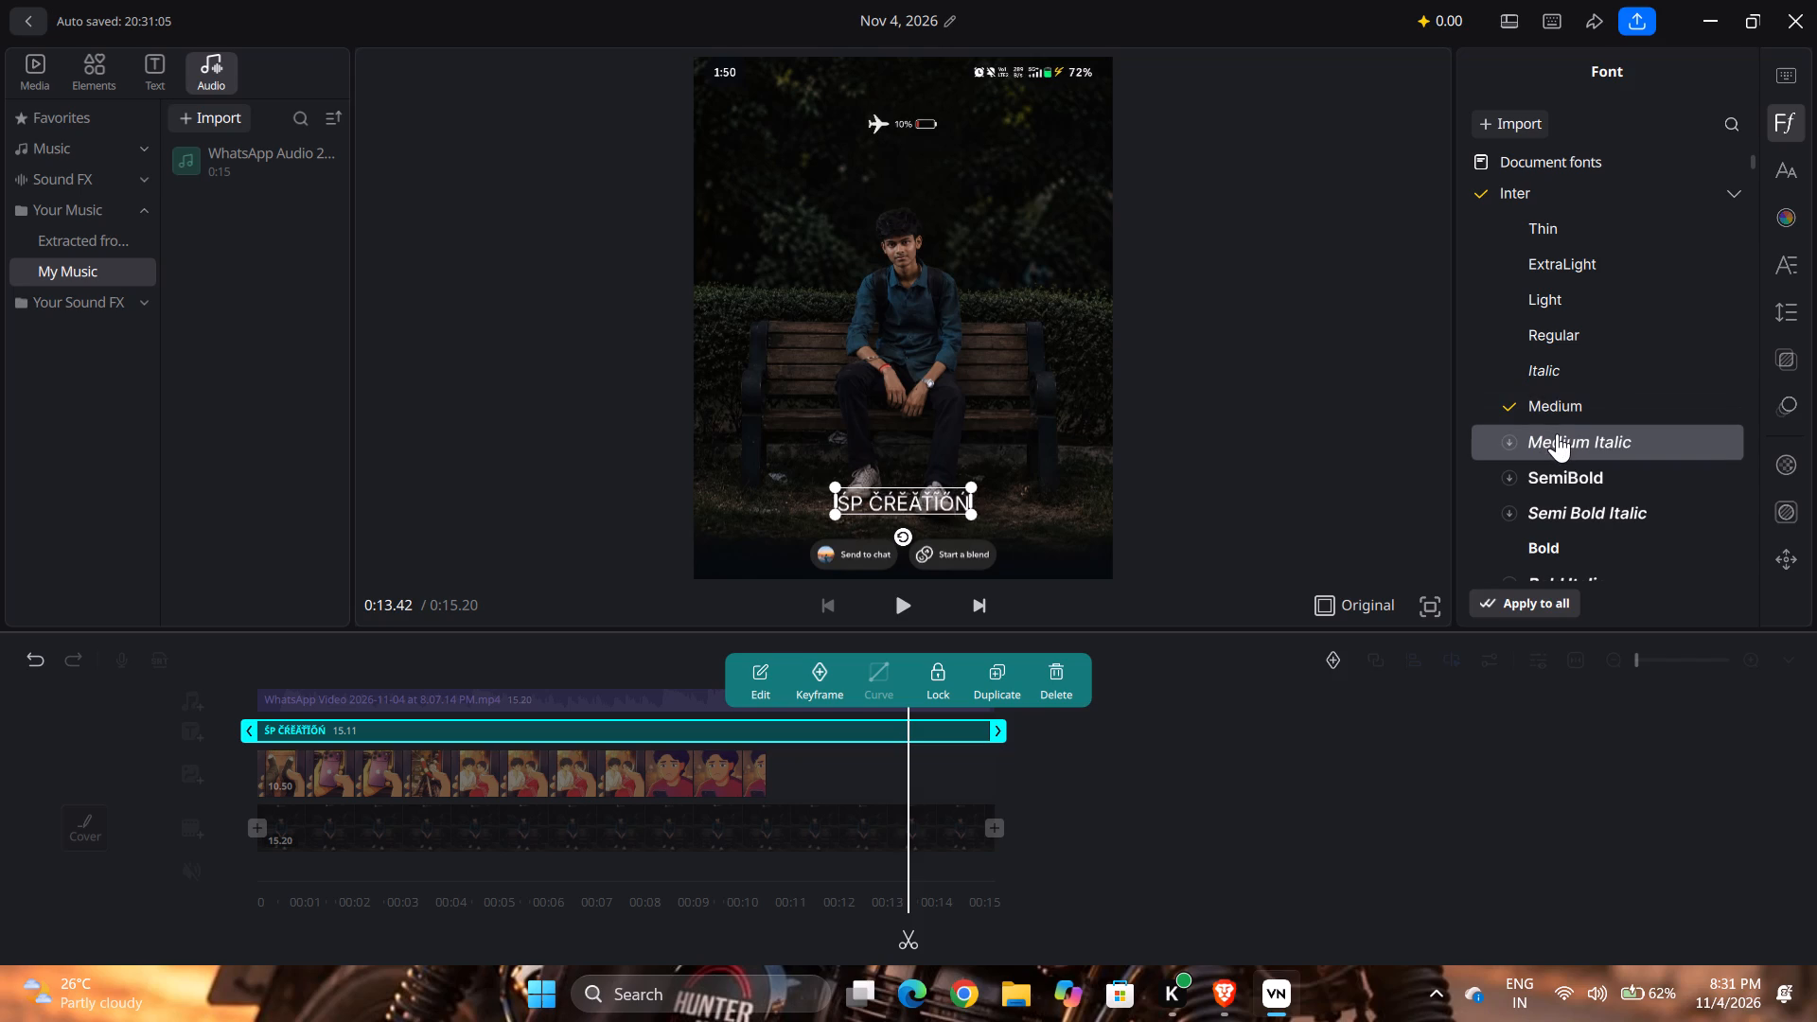
double_click(1557, 433)
double_click(1557, 477)
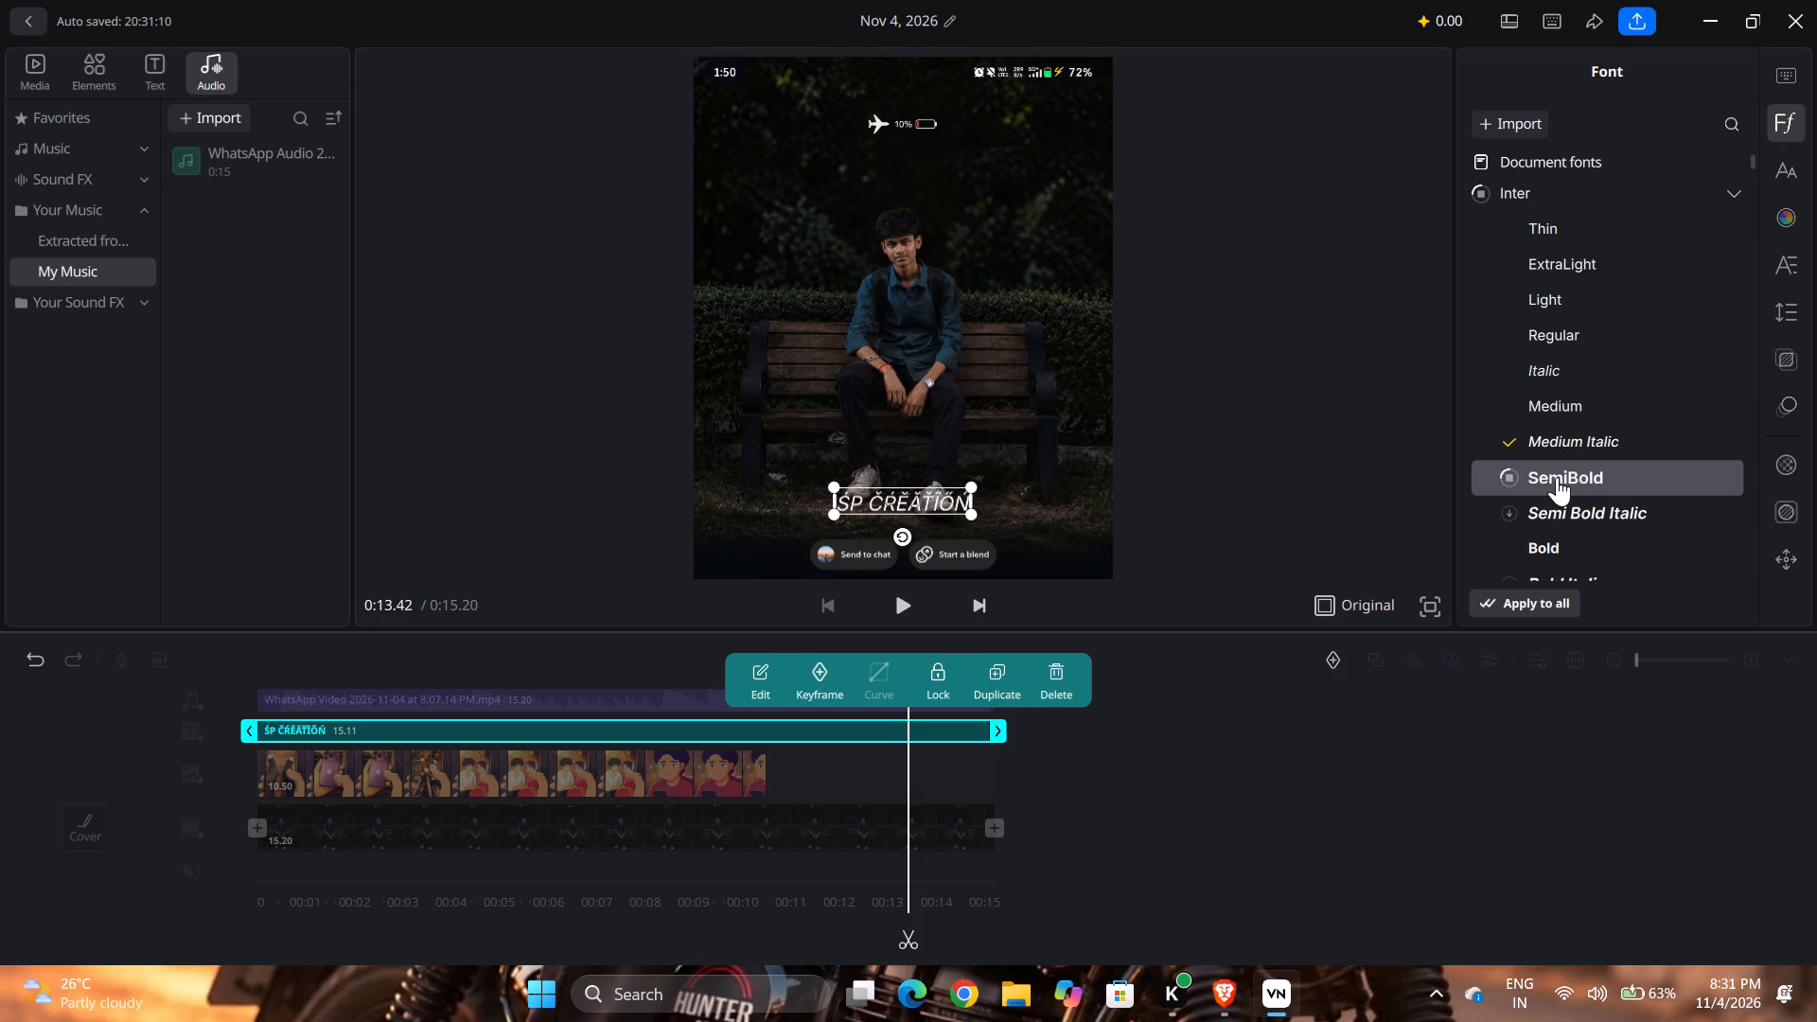
double_click(1555, 501)
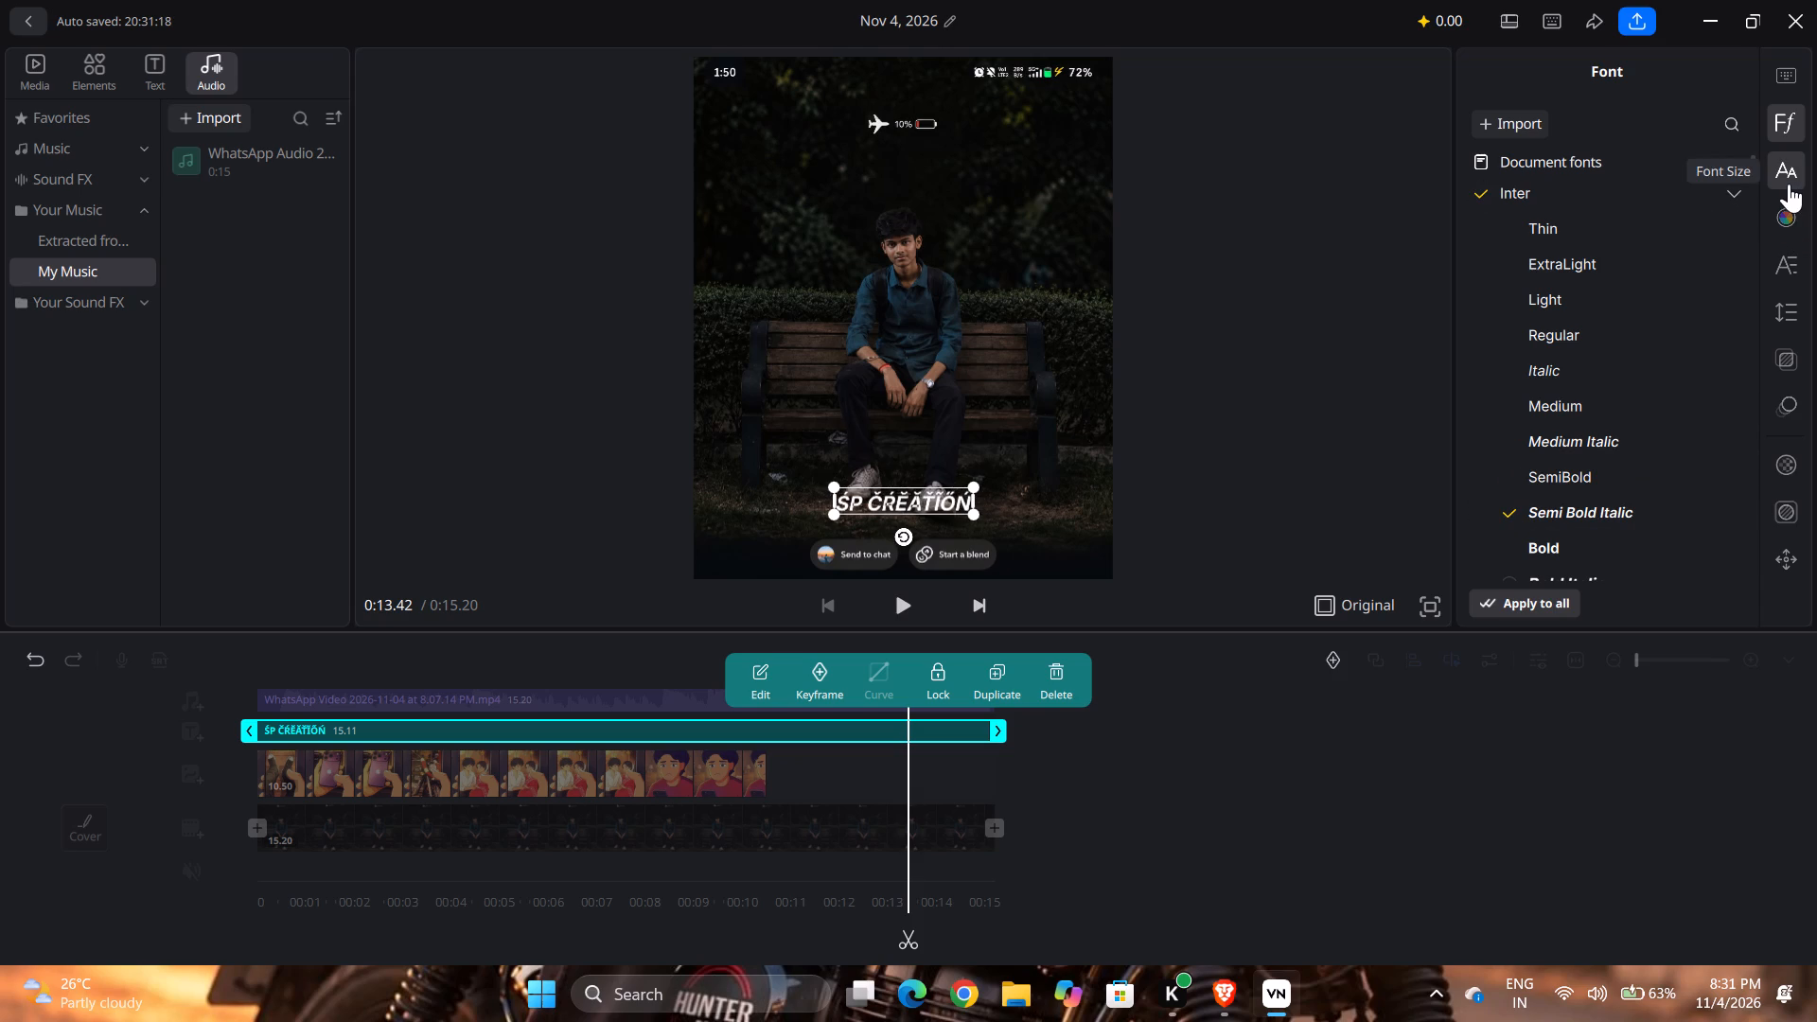
Set the title's letter case to capitalise the first letter of each word, after trying lowercase.
left_click_drag(1791, 245, 1791, 255)
left_click(1791, 255)
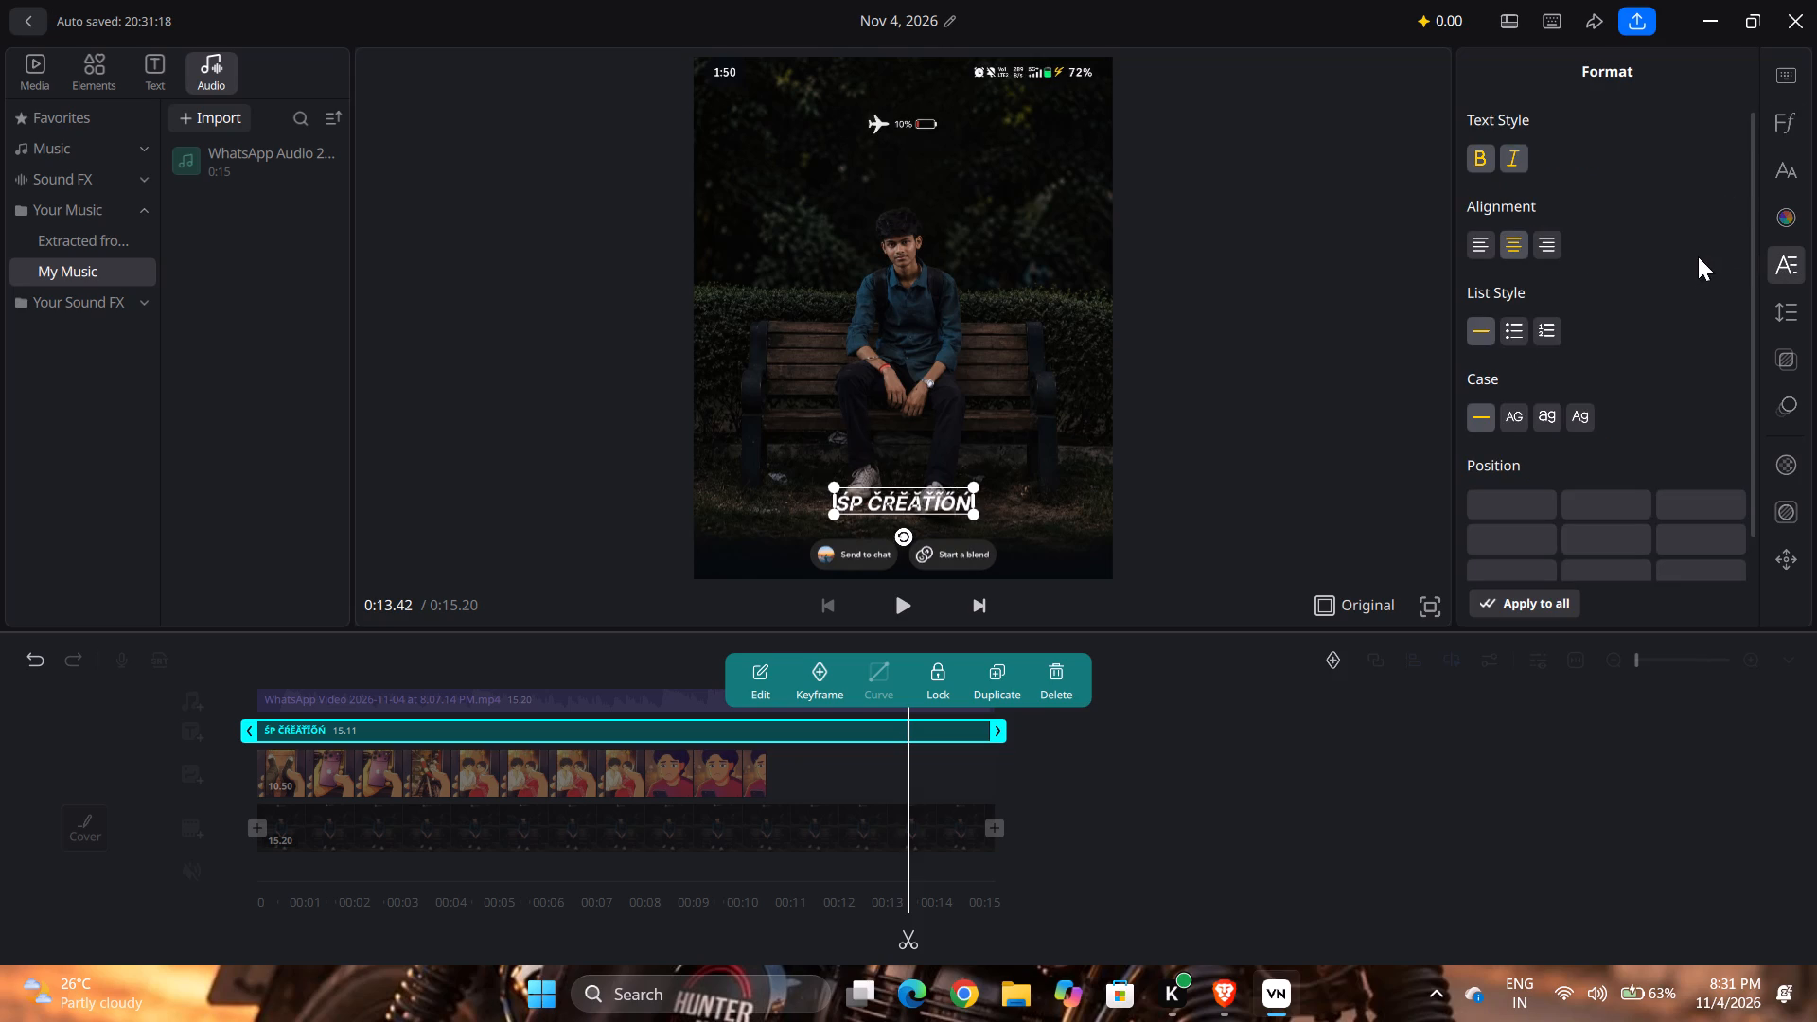
left_click(1543, 402)
left_click(1543, 402)
double_click(1544, 408)
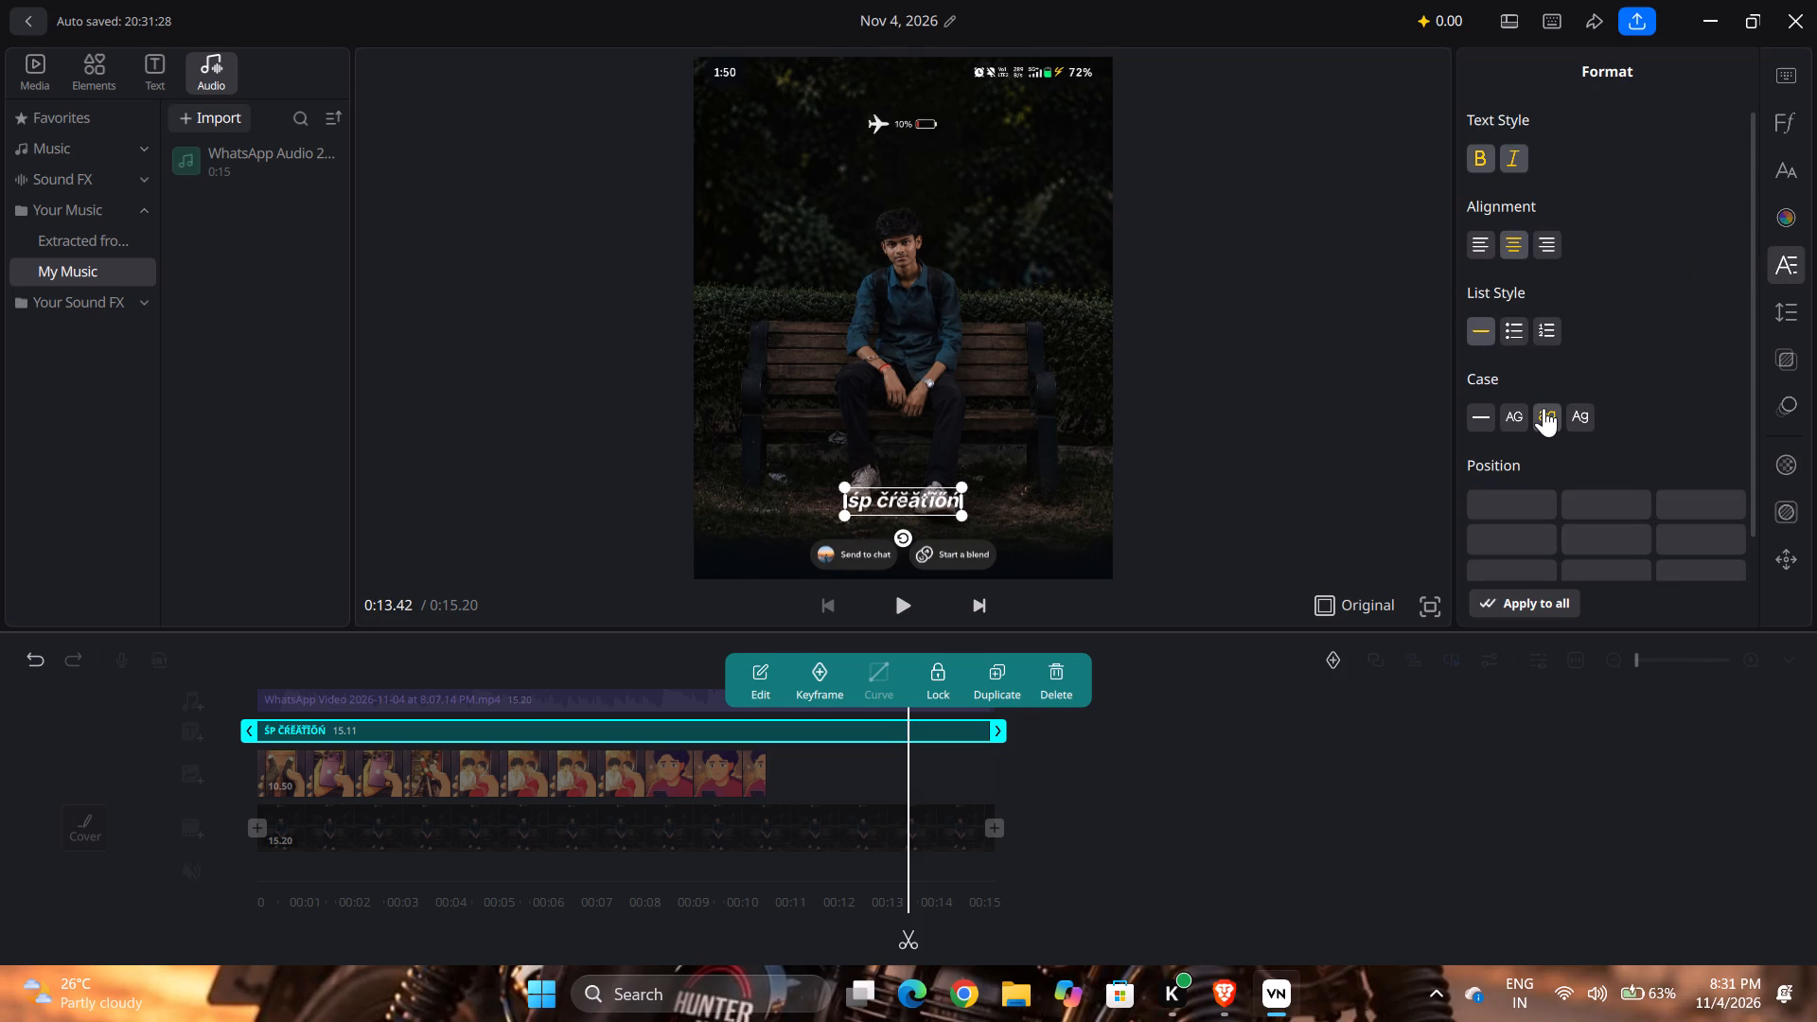
double_click(1573, 408)
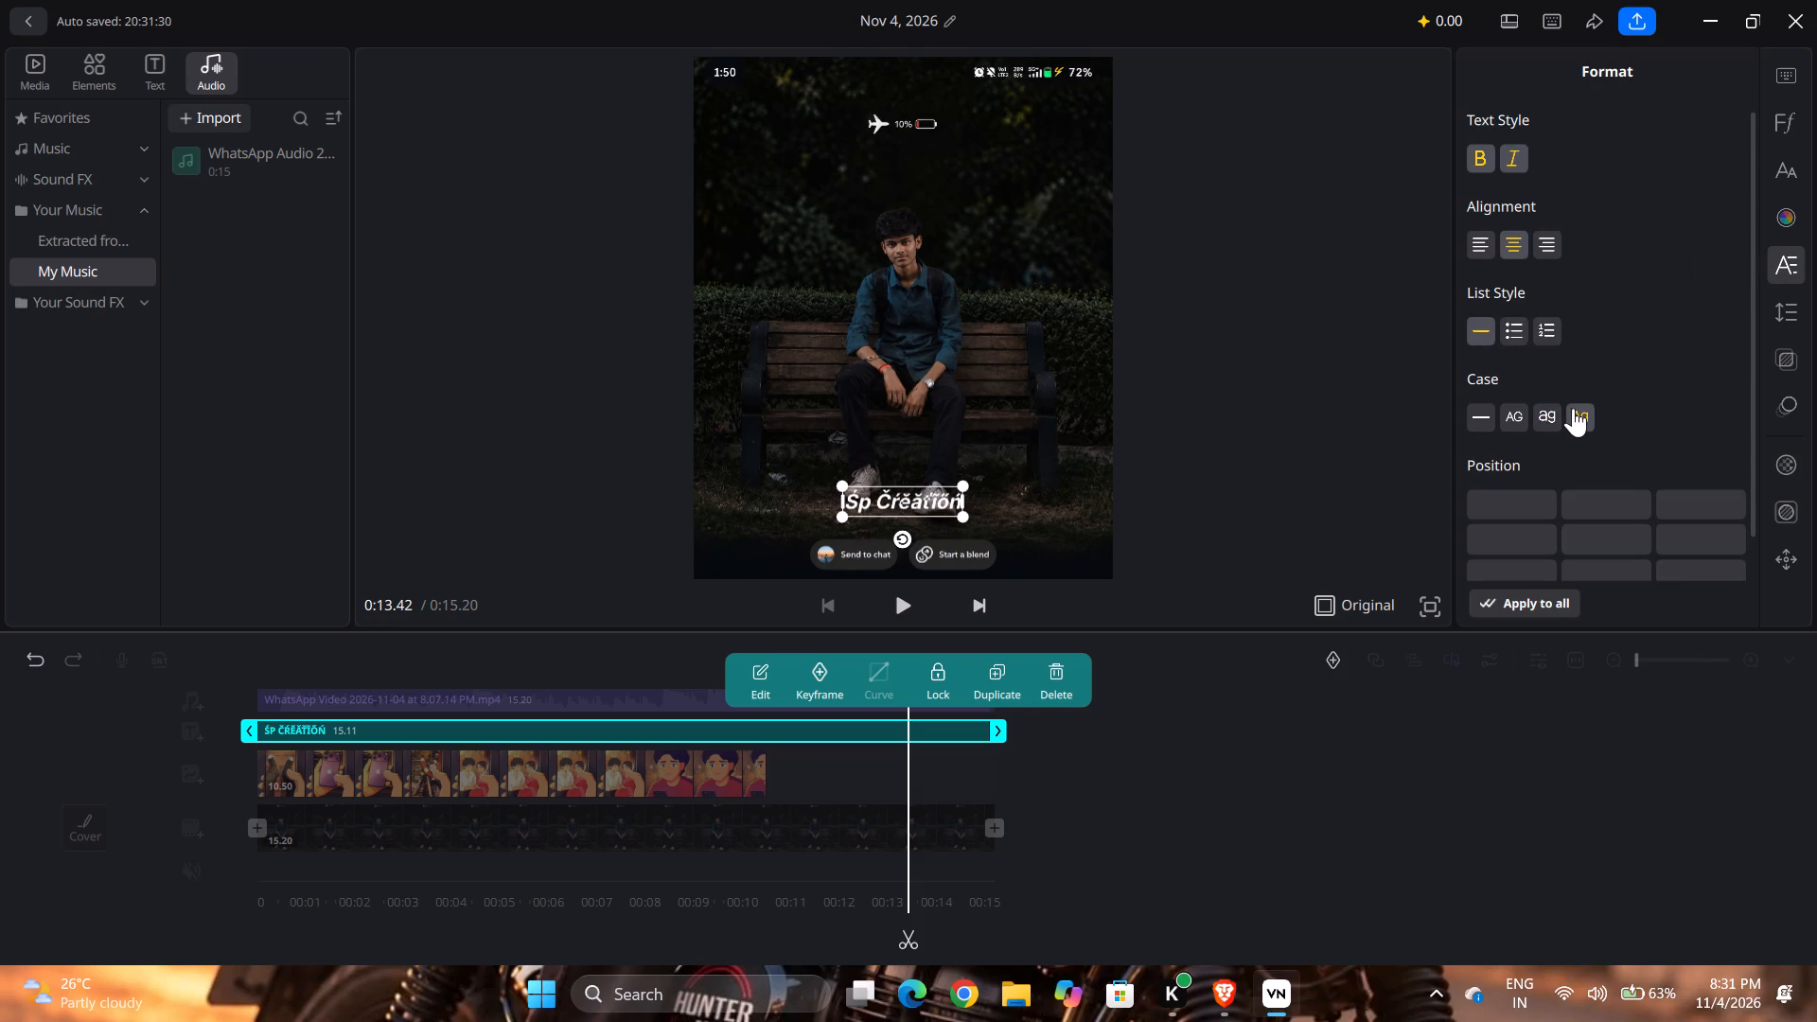
double_click(1416, 396)
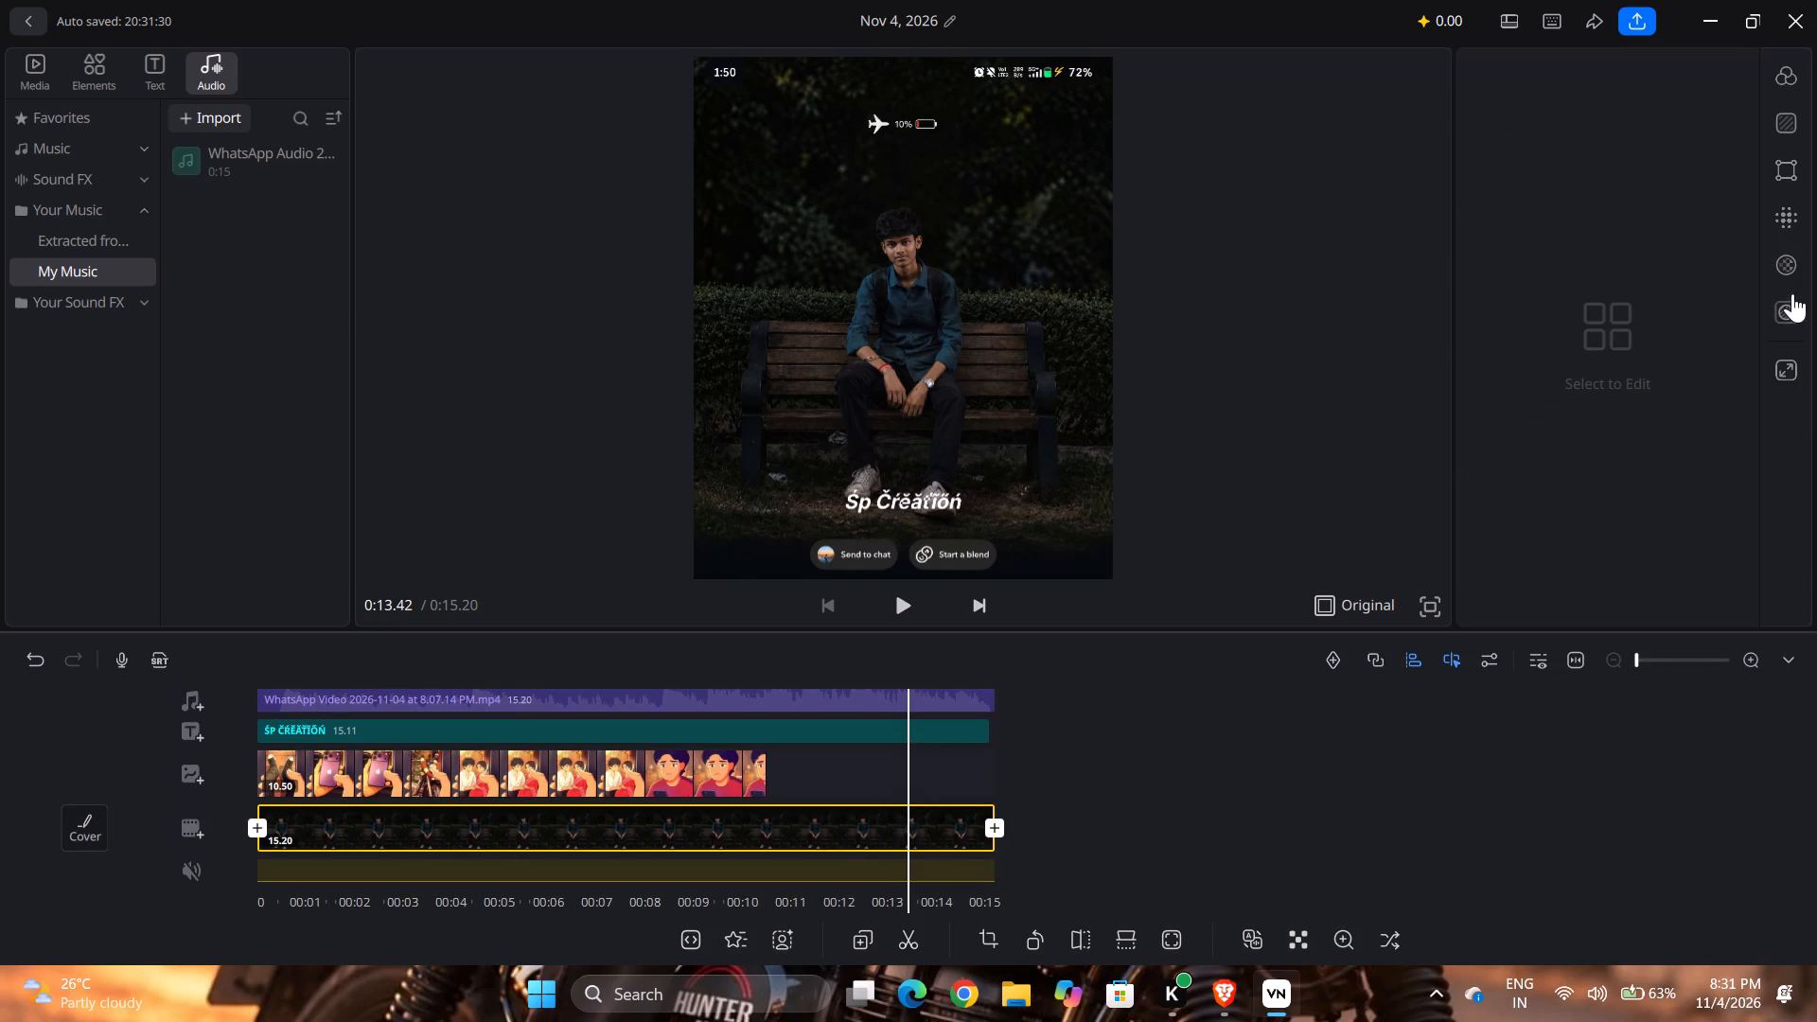
Apply the green preset colour style with CBE079 text and 396635 stroke to the SP CREATION title, applying it to all.
double_click(965, 725)
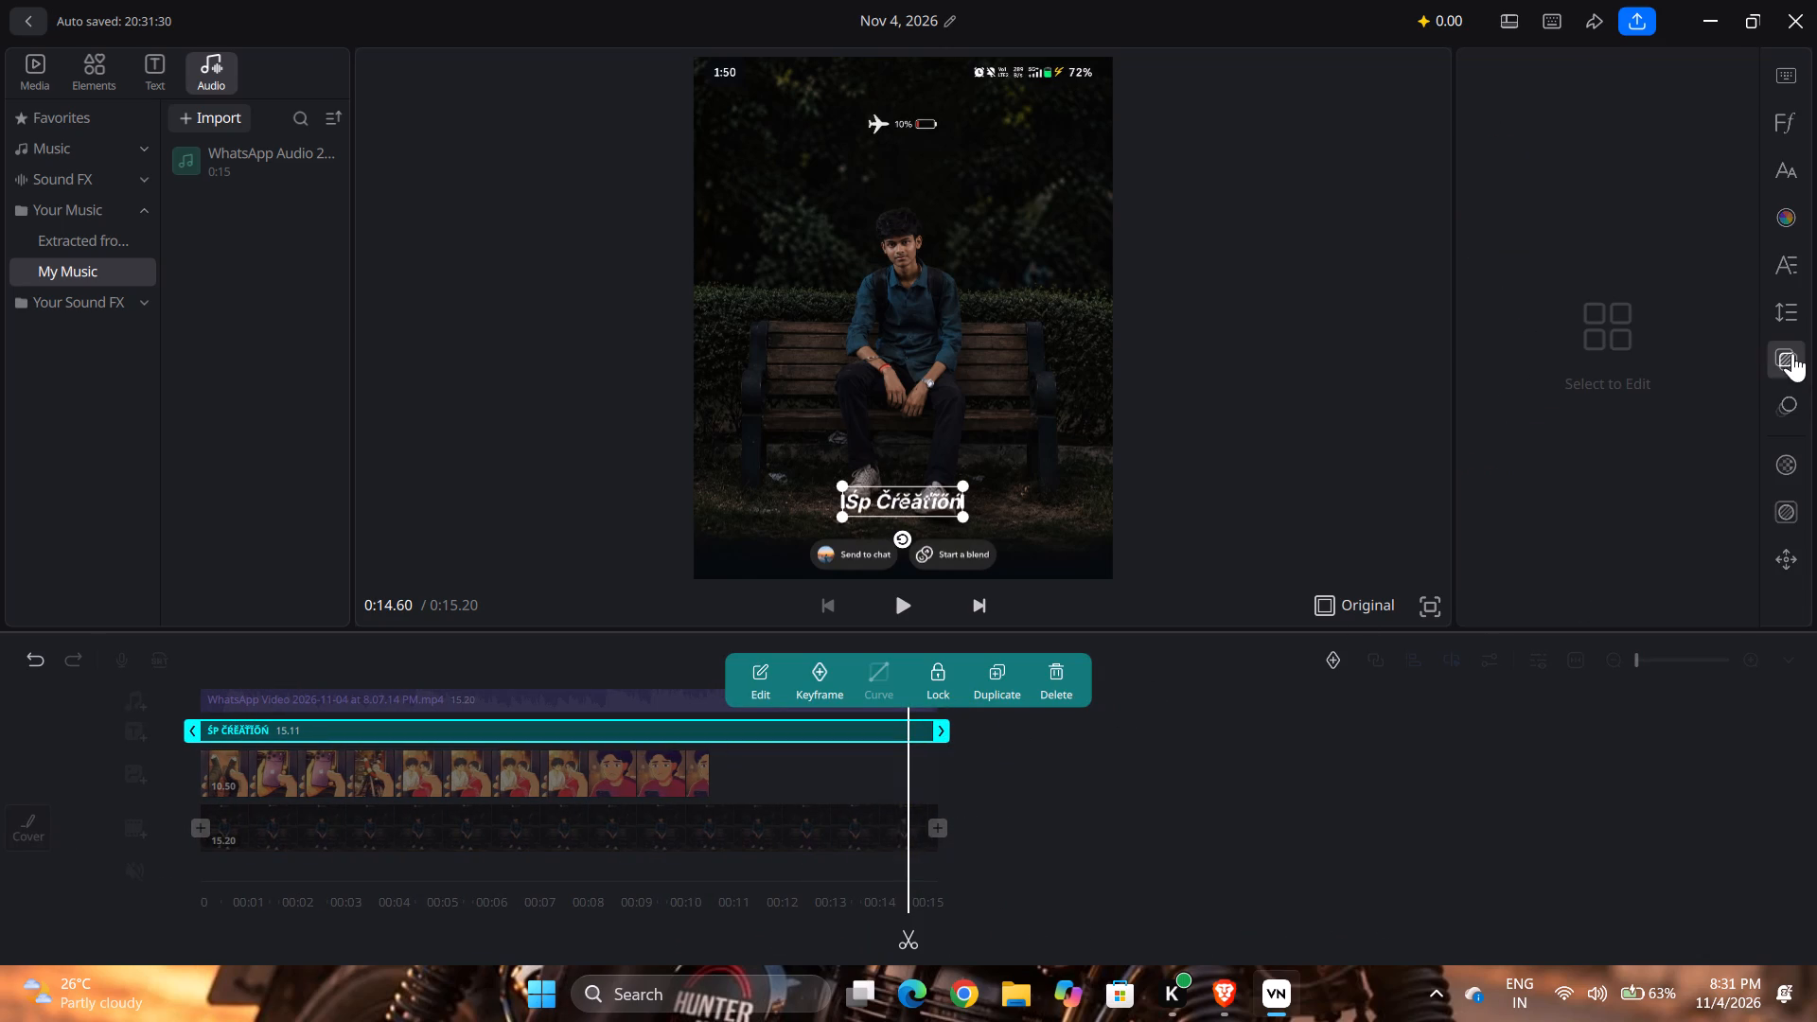
double_click(1772, 222)
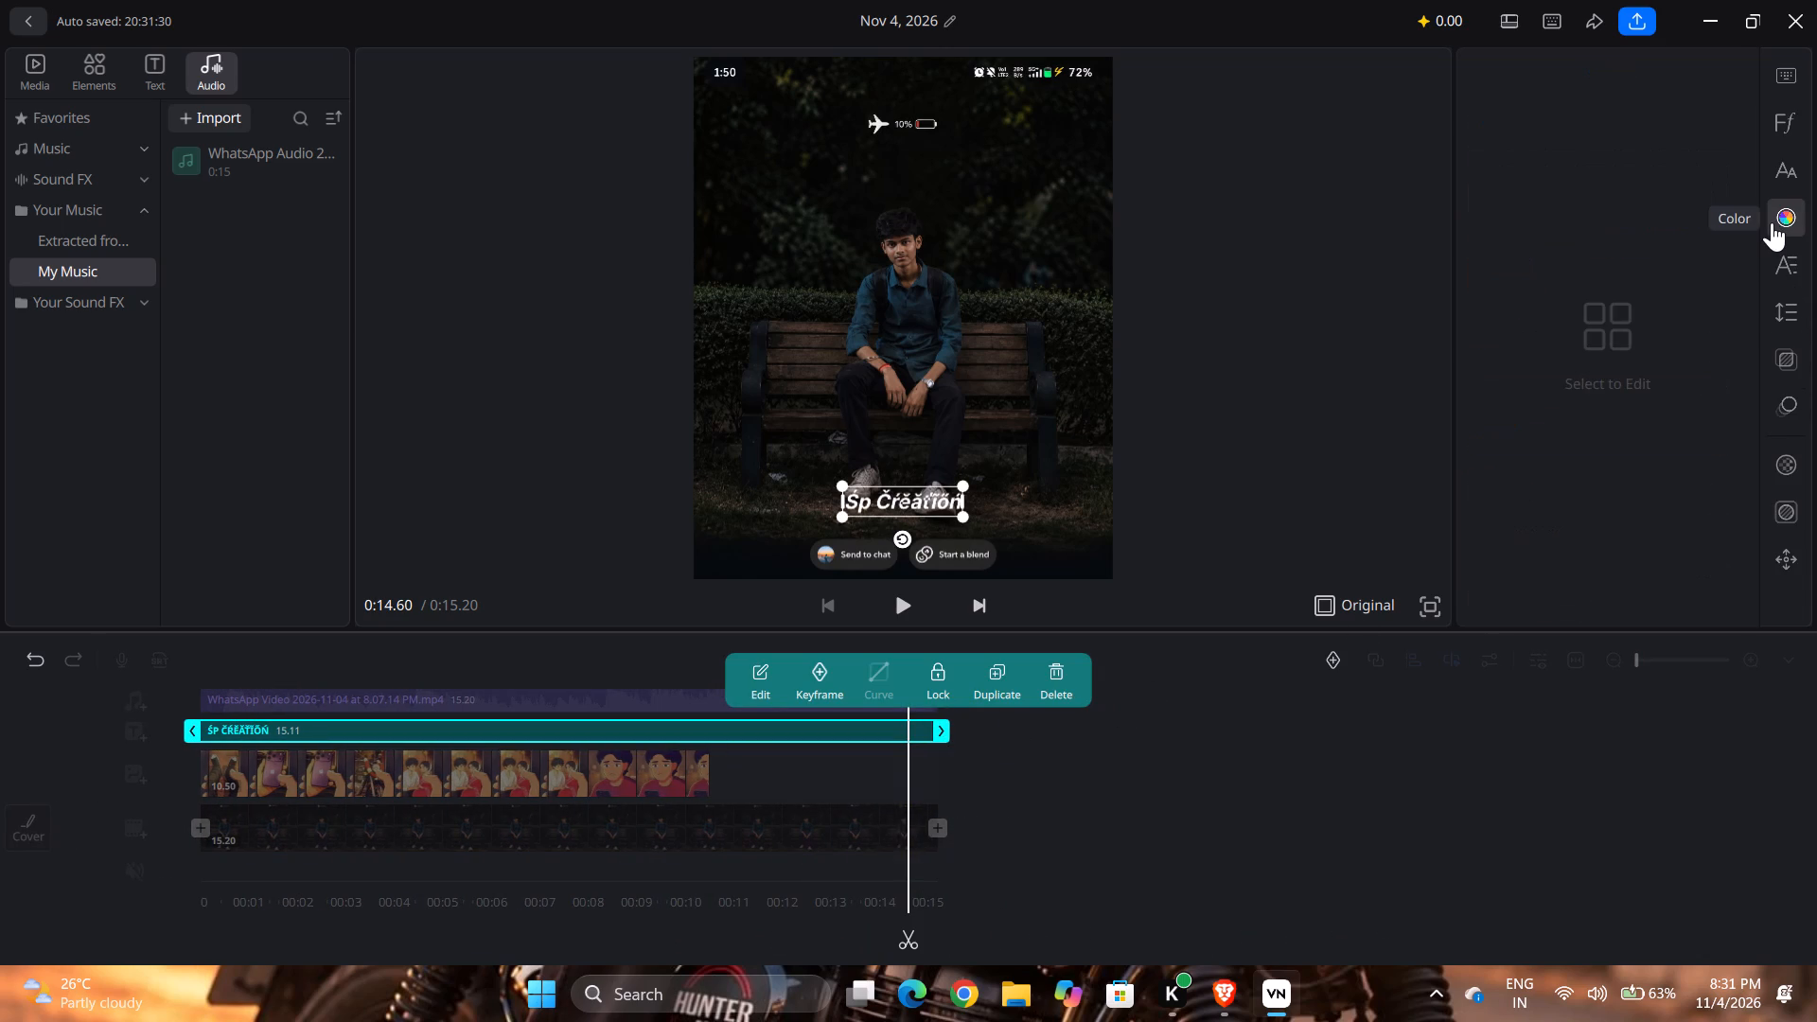
left_click(1772, 222)
left_click(1675, 229)
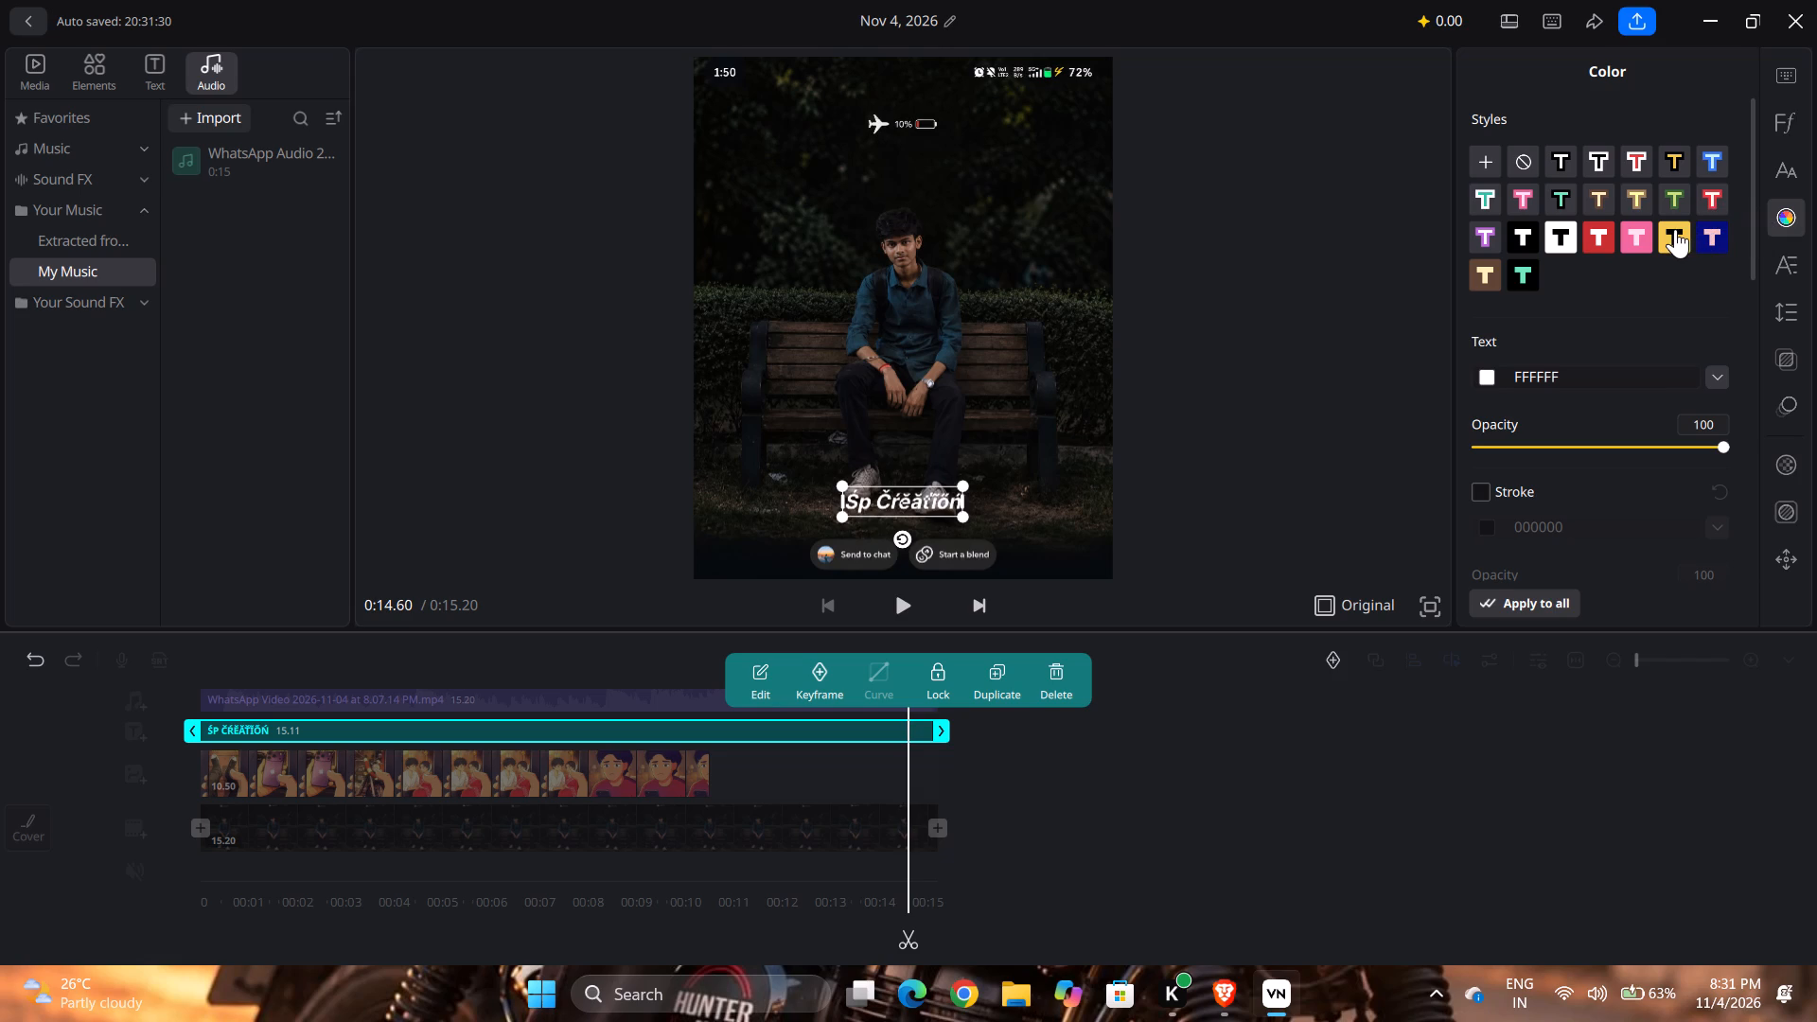
left_click(1686, 188)
left_click(1686, 188)
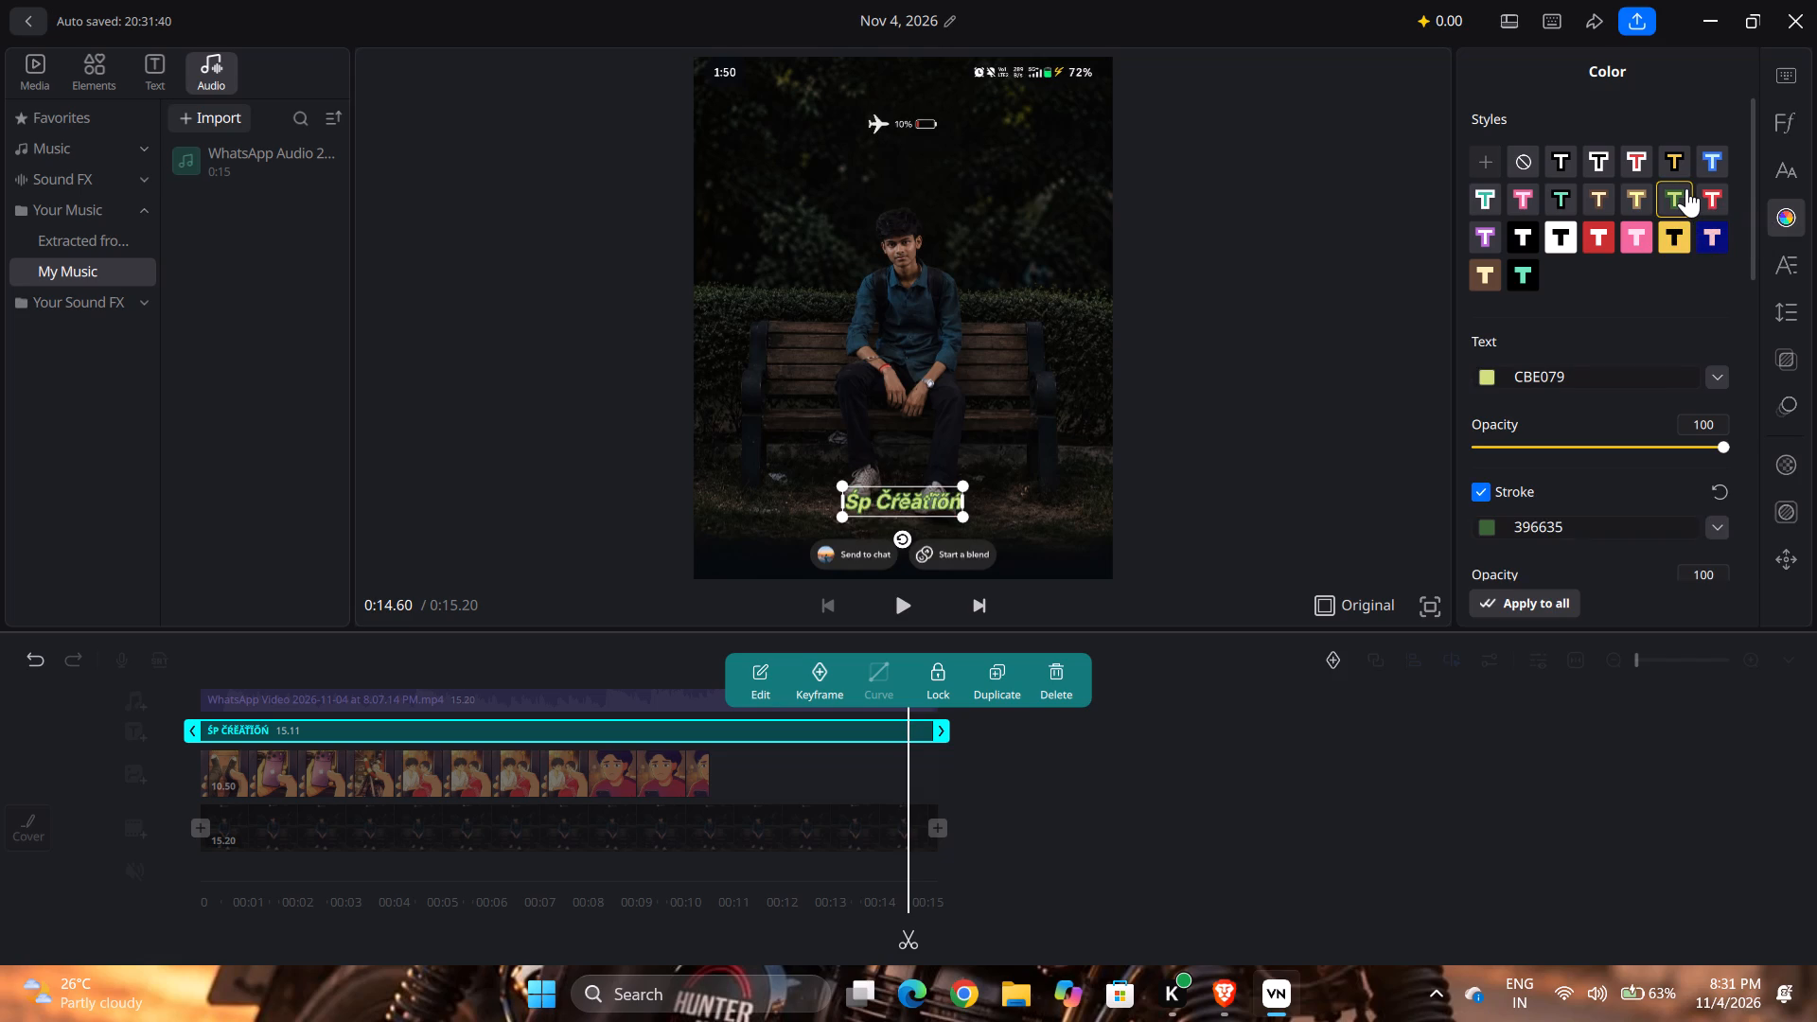
left_click(1694, 314)
left_click(1511, 592)
left_click(1437, 712)
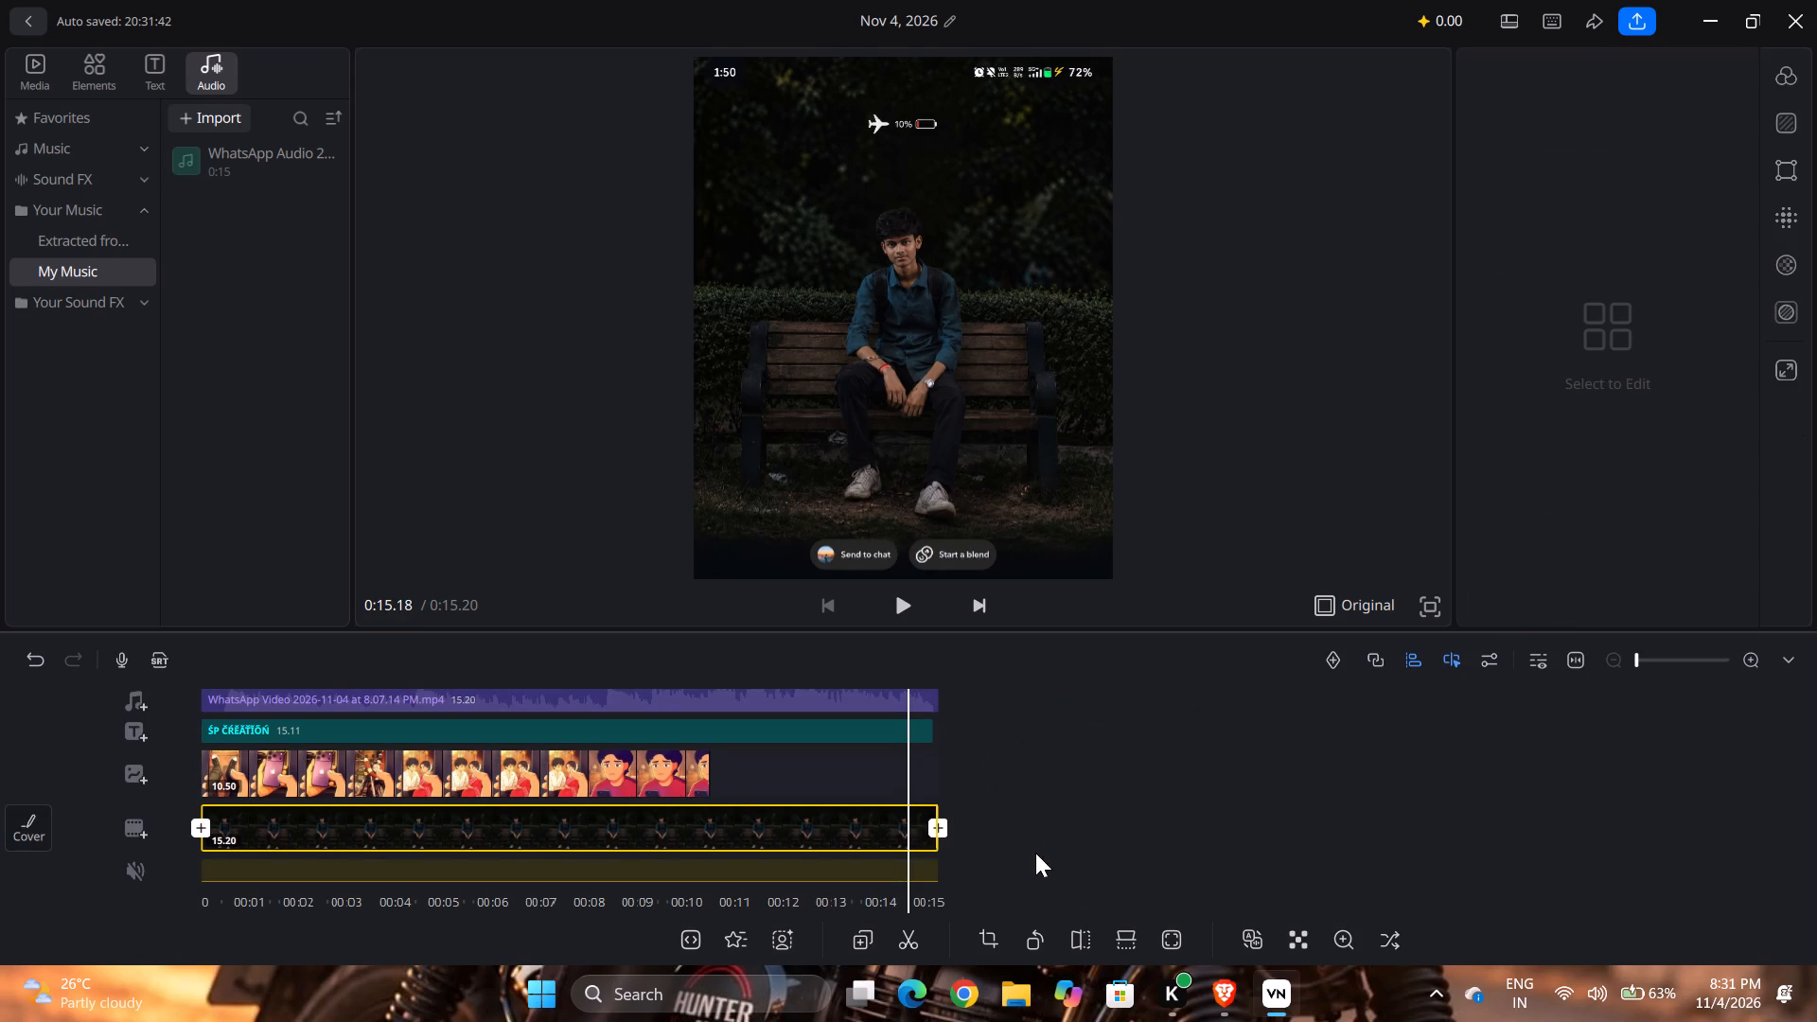
Play the whole video through to review the recoloured title.
left_click(903, 607)
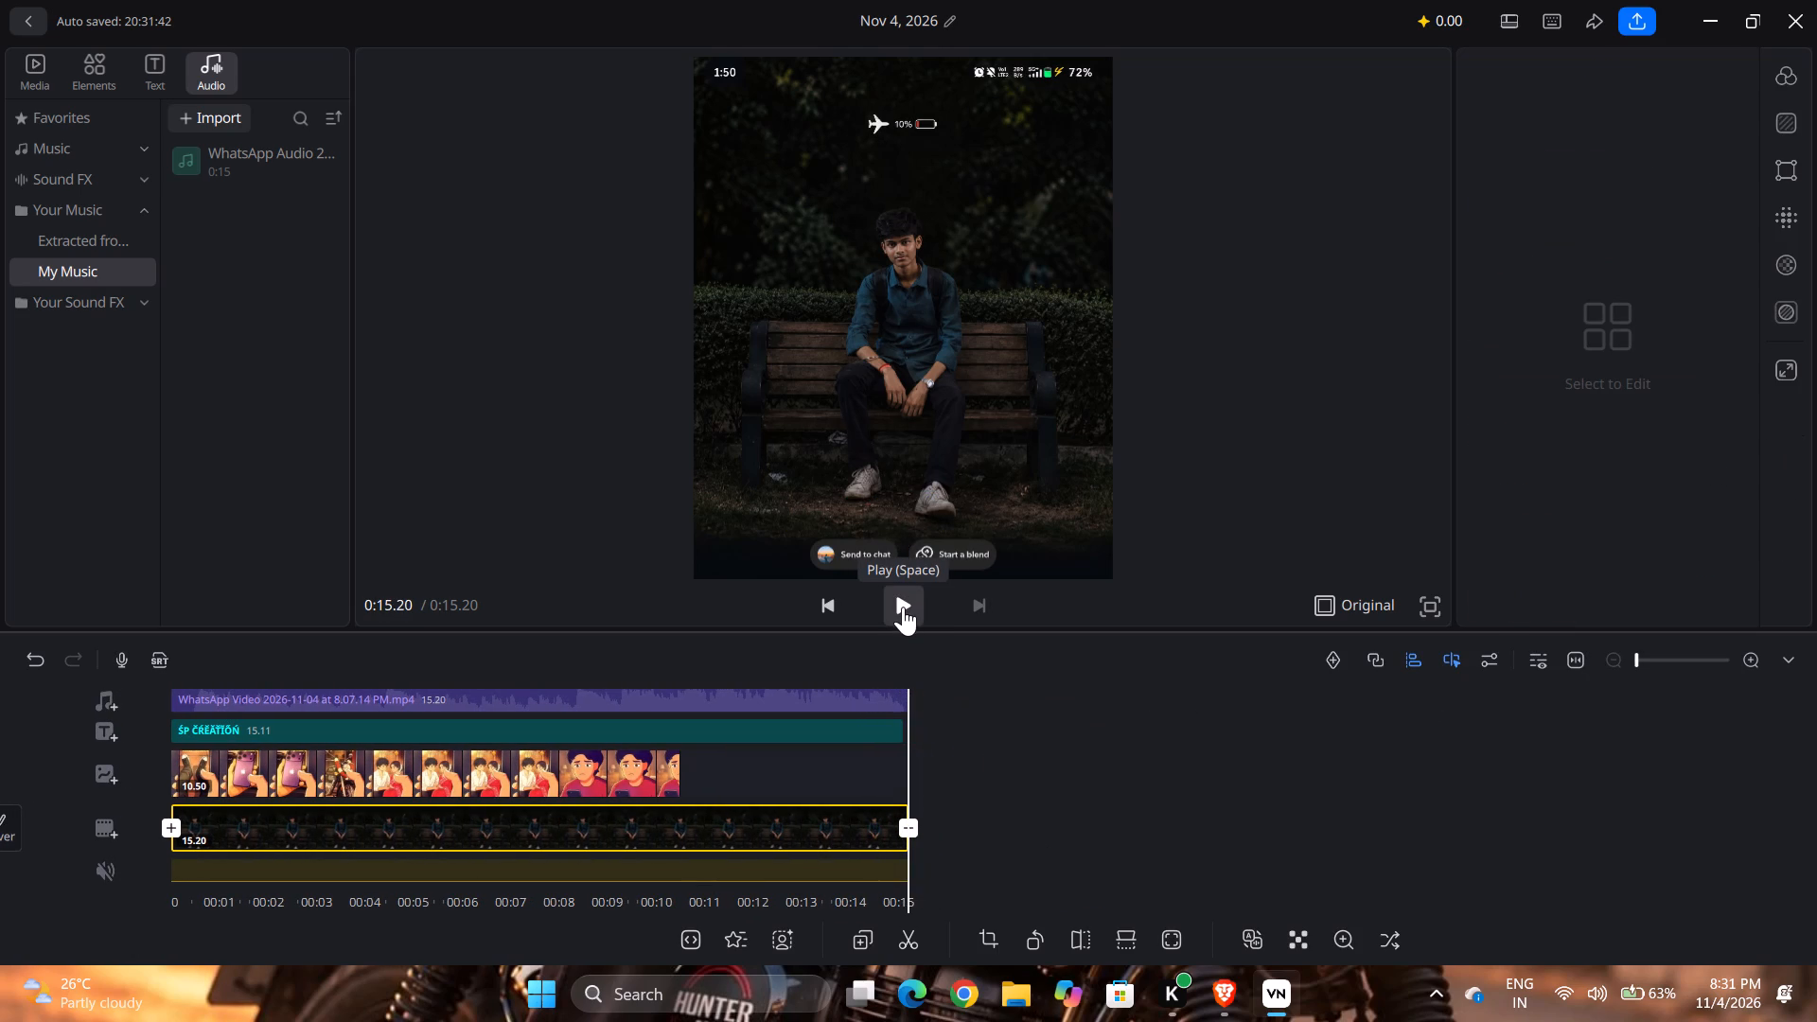
left_click(903, 607)
left_click(1081, 730)
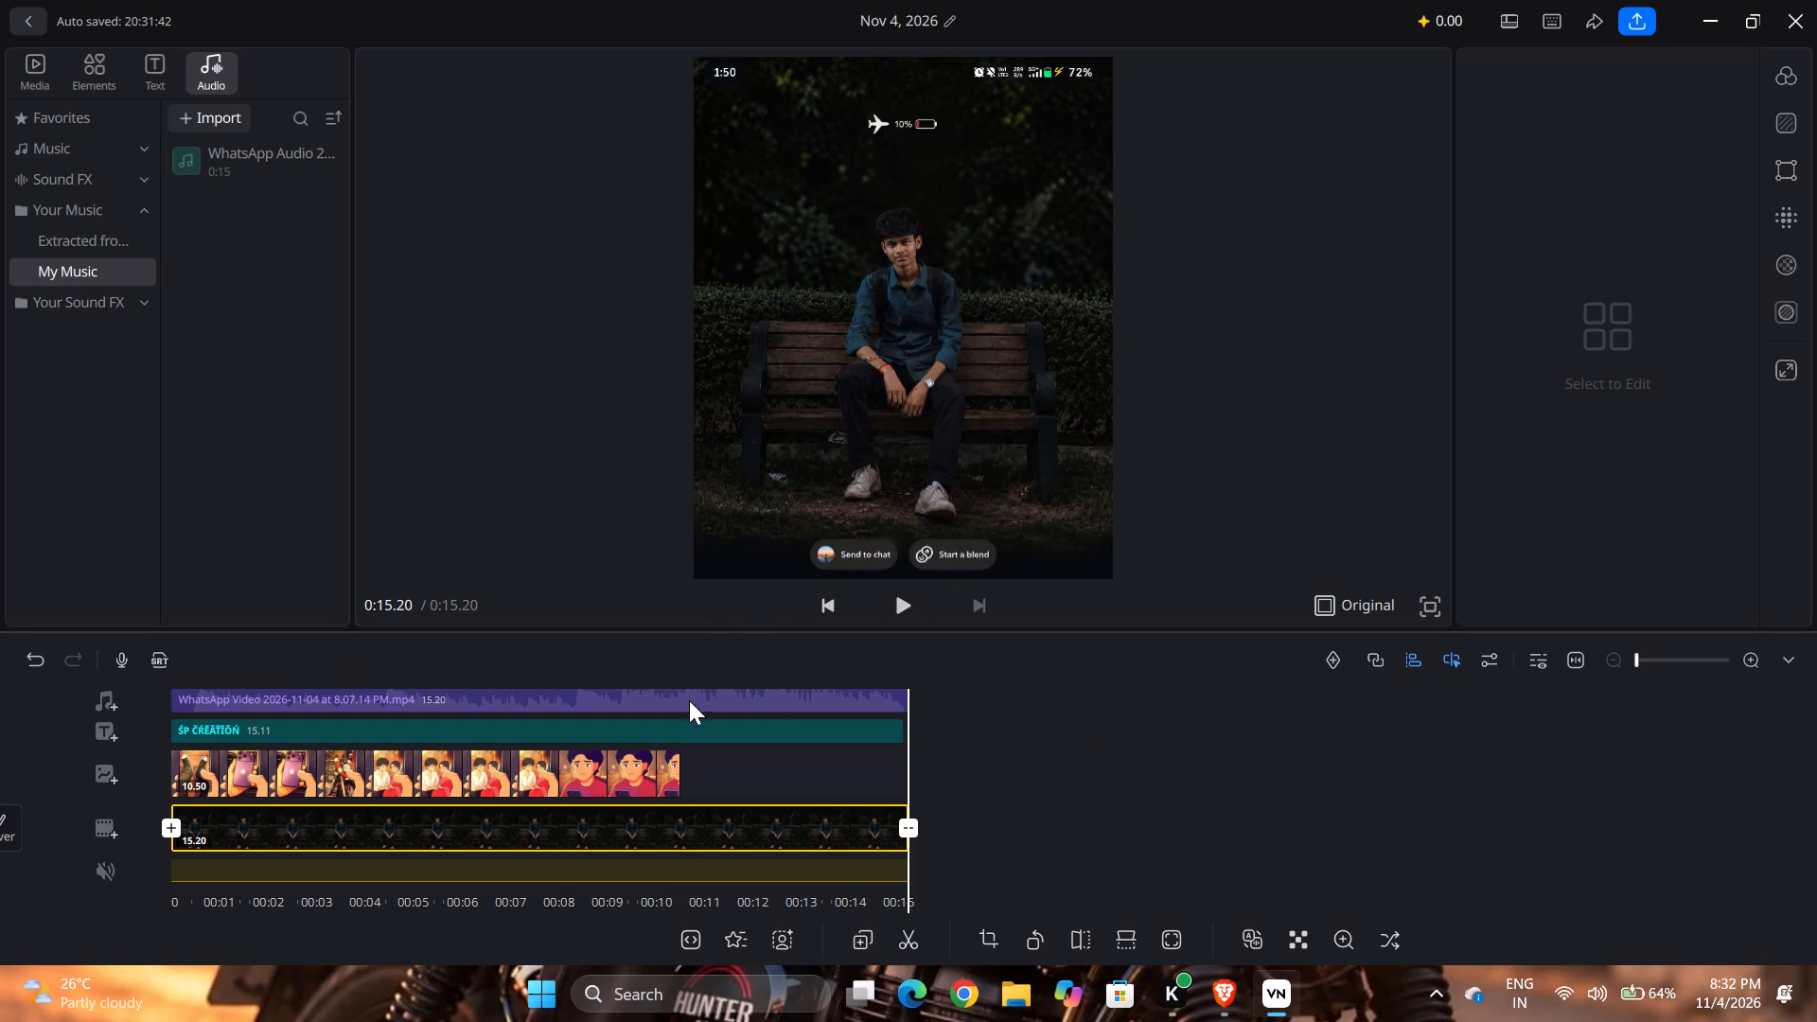
Move the SP CREATION title to the frame's lower-right edge beside the overlay video, shrink it slightly, and replay to check.
left_click(911, 607)
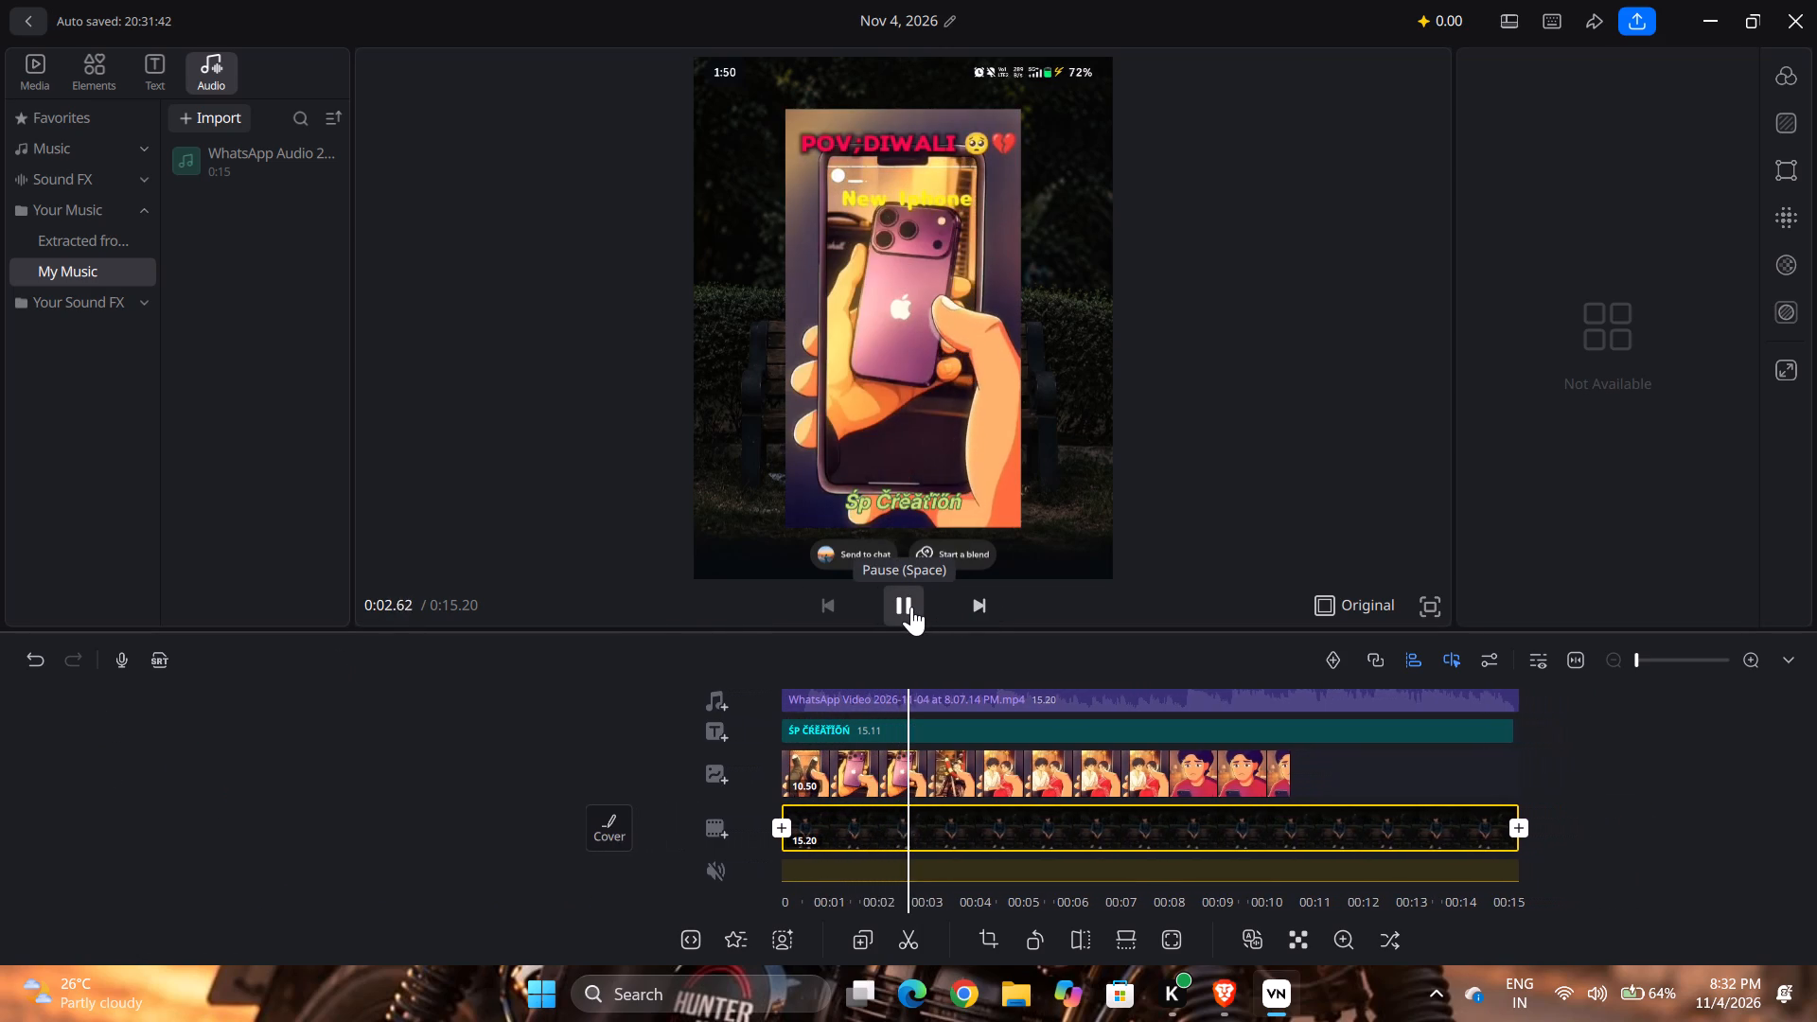
left_click(935, 500)
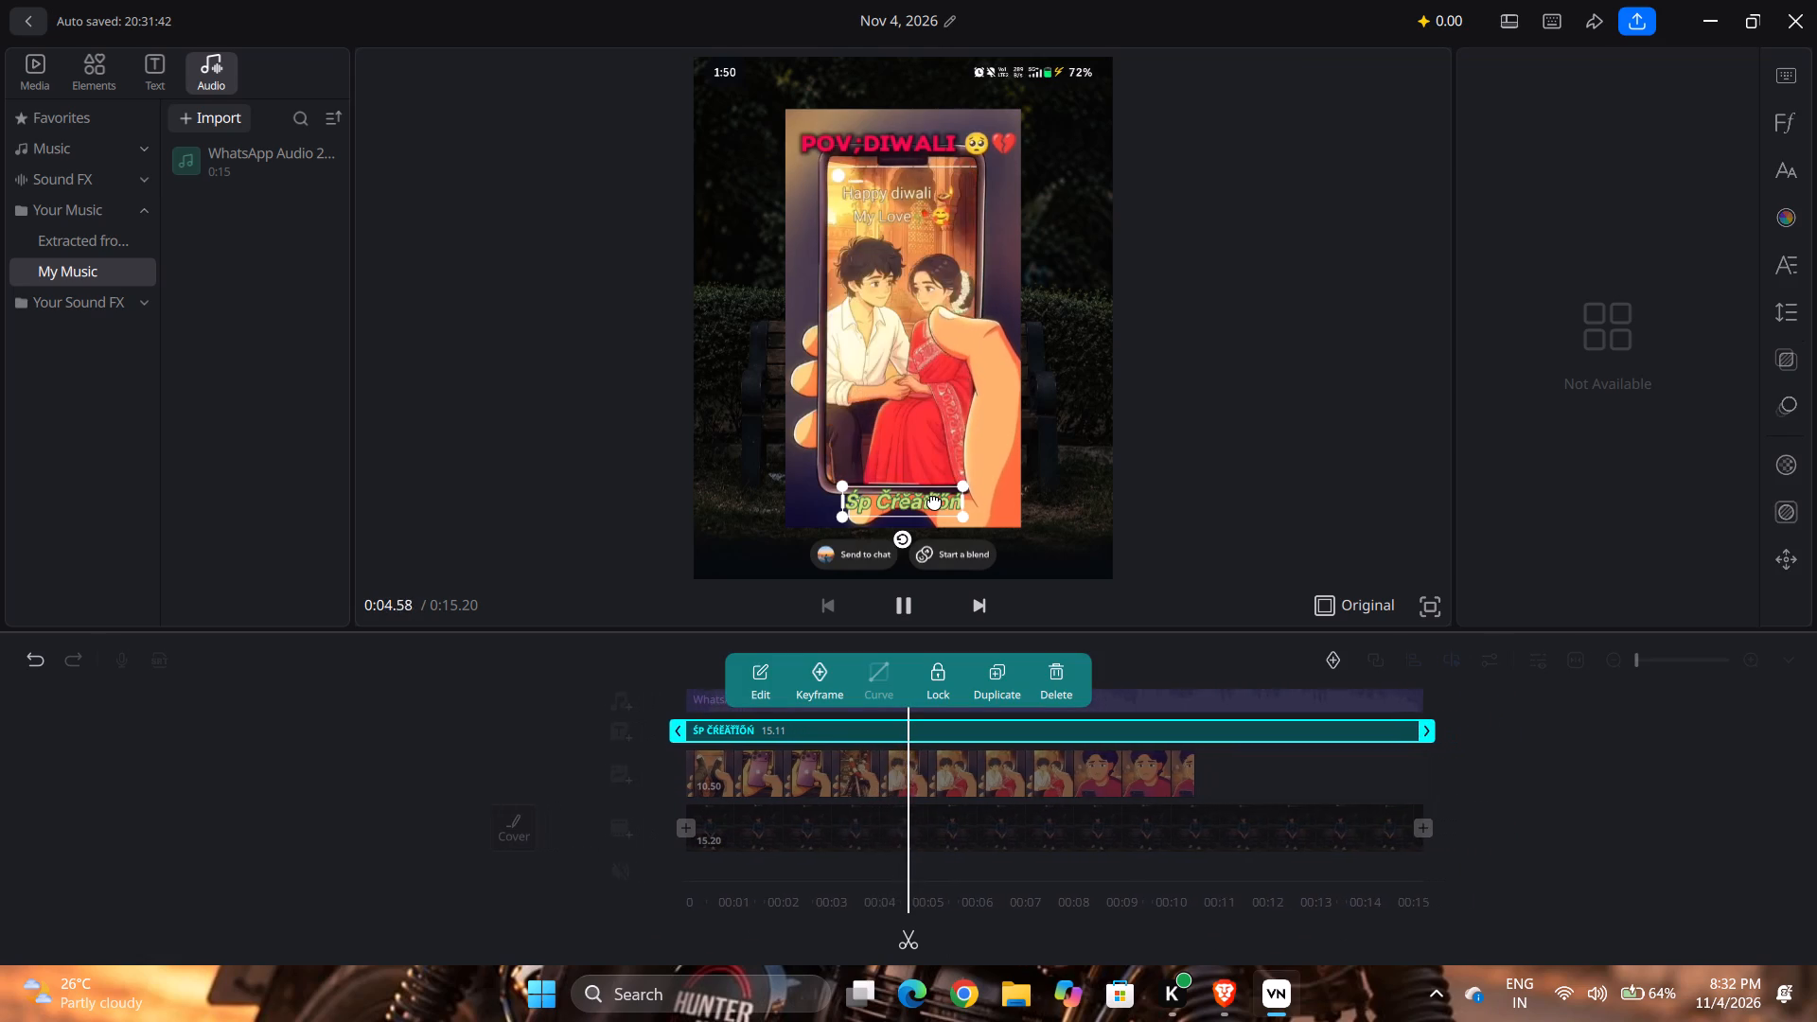
left_click_drag(934, 501, 1127, 460)
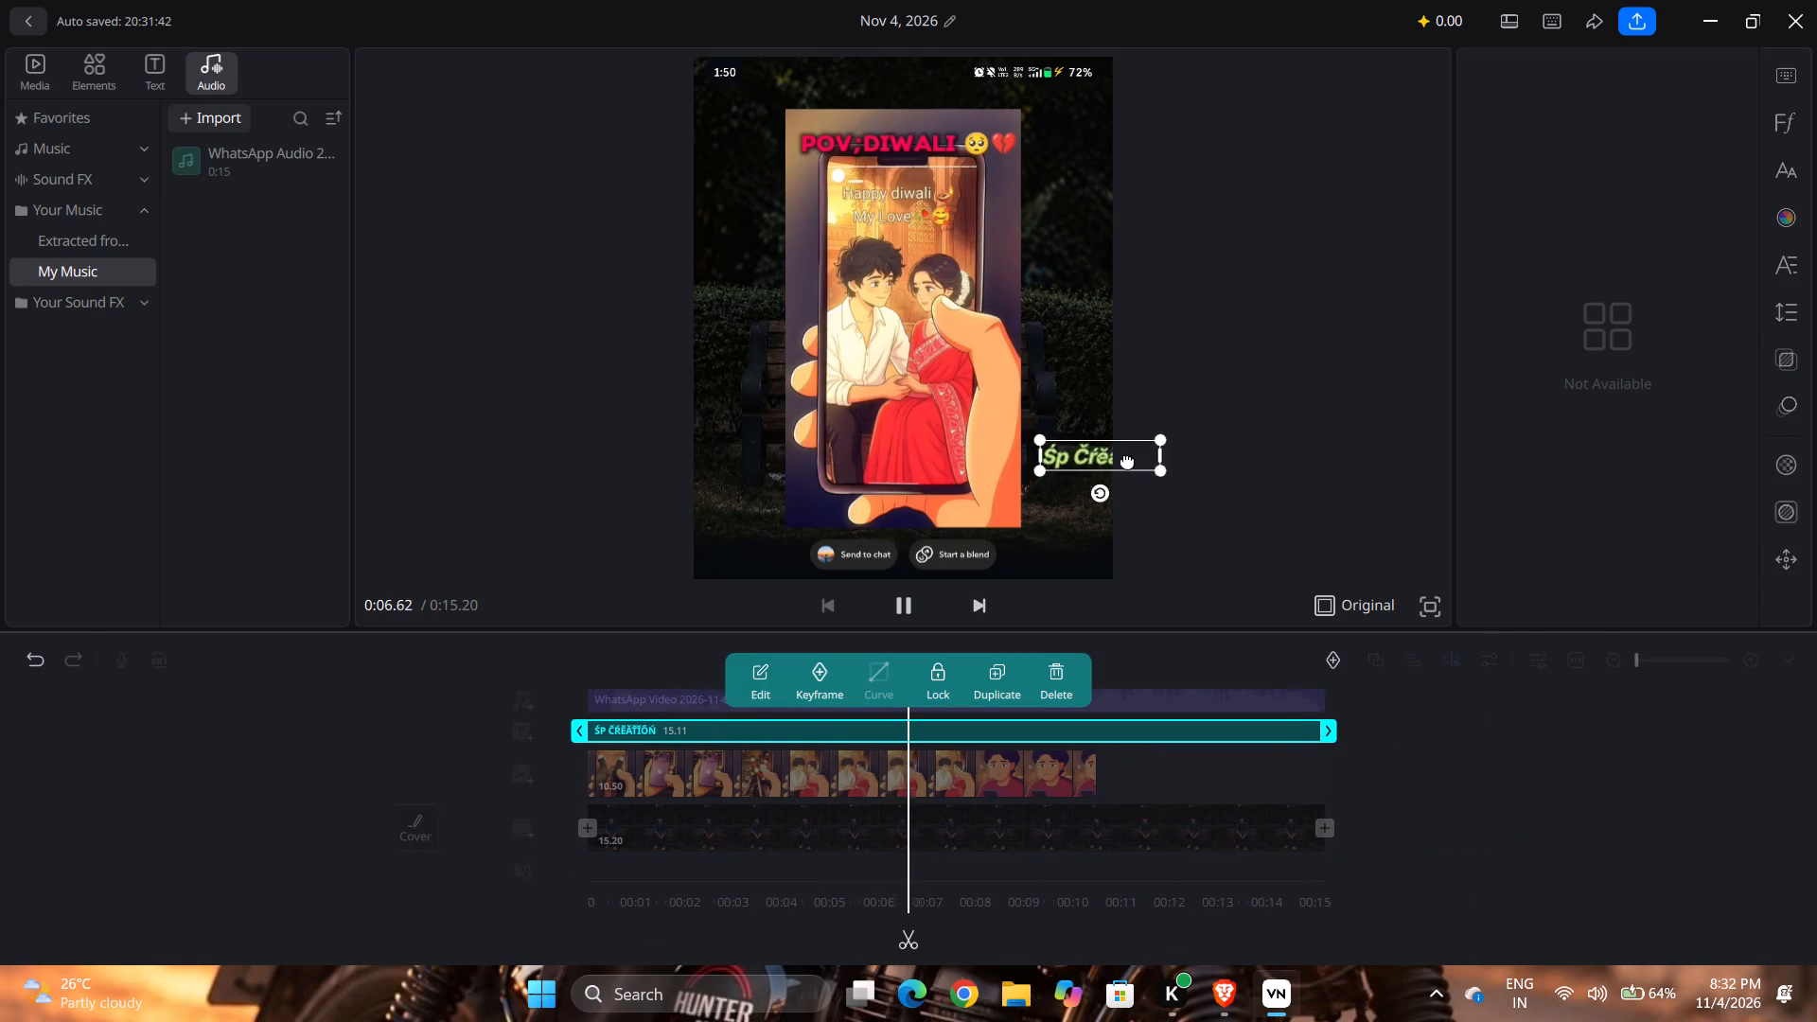
left_click_drag(1127, 460, 1072, 514)
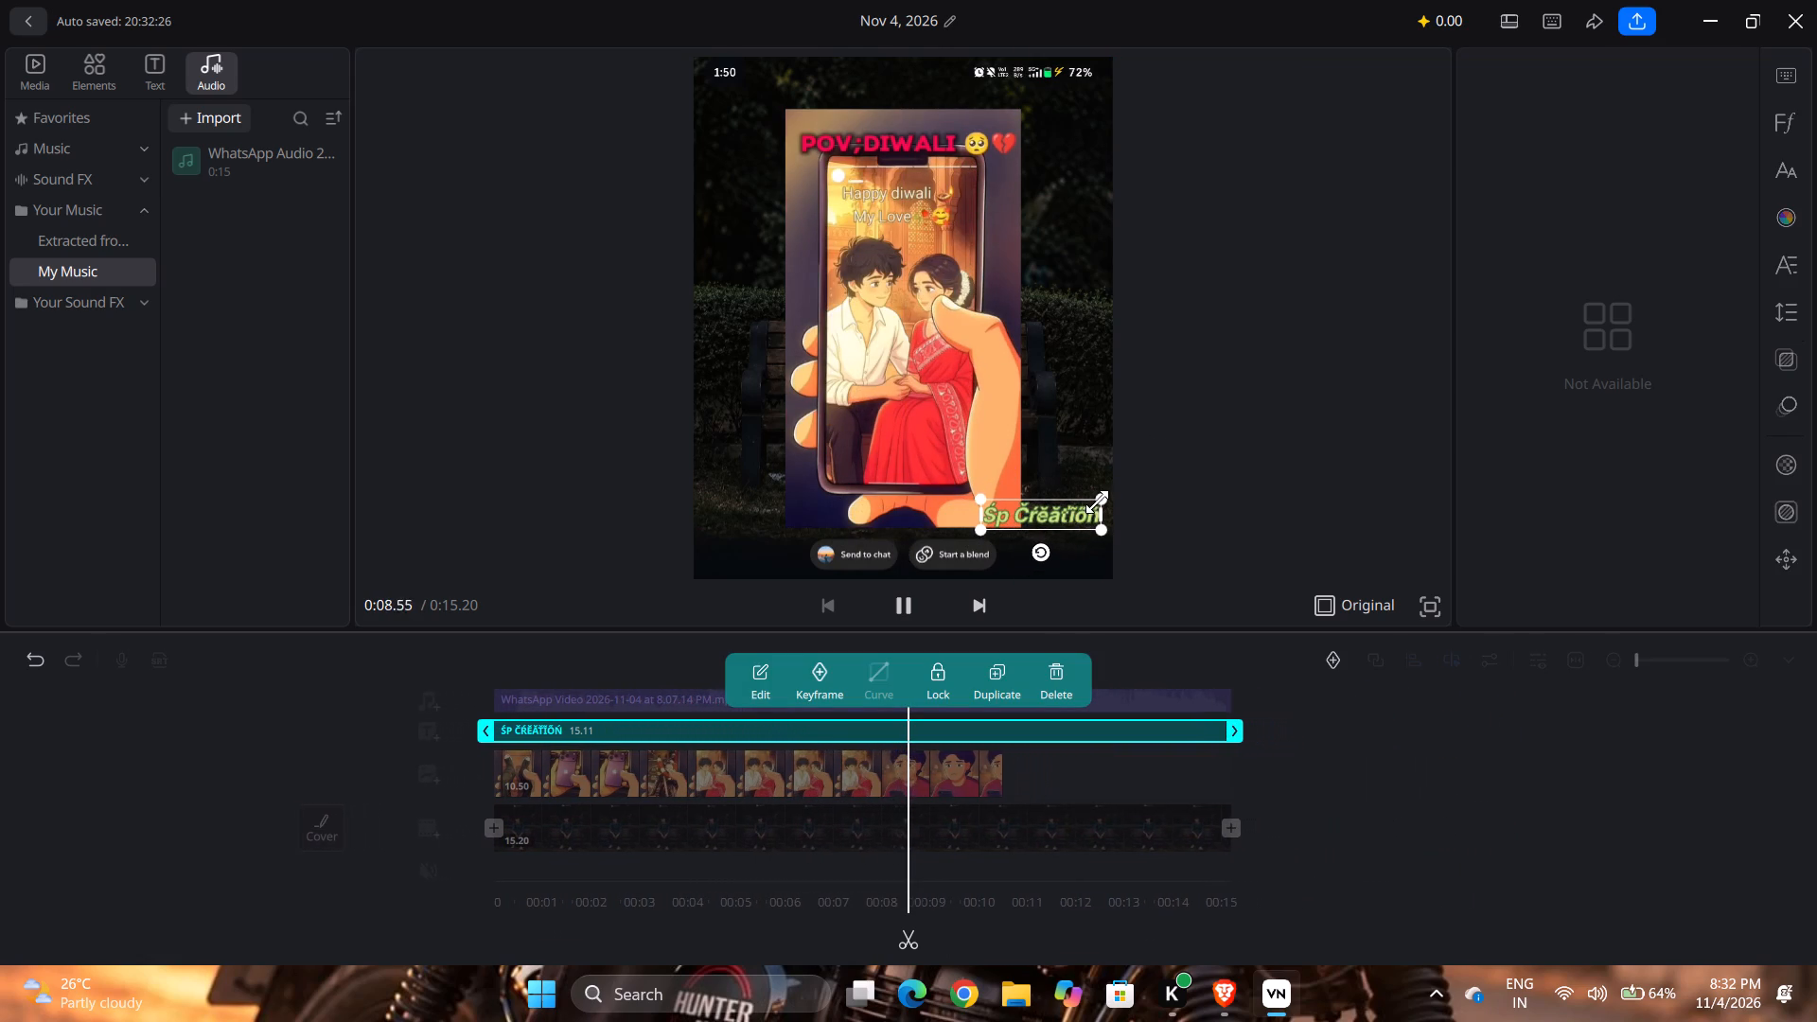
left_click_drag(1098, 502, 1083, 530)
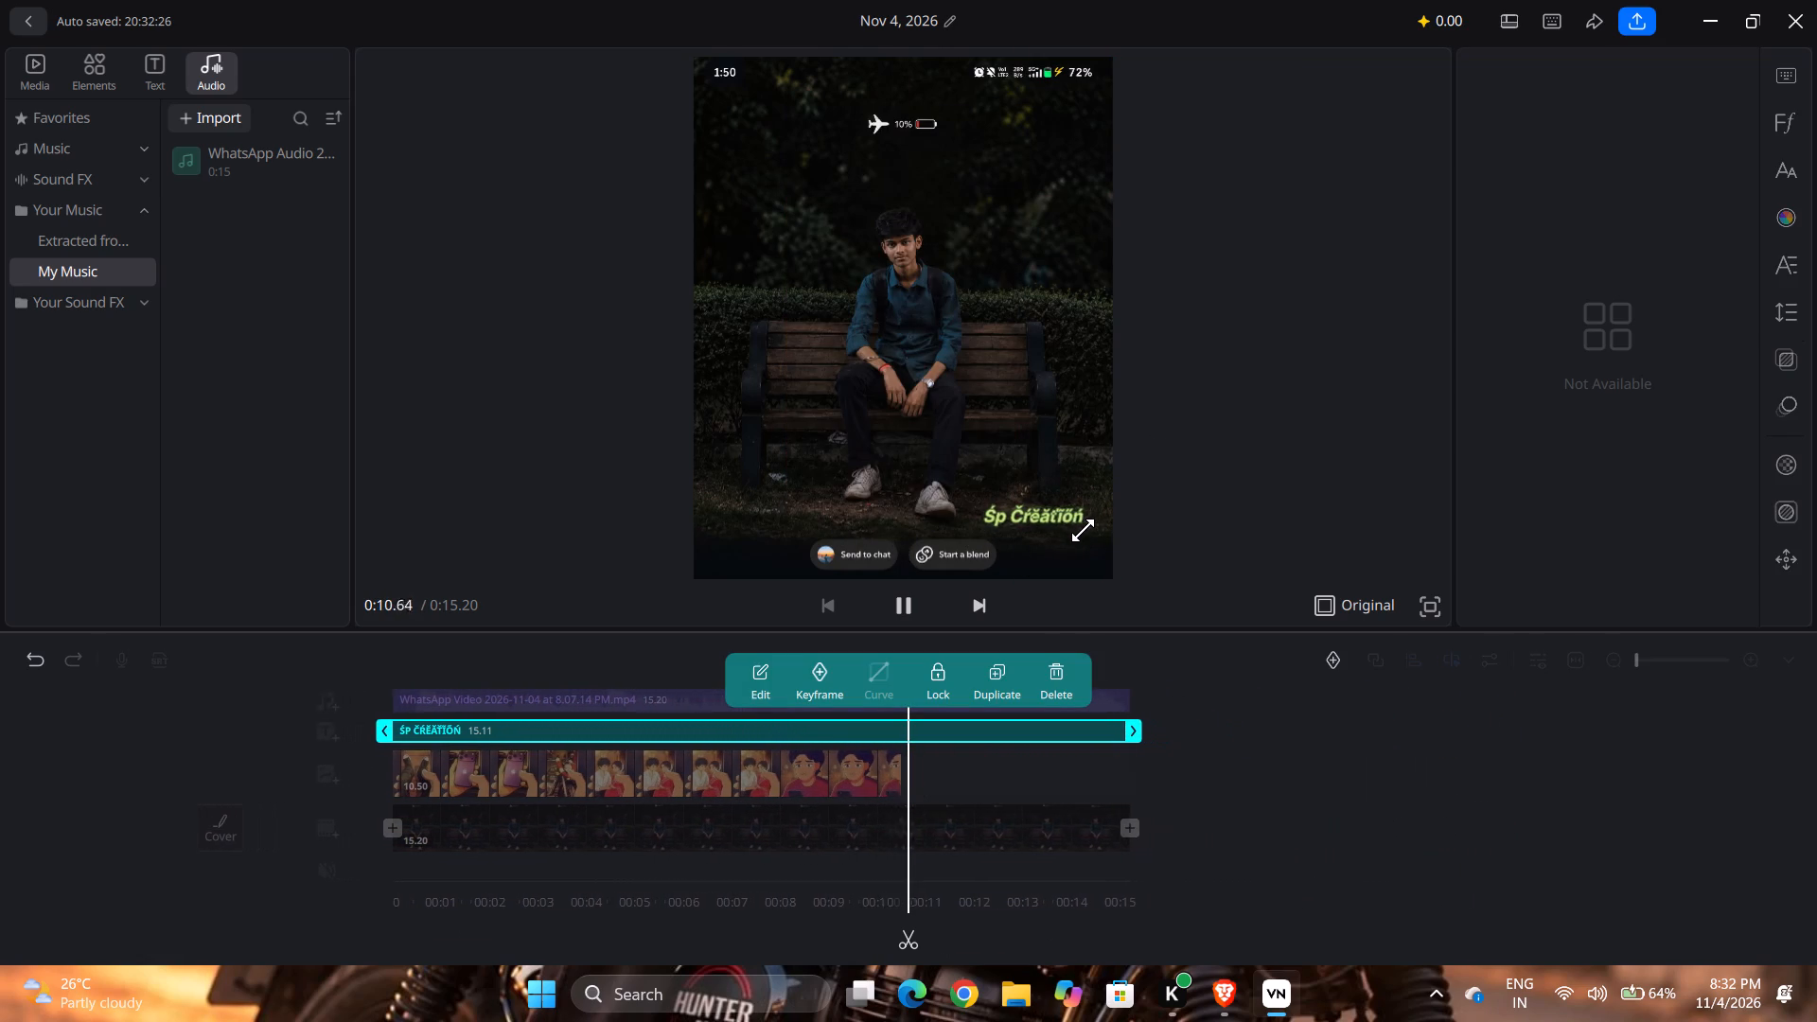
left_click_drag(1083, 530, 1088, 535)
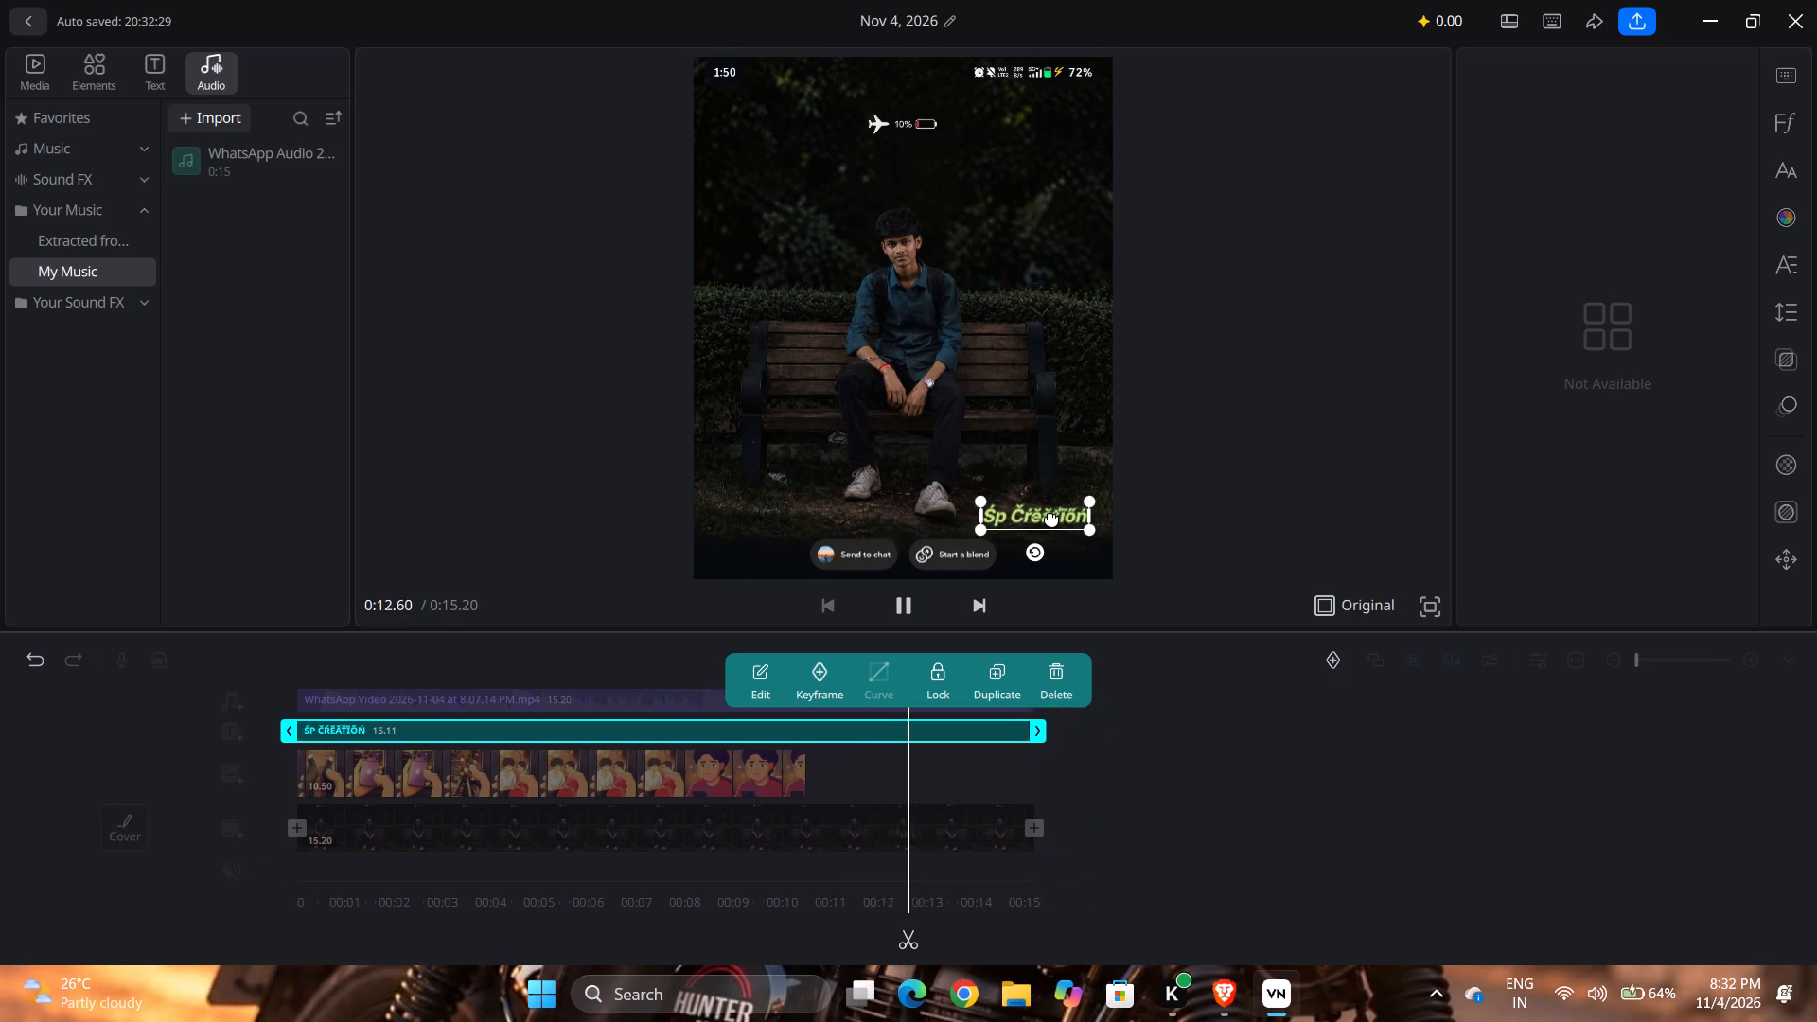
left_click_drag(1050, 518, 1068, 518)
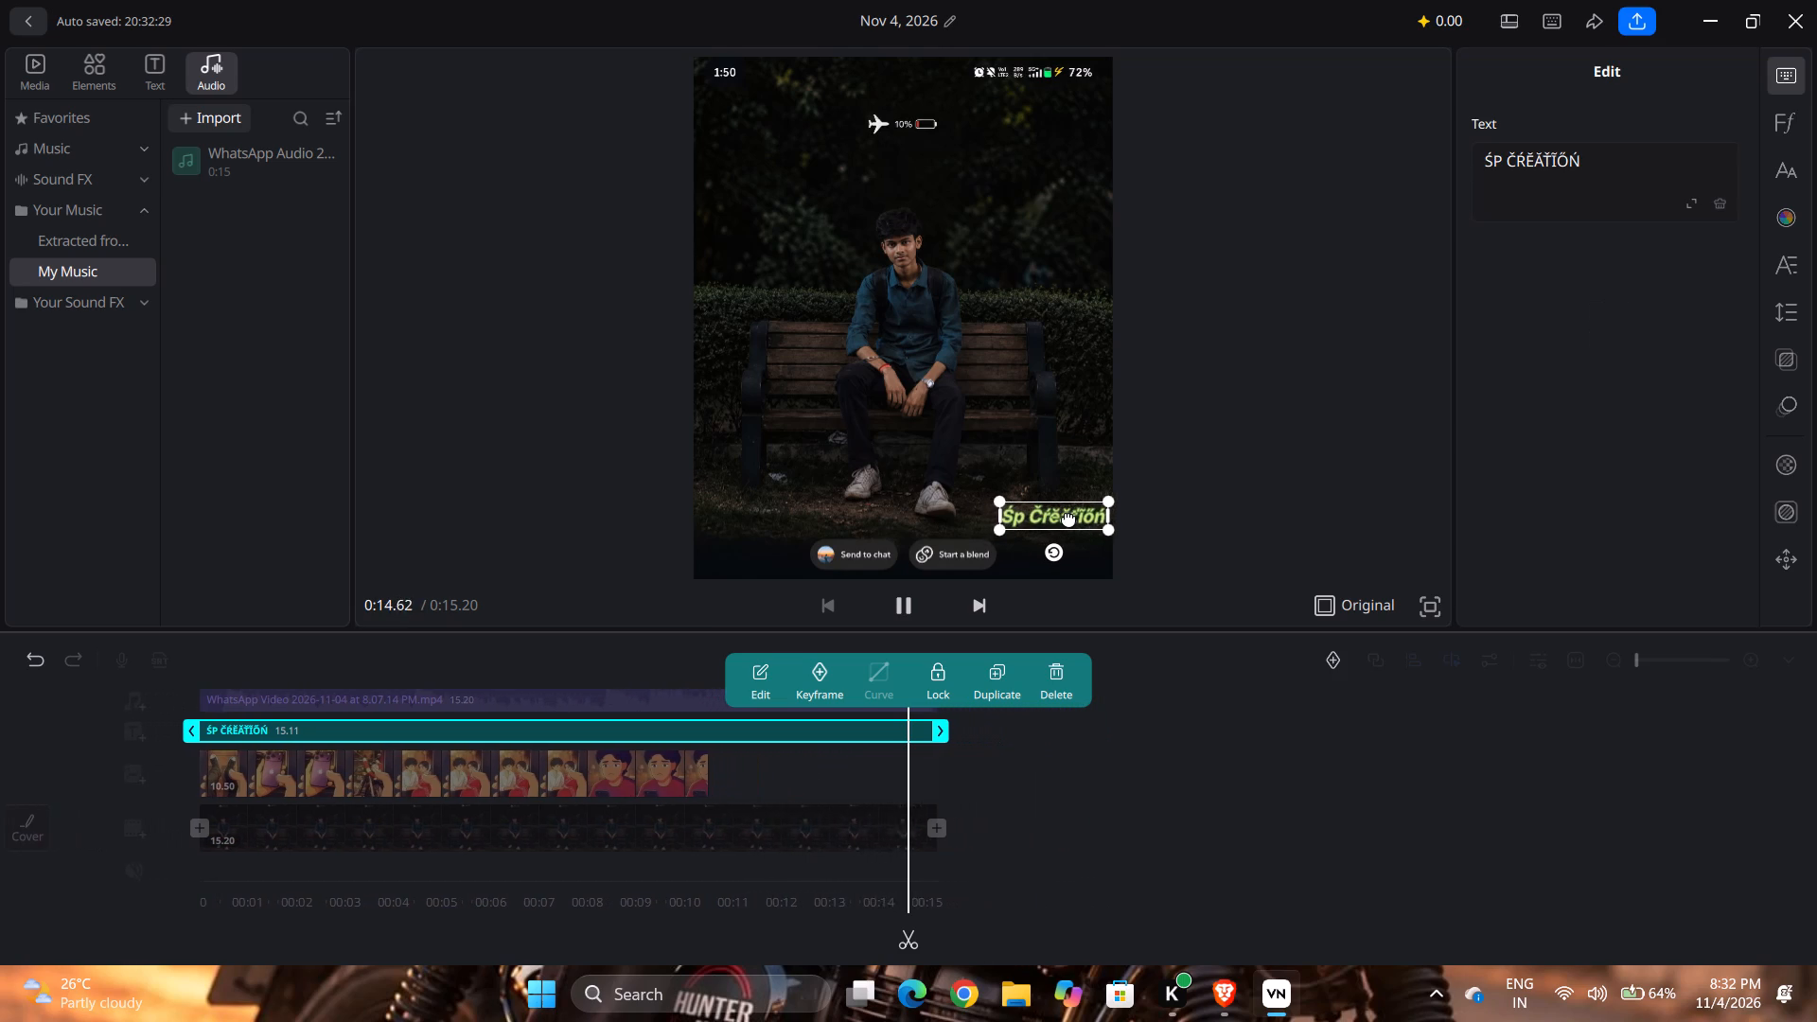
left_click(1266, 473)
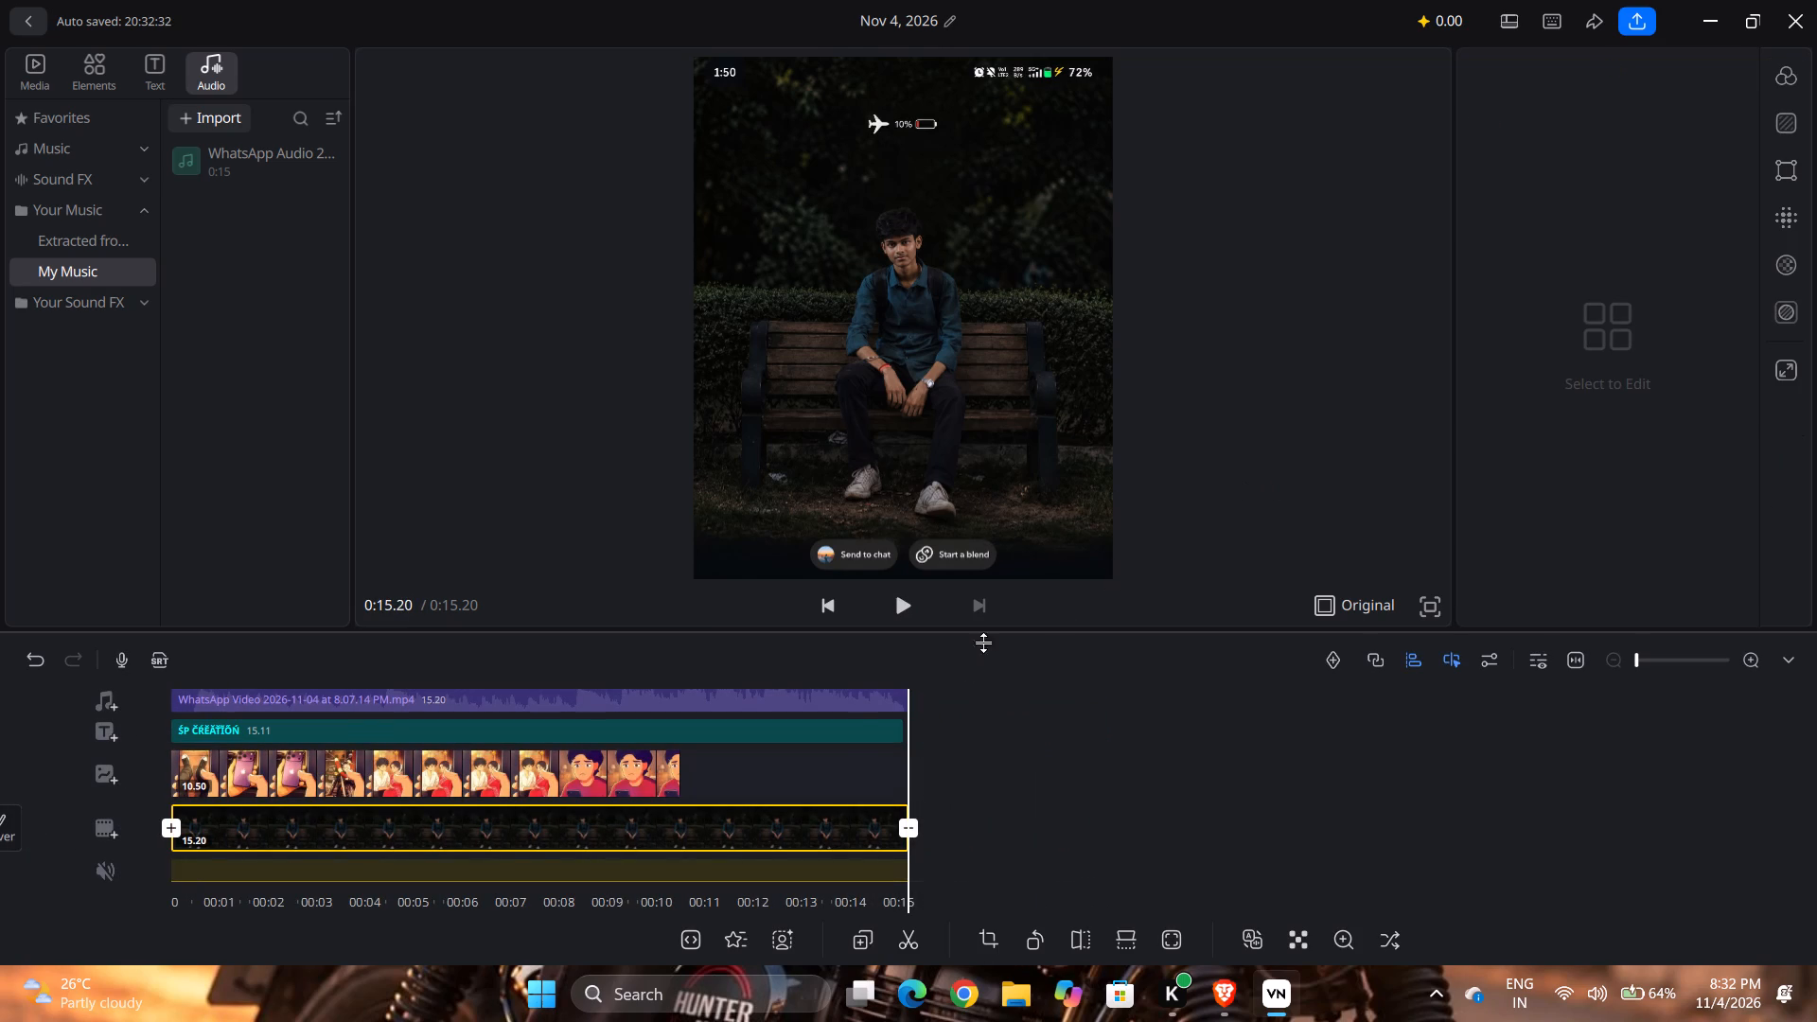
left_click(904, 616)
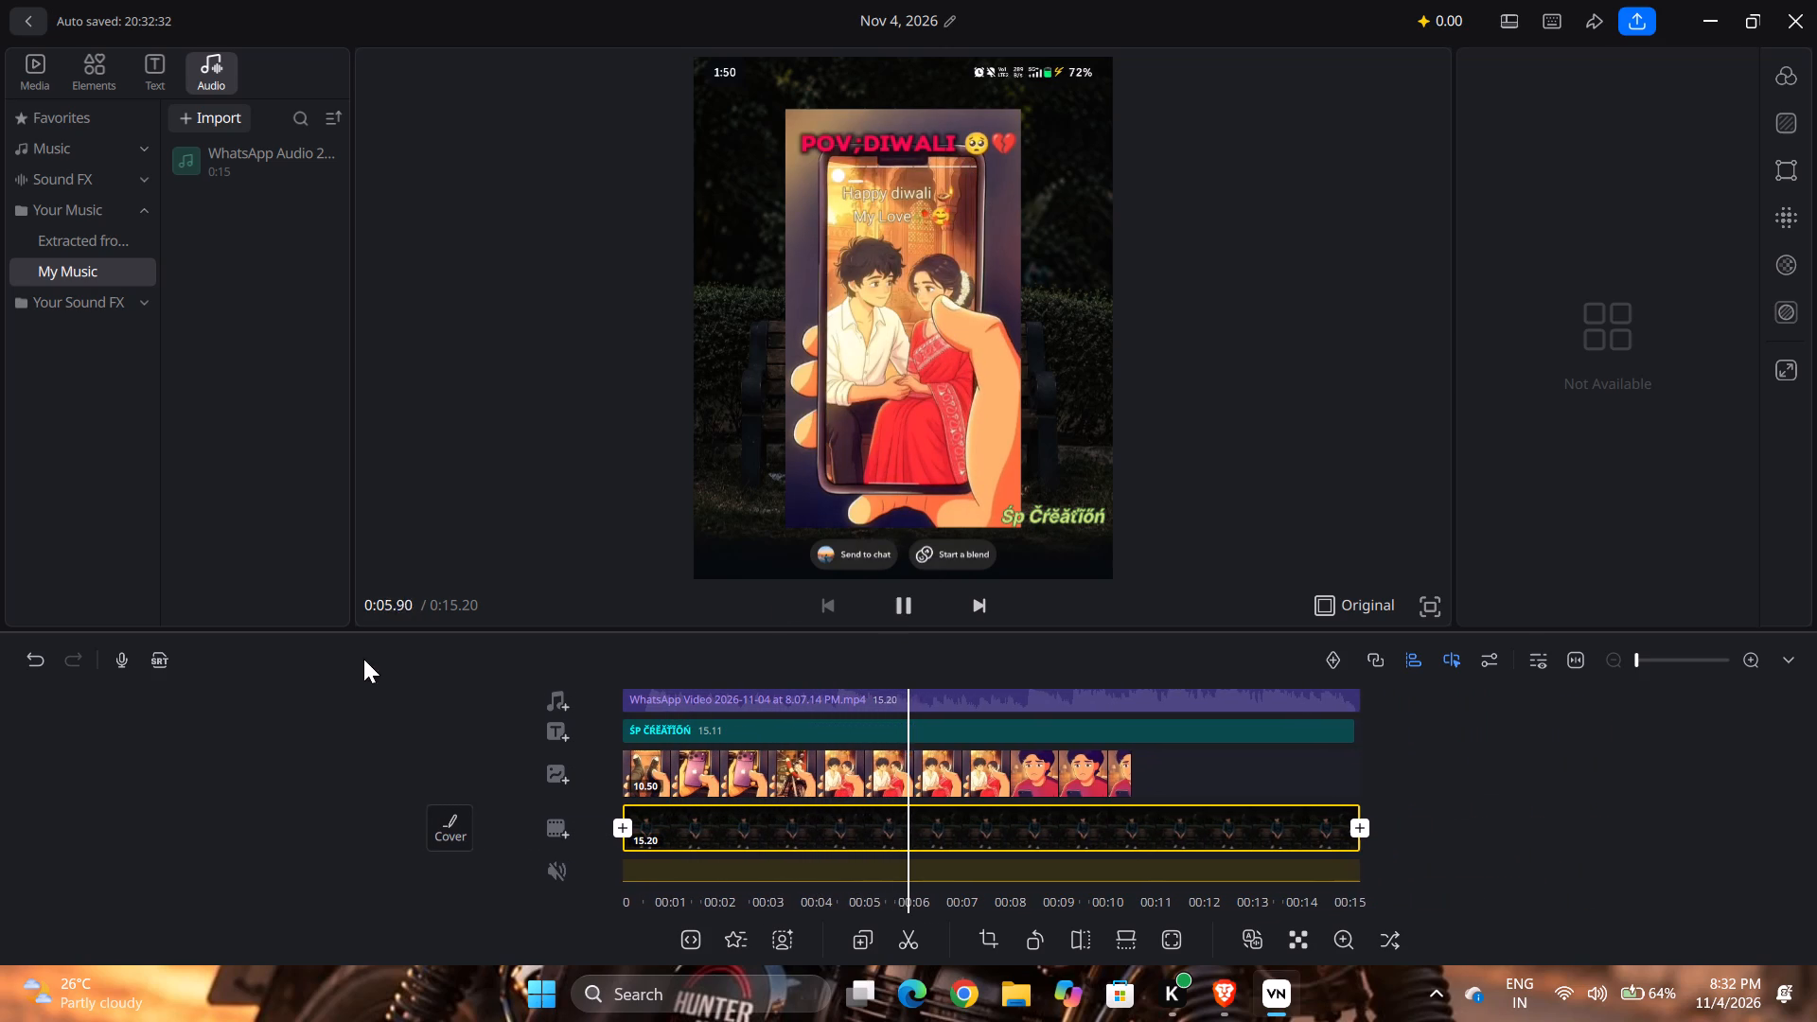
Set the video cover to the man-on-bench background image from the Downloads folder, after trying video frames, and save it.
left_click(423, 819)
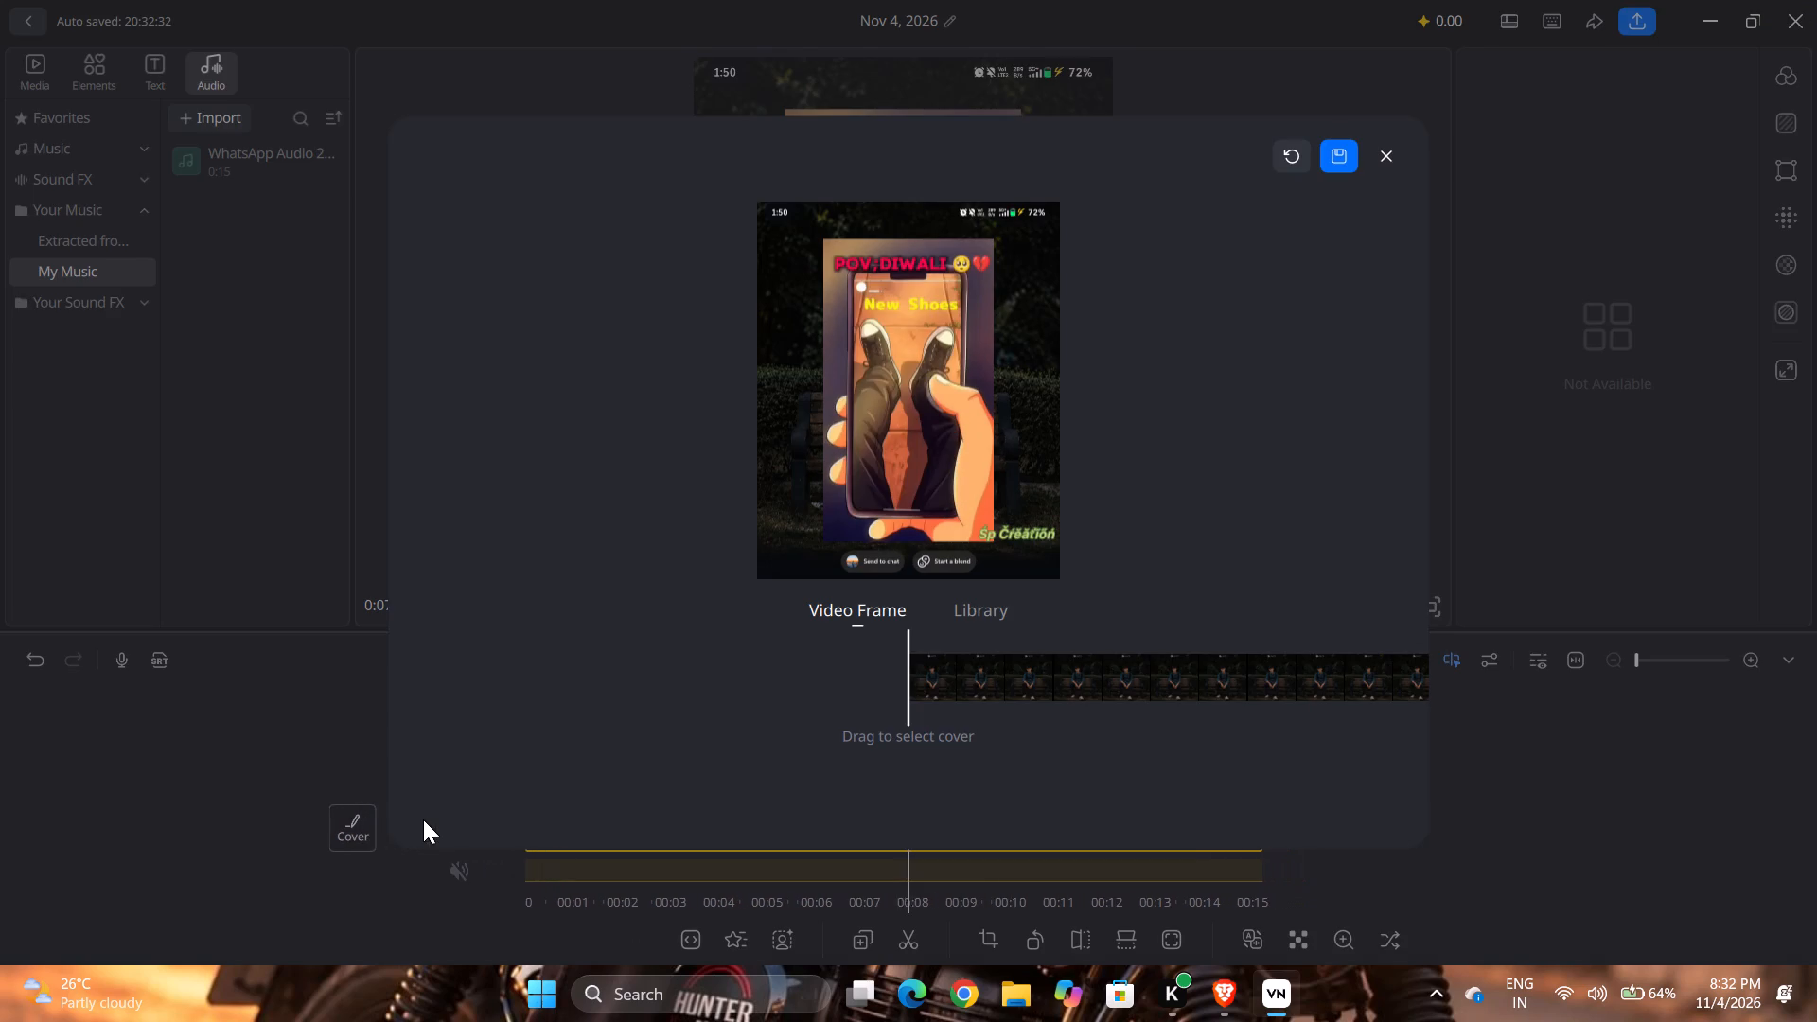
left_click(1054, 670)
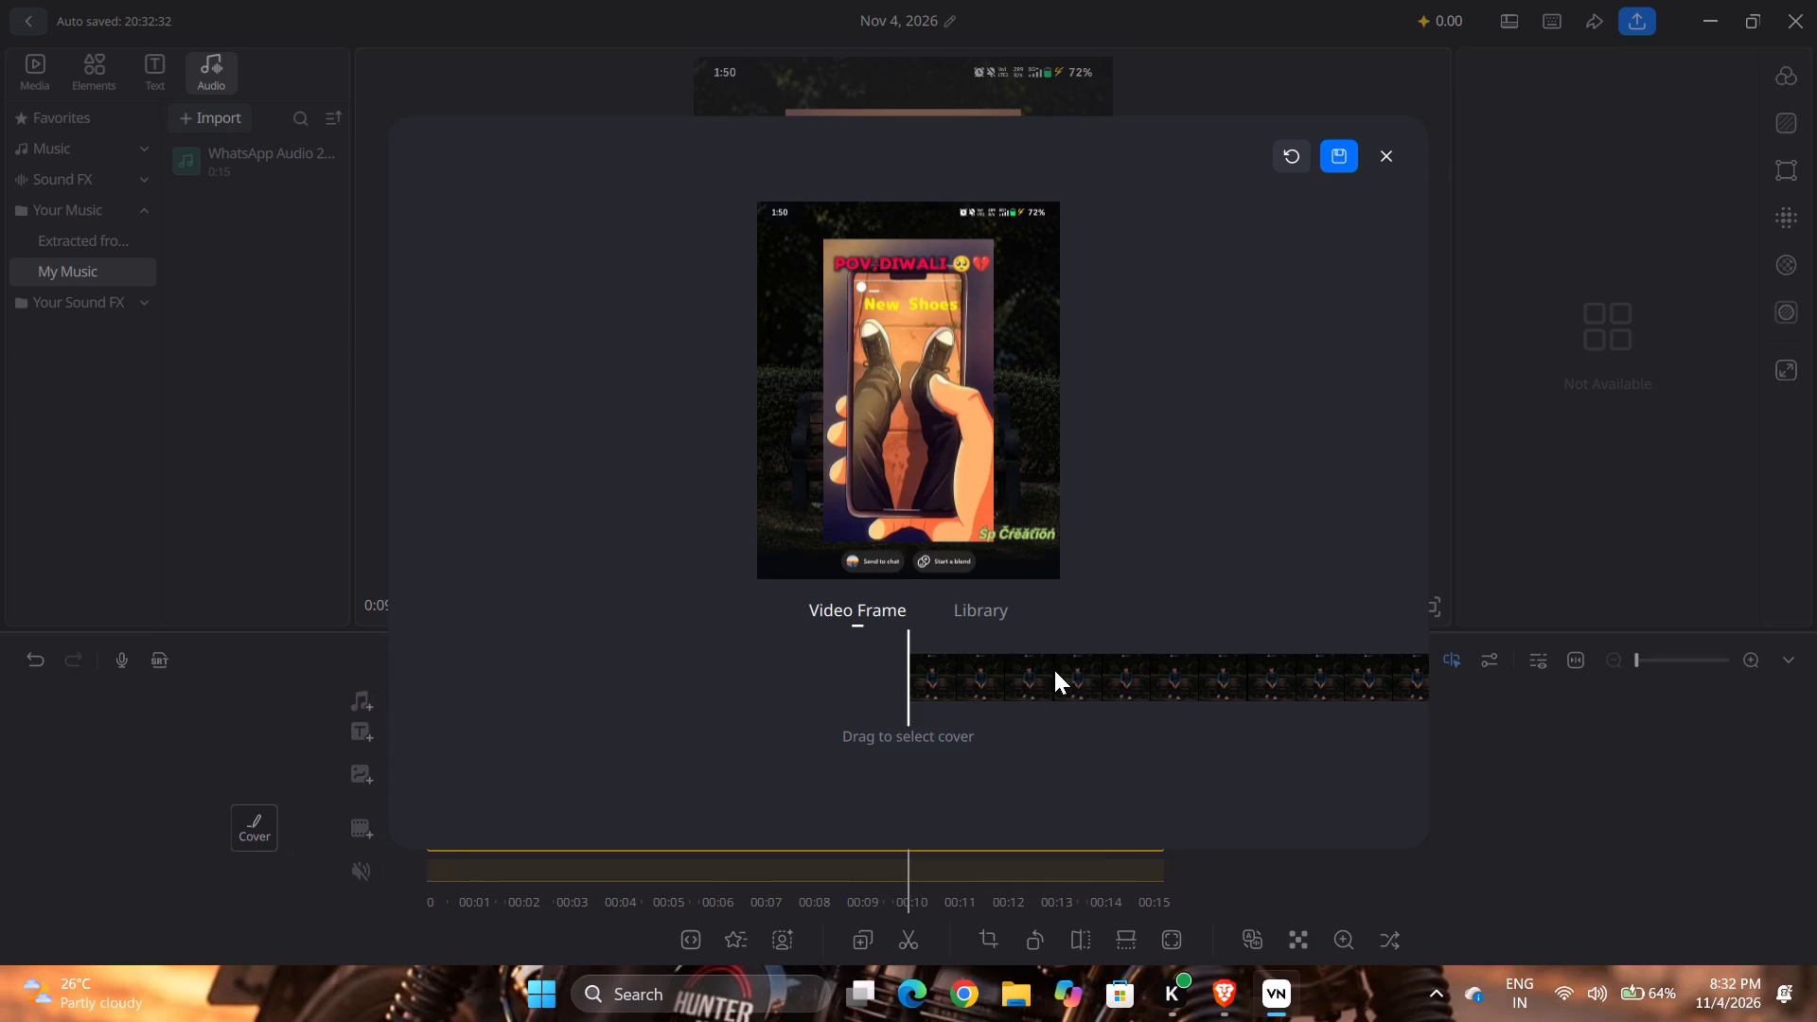
left_click(1054, 670)
left_click_drag(1054, 670, 847, 667)
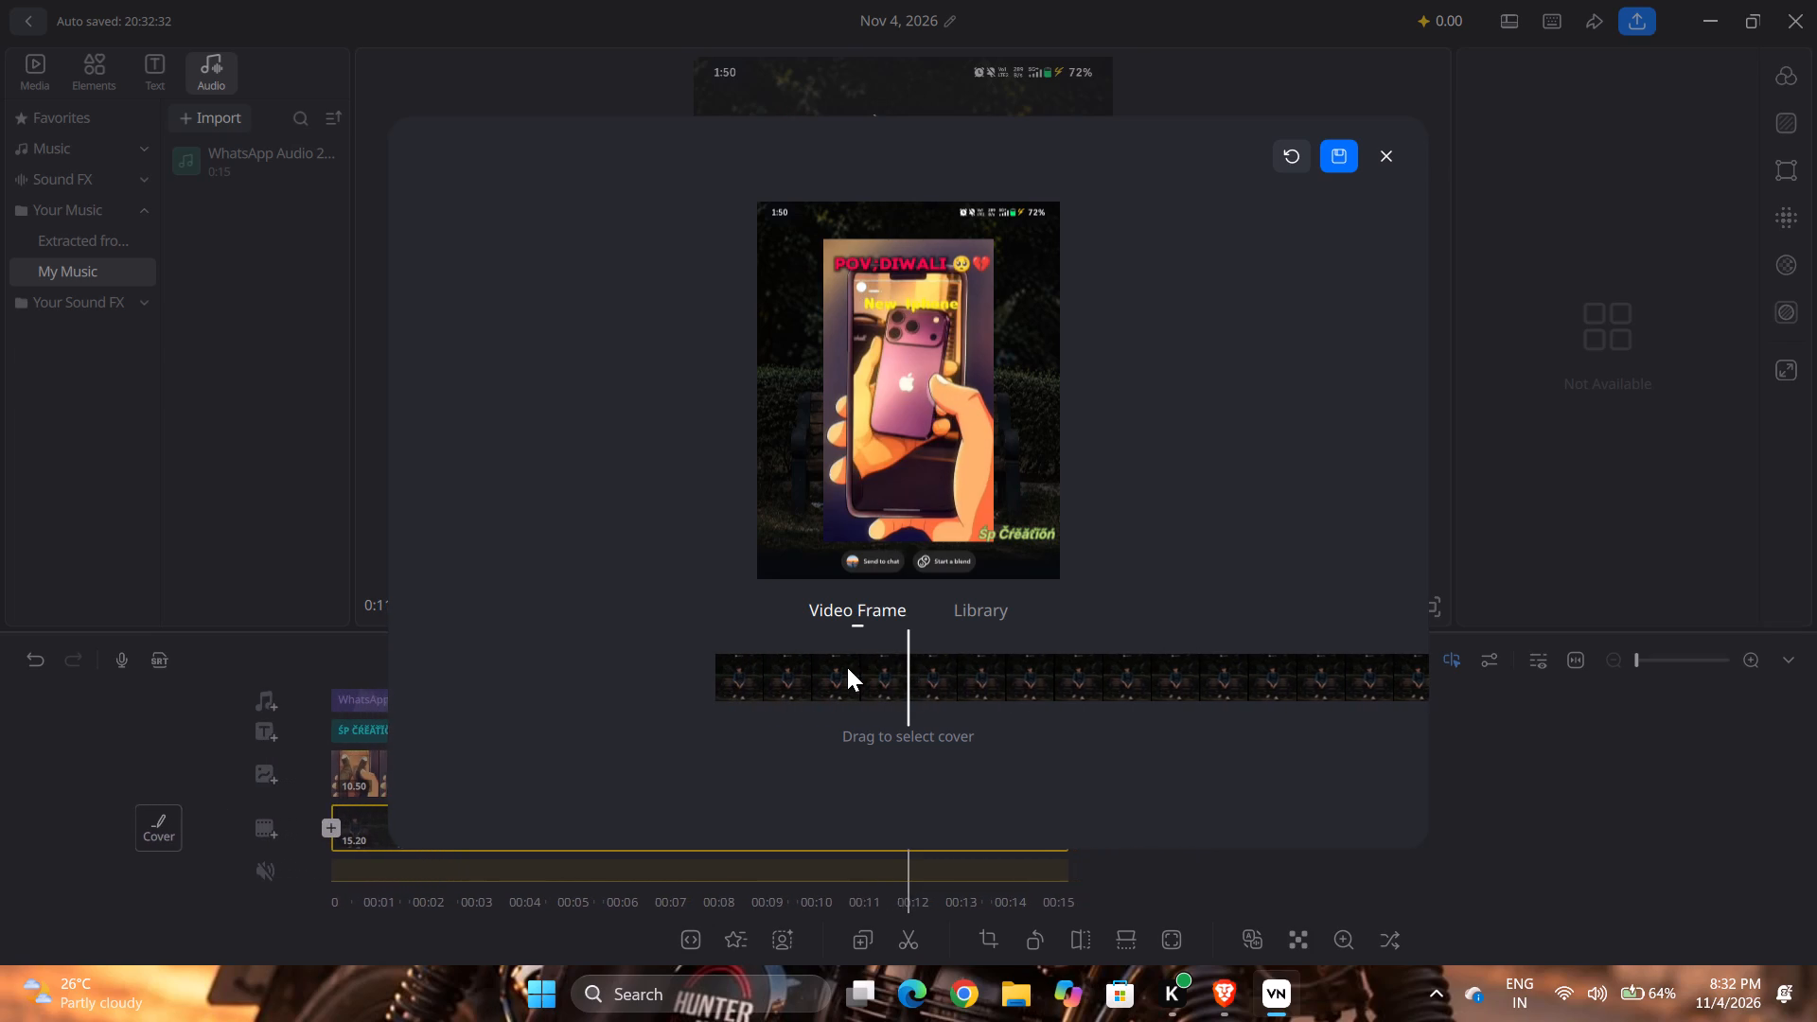
left_click_drag(855, 665, 1123, 639)
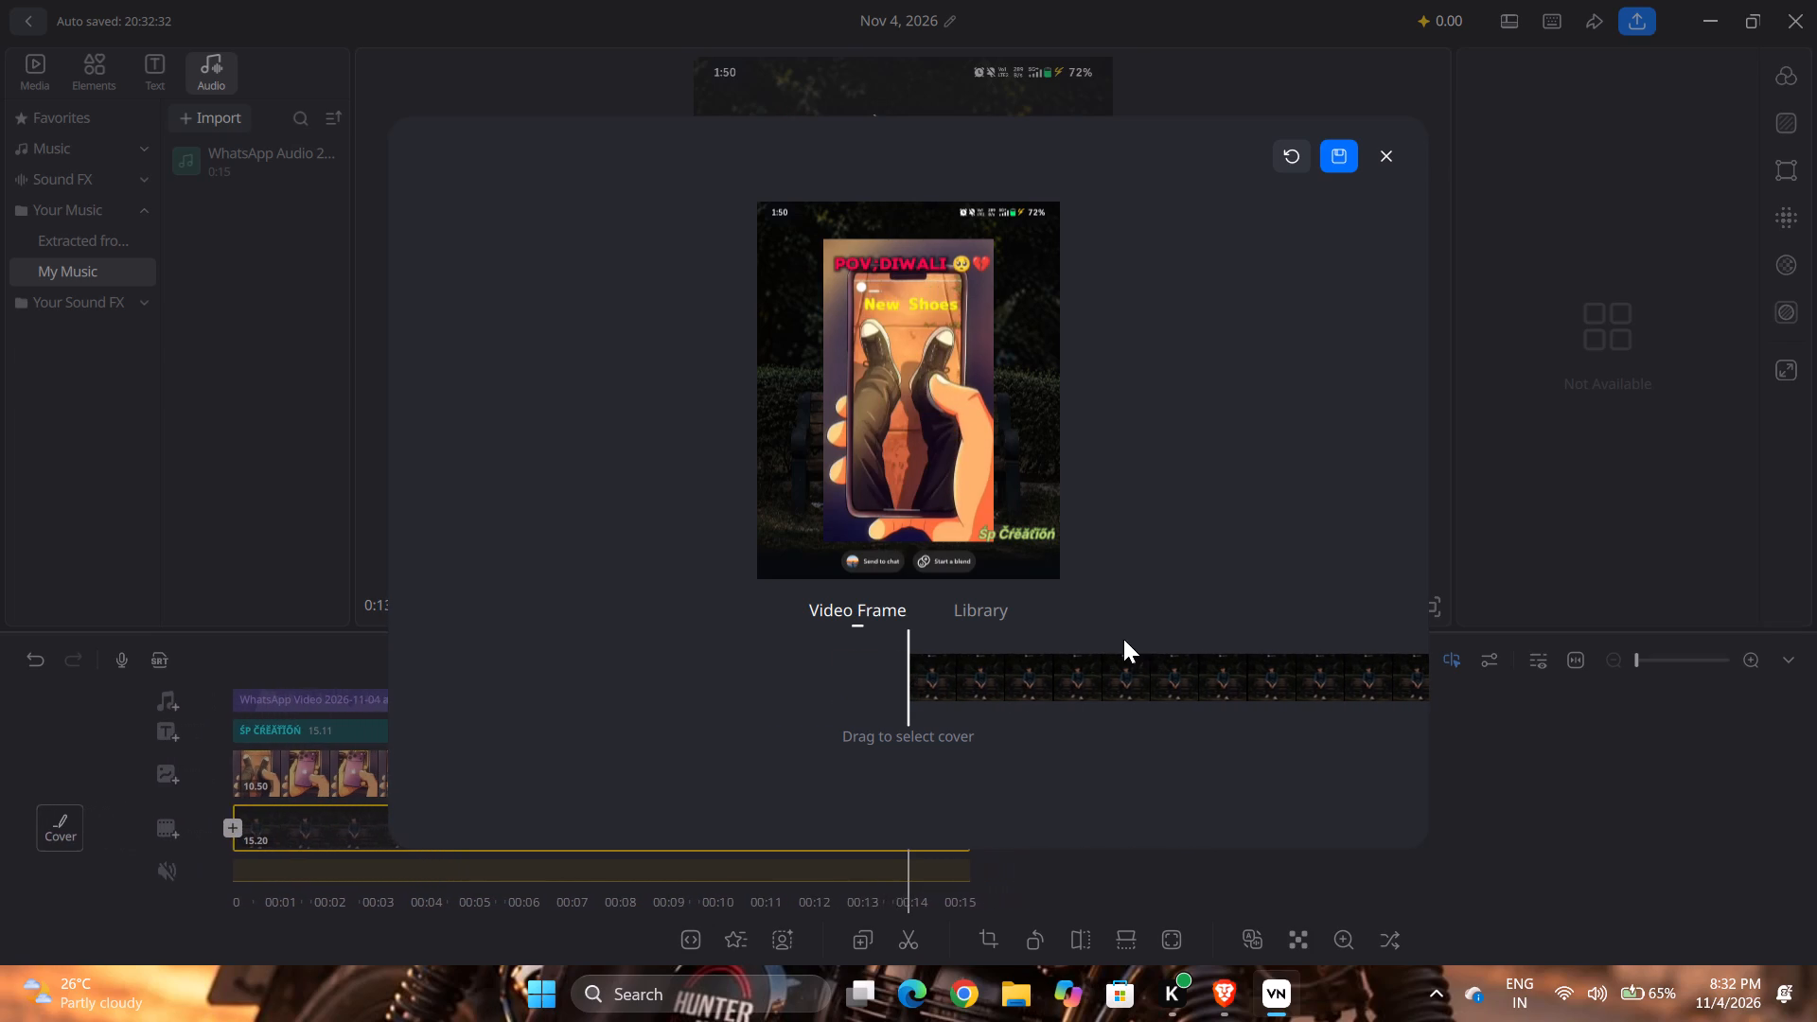
left_click(1006, 608)
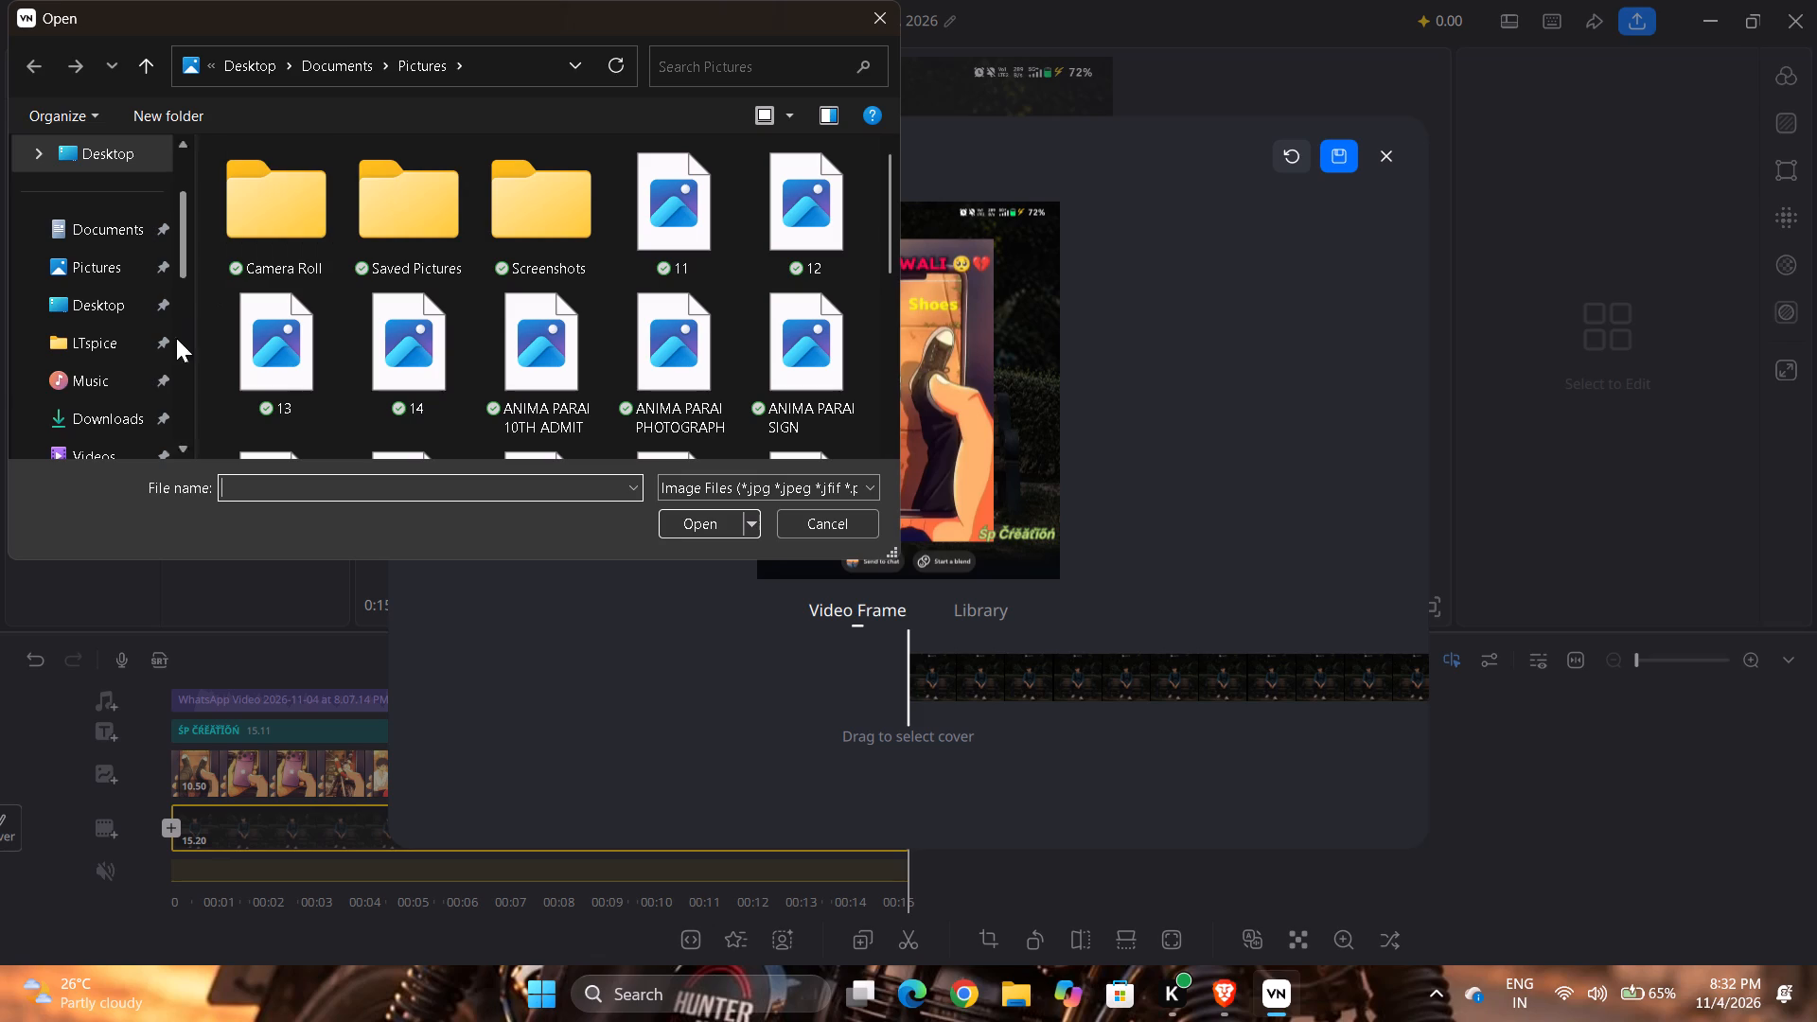
double_click(128, 417)
double_click(282, 226)
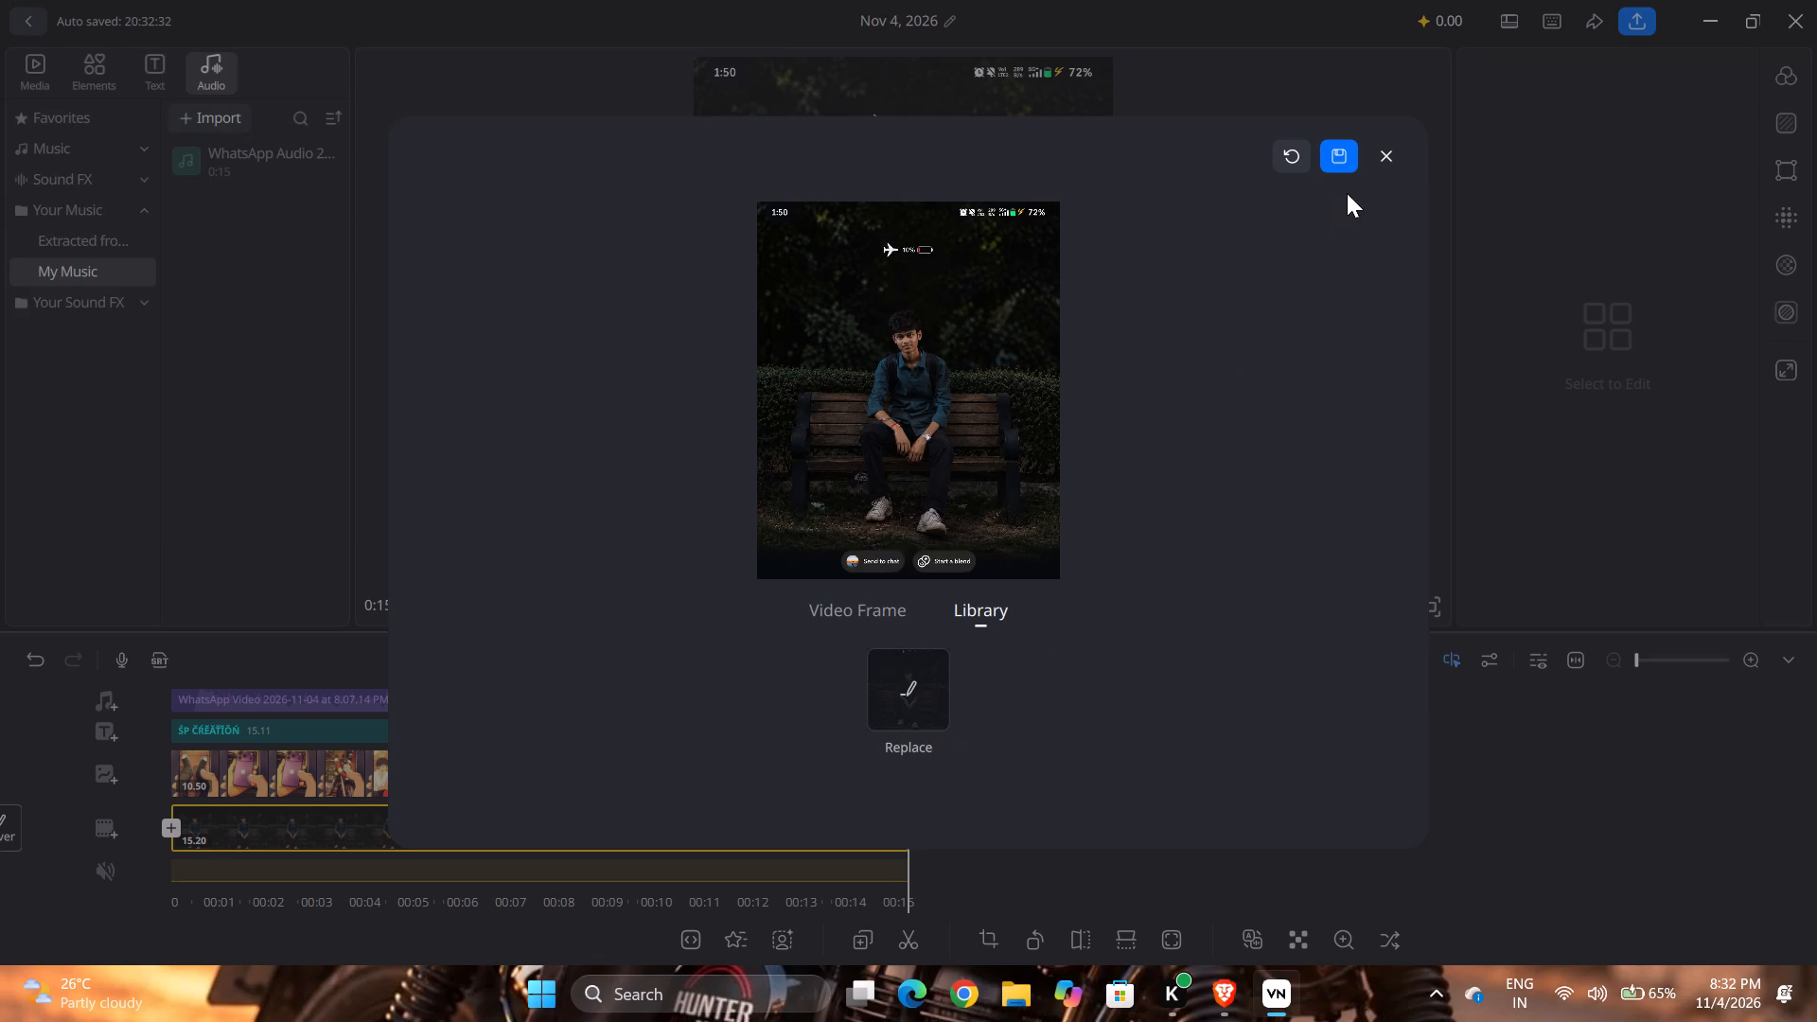
left_click(1354, 153)
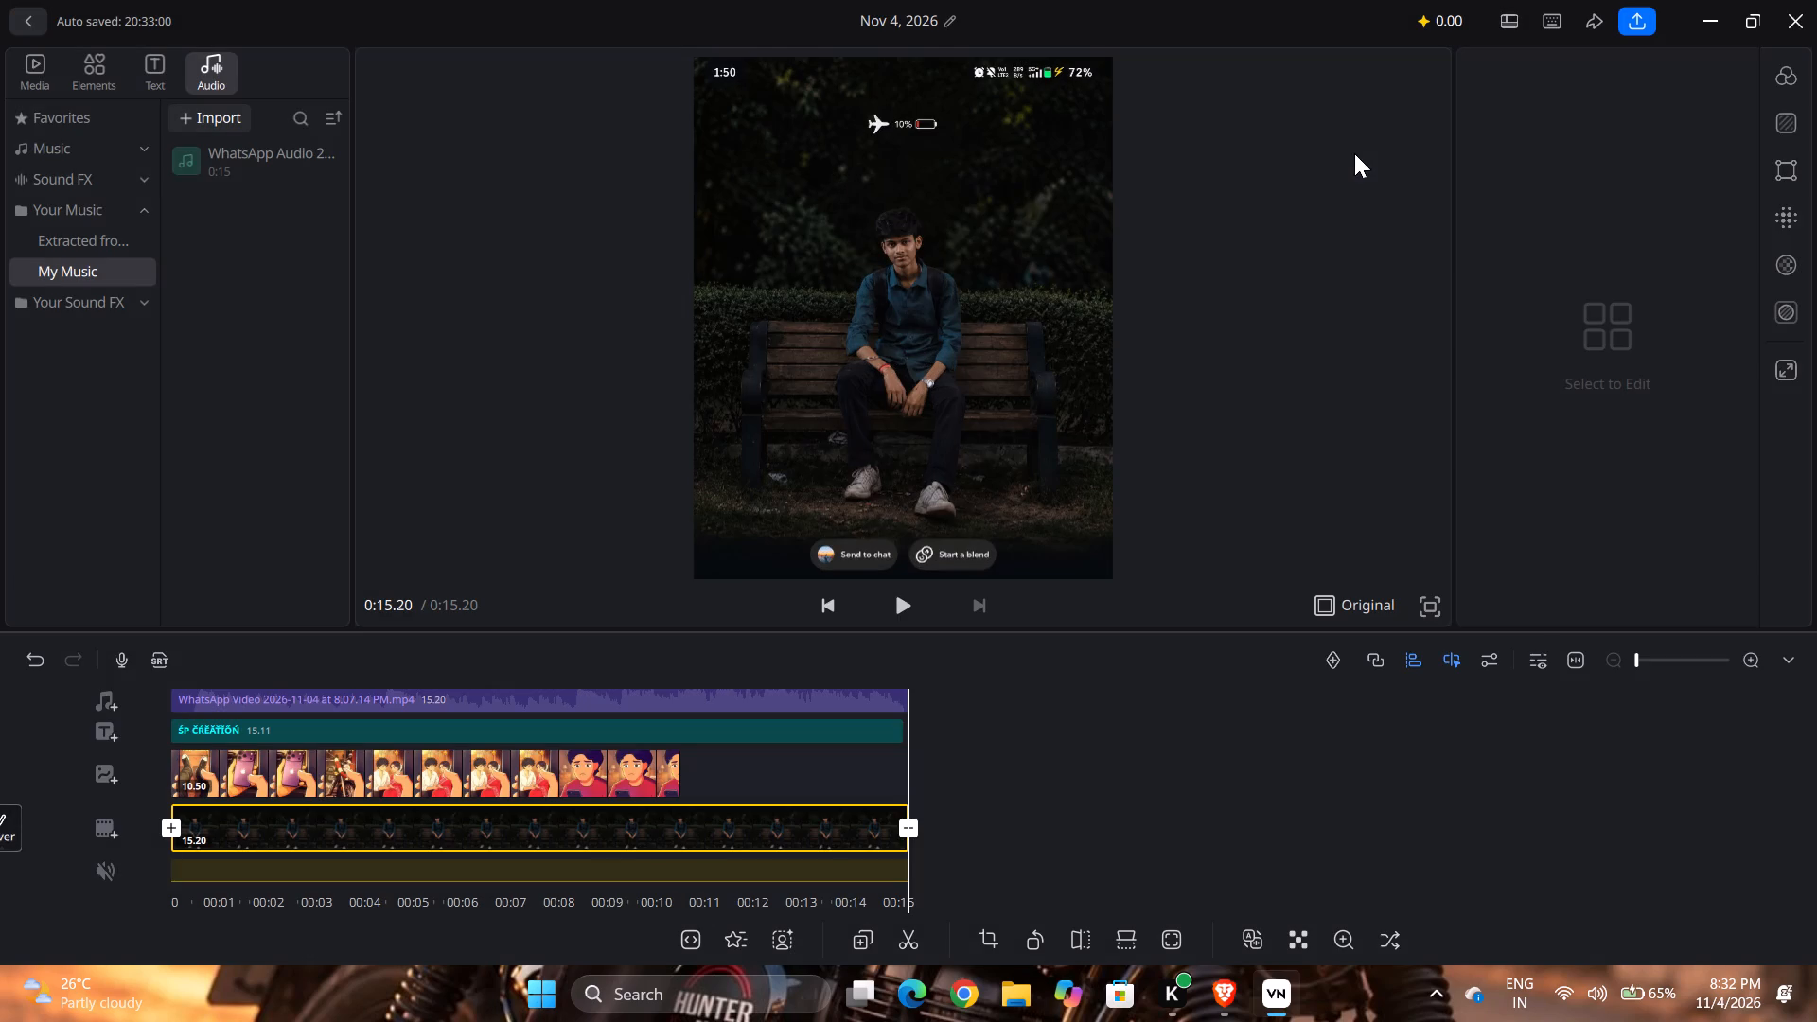
Play the whole video through to review the edit.
double_click(880, 618)
left_click(889, 616)
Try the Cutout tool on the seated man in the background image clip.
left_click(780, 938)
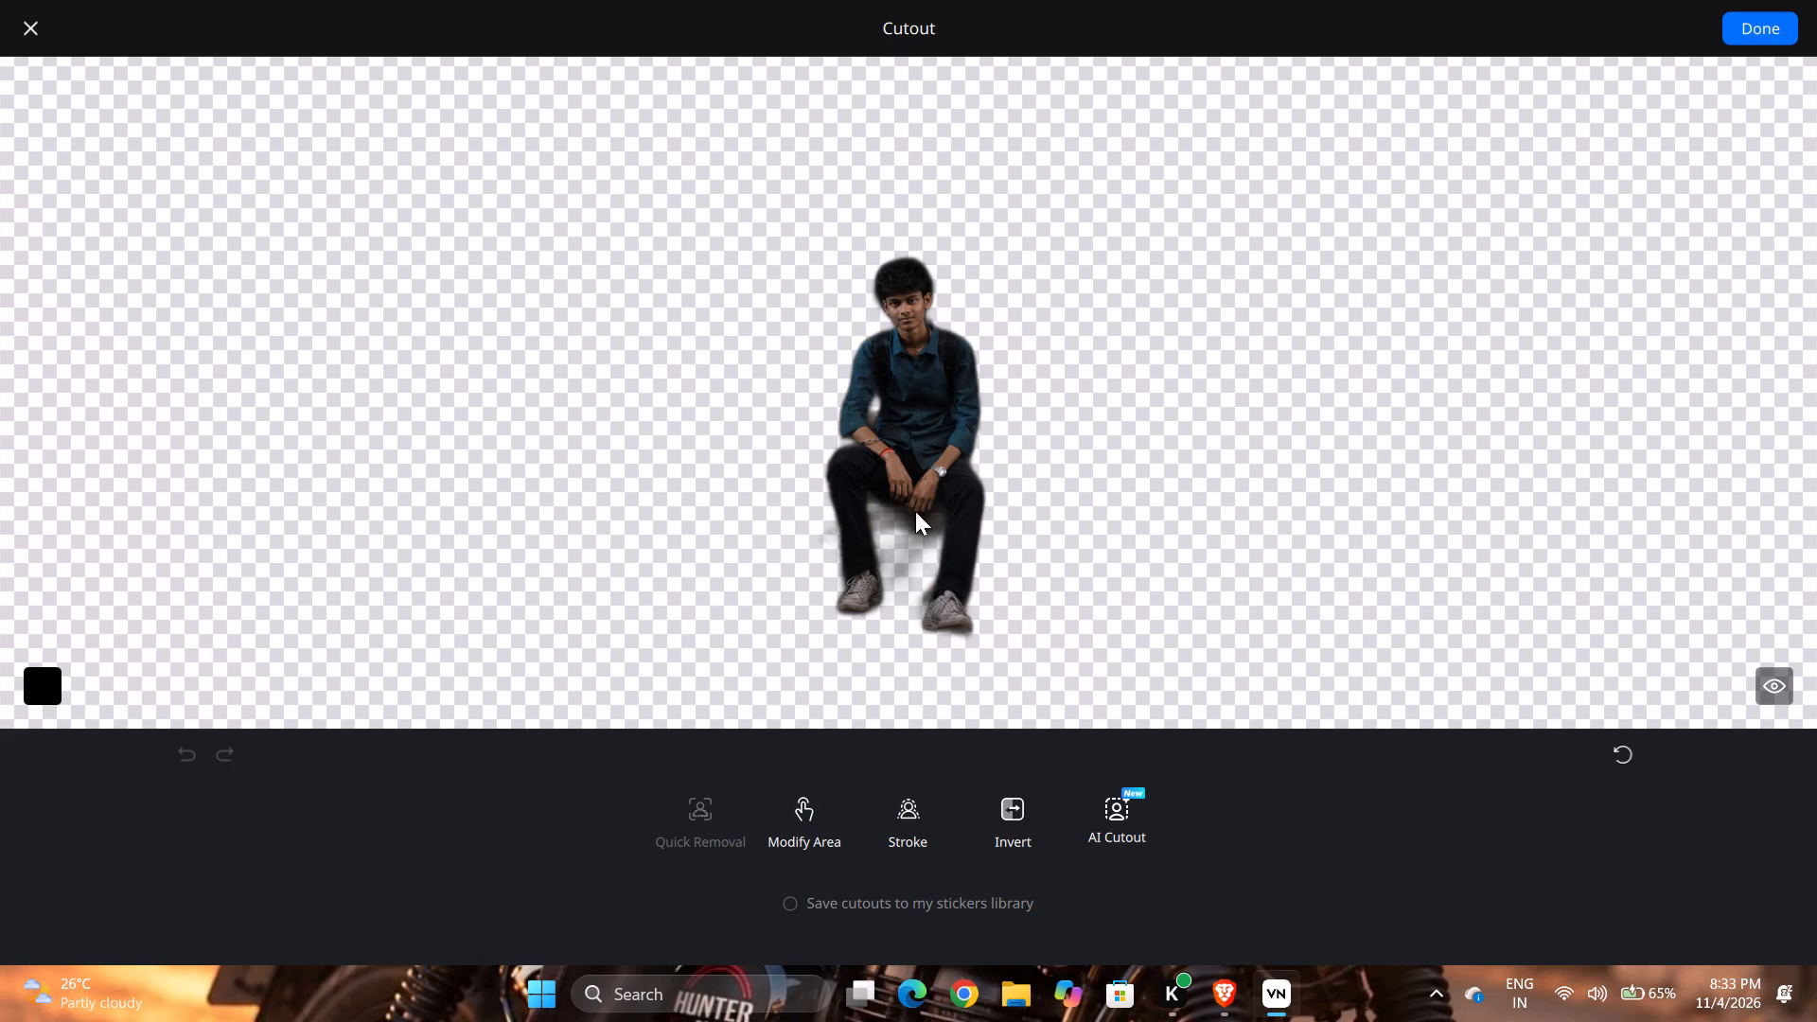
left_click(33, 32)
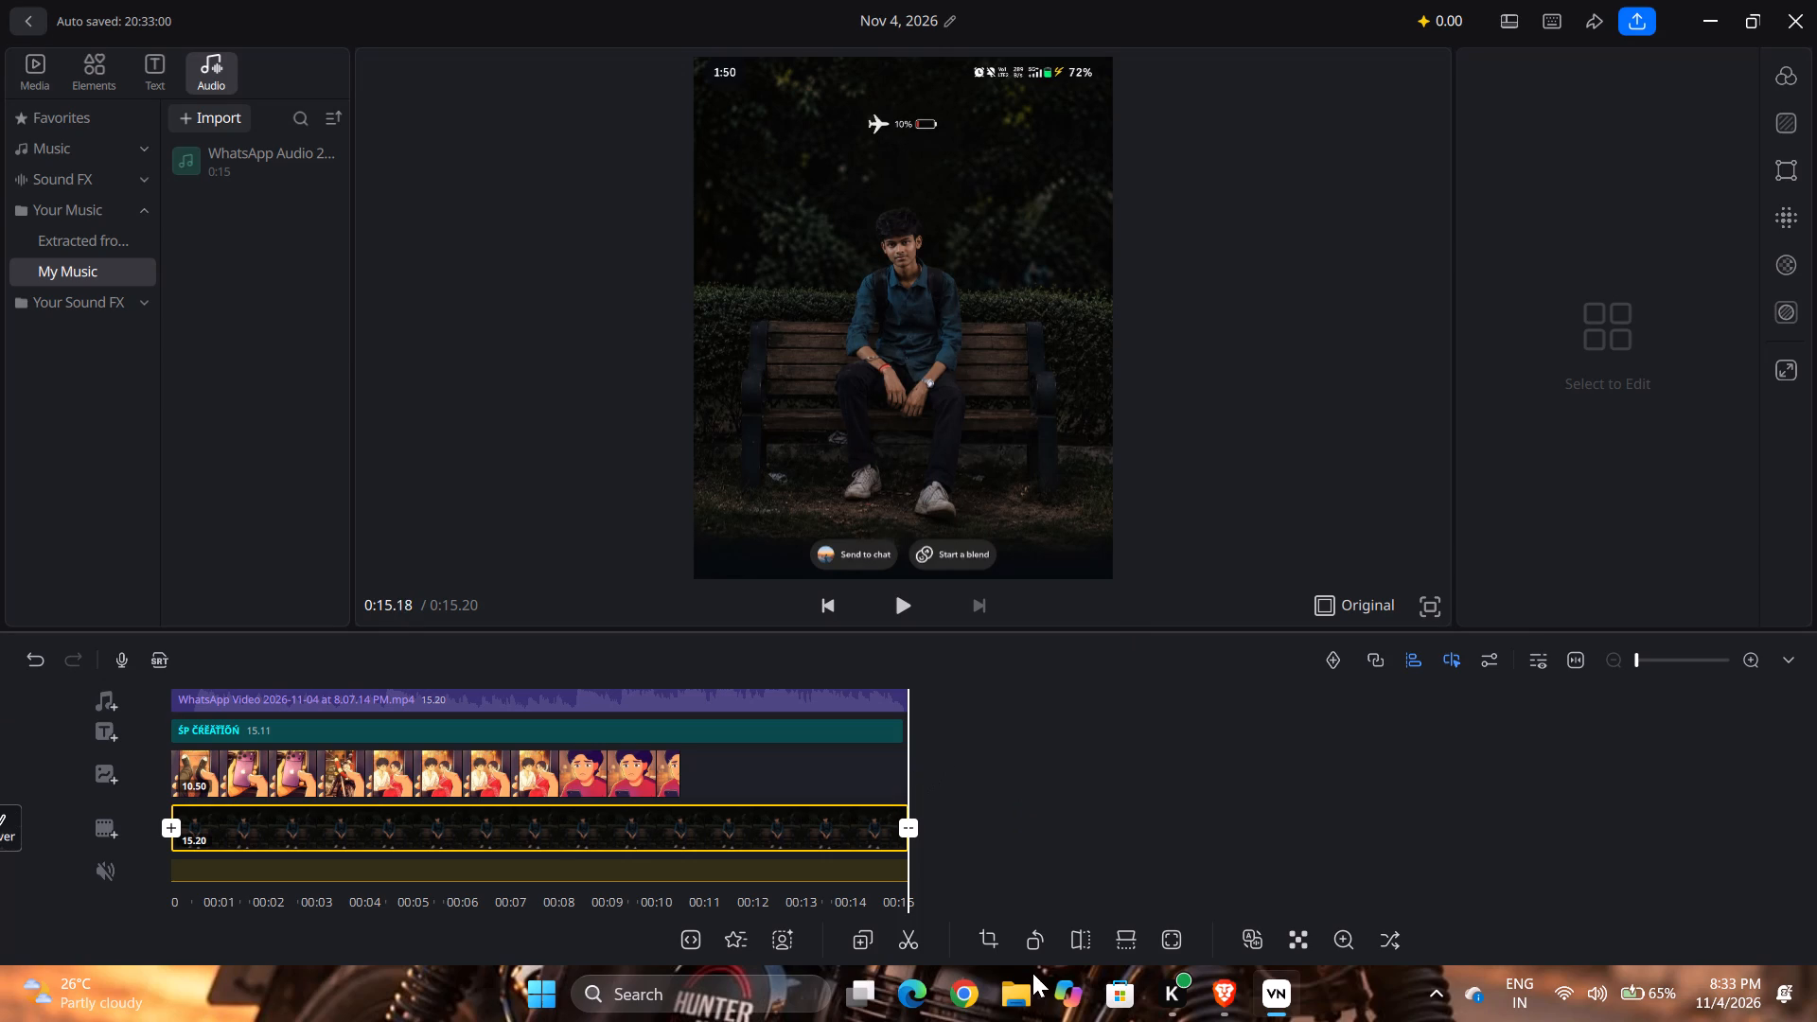
Apply the Glitch 01 effect for 0.50 s at the end of the man-on-bench background clip.
left_click(751, 941)
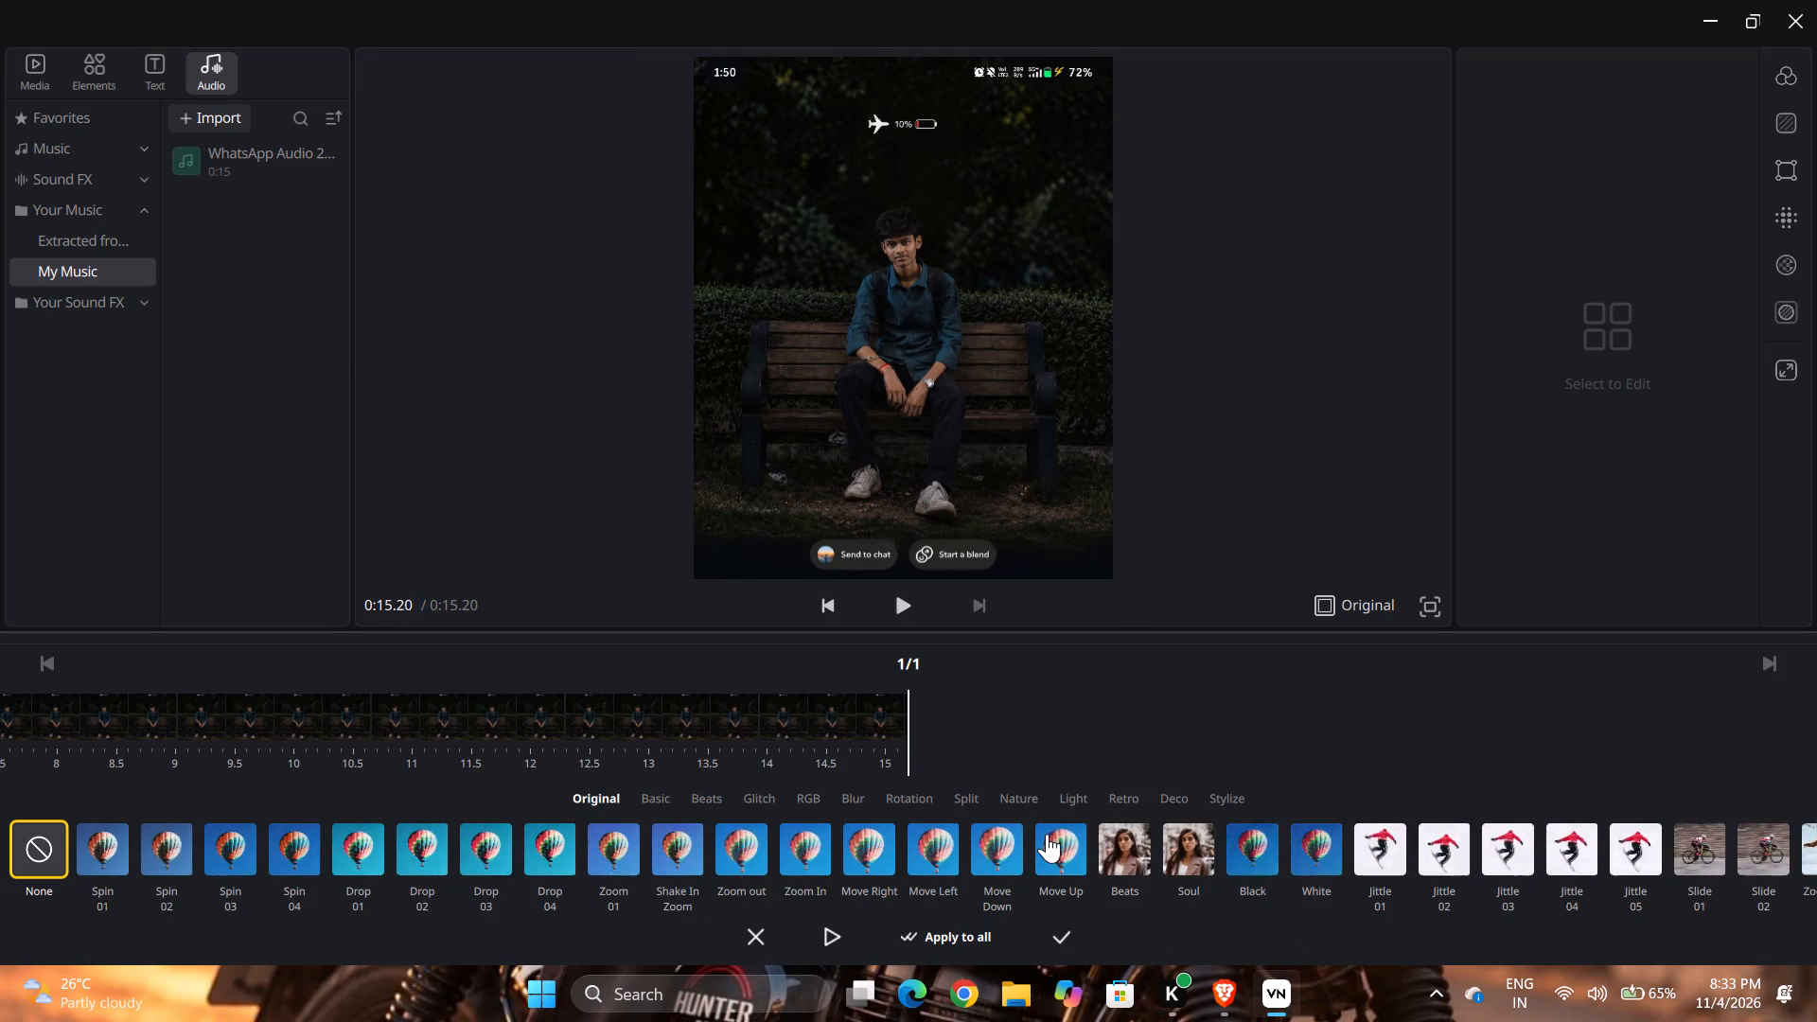
scroll(1351, 832, "left", 1)
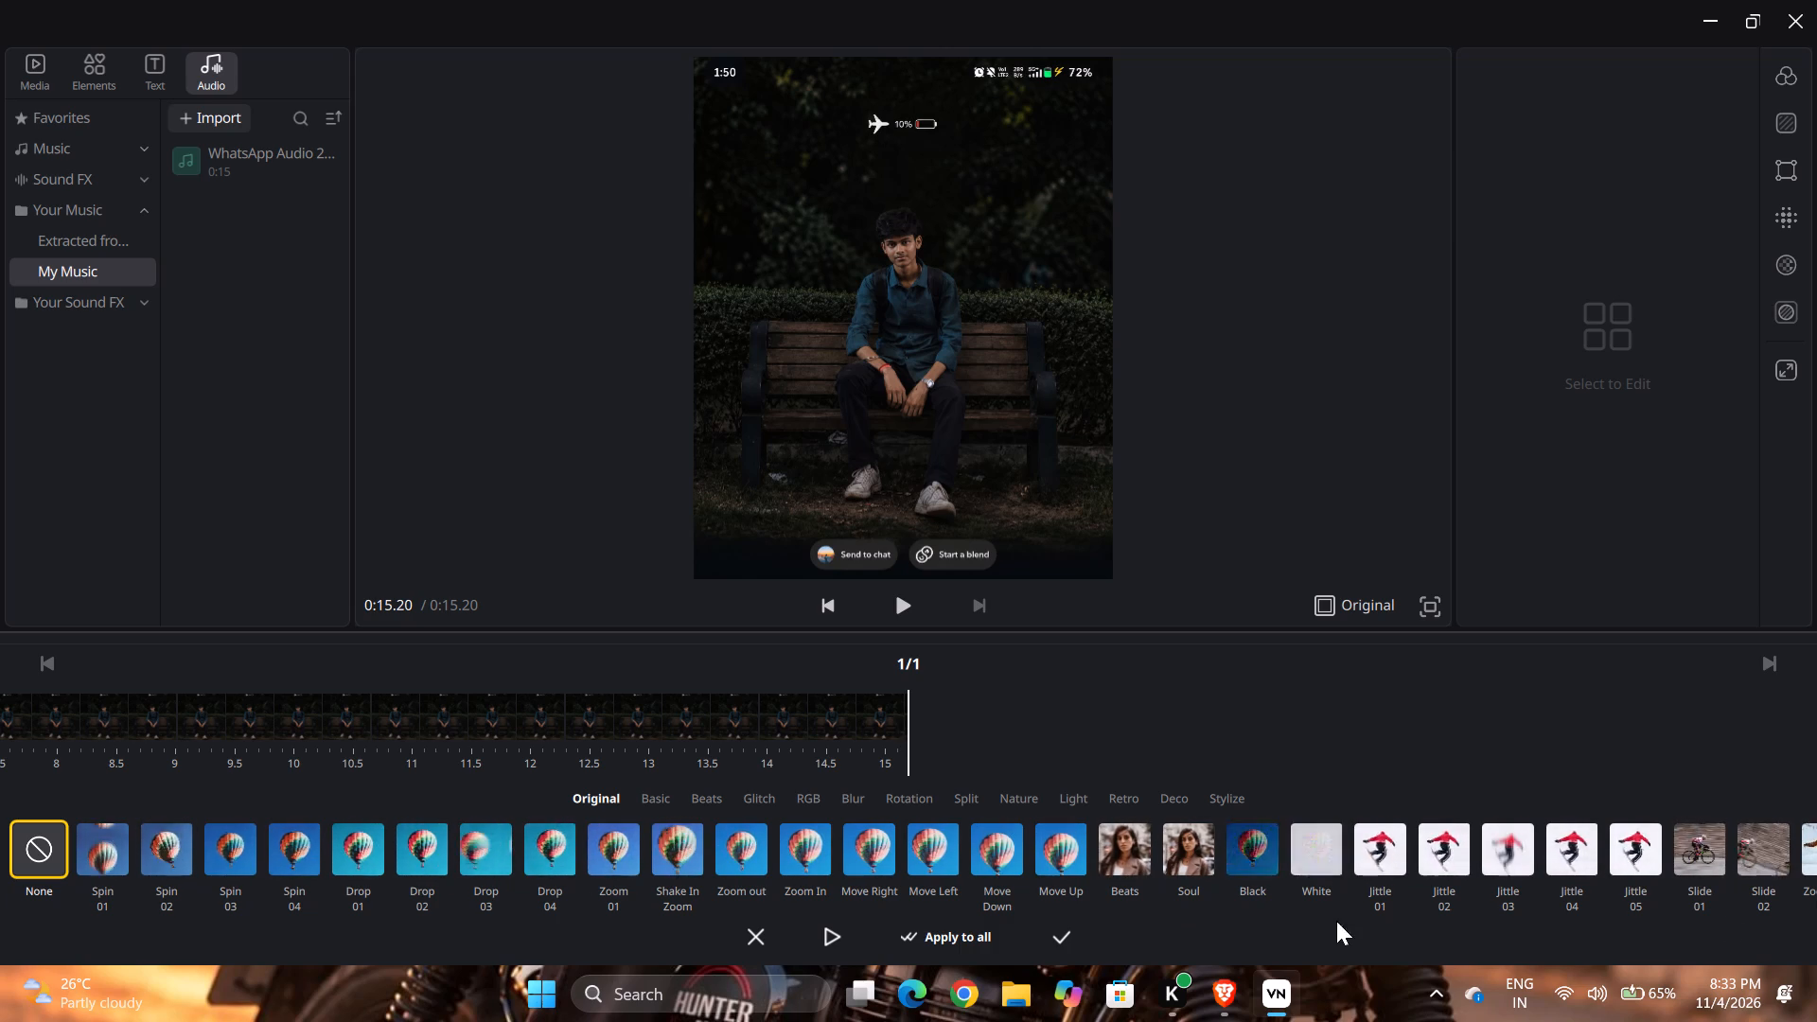
left_click_drag(1768, 856, 1603, 874)
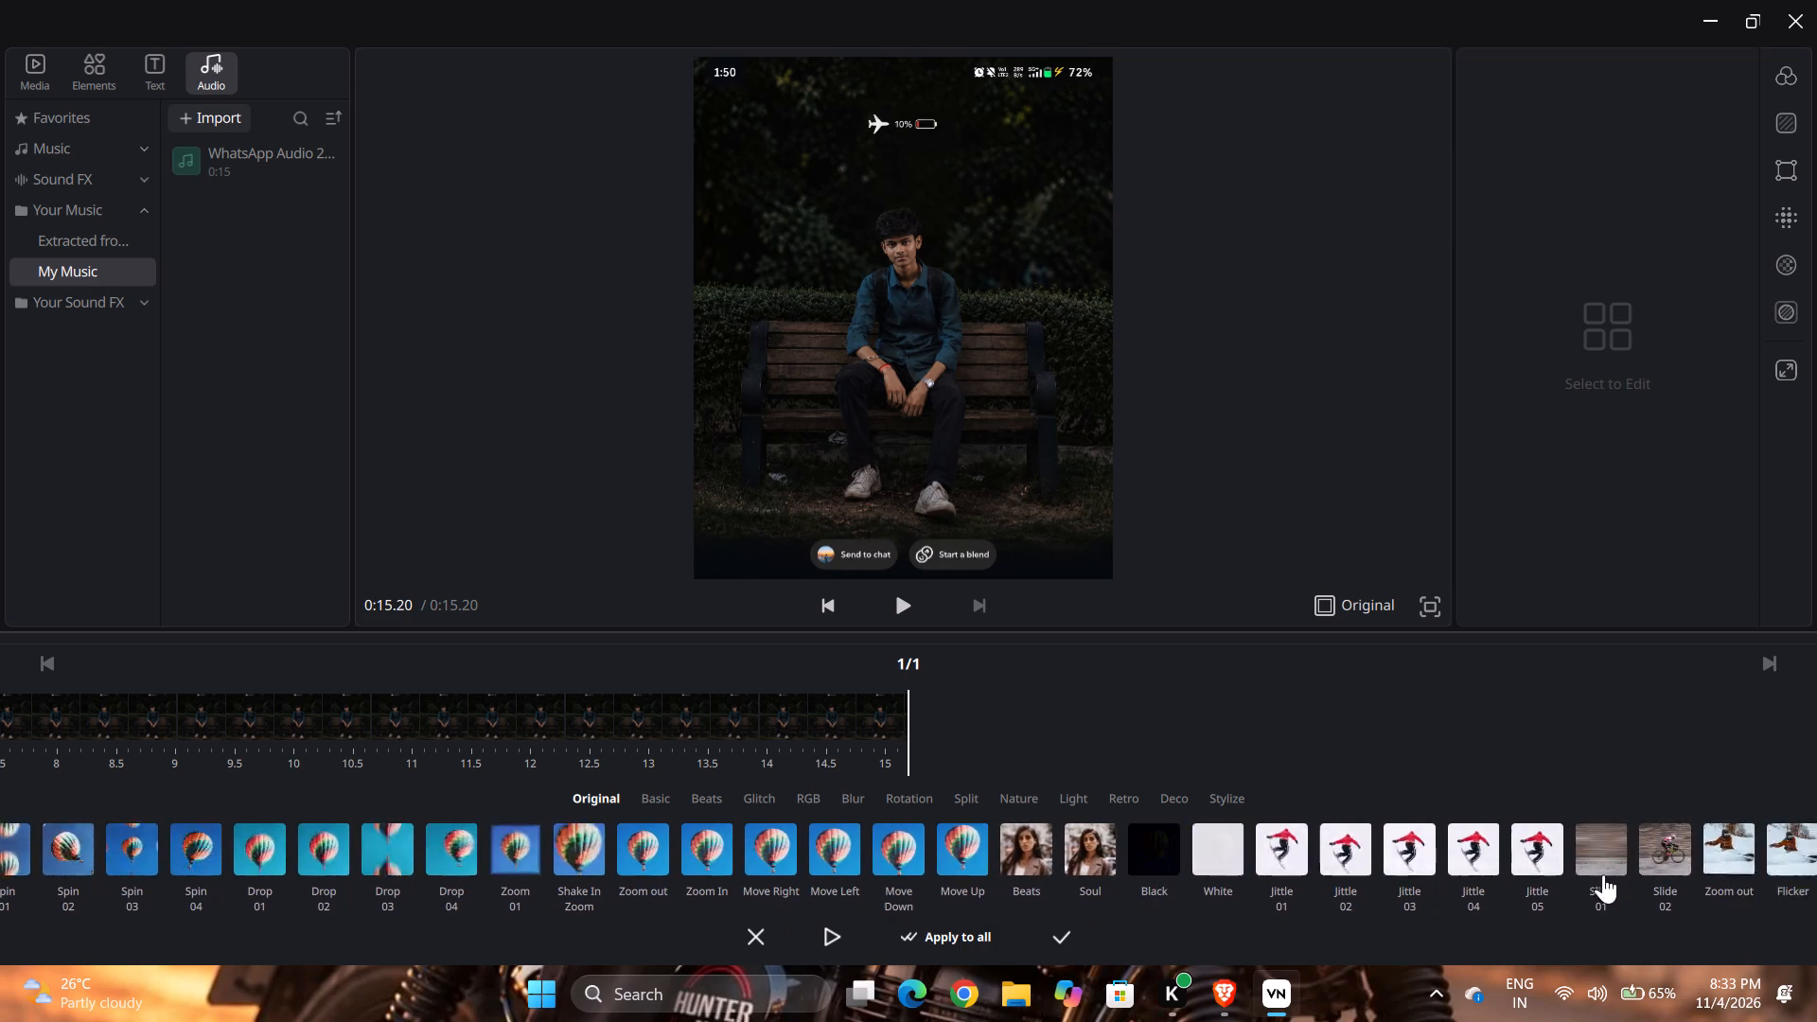
left_click_drag(1603, 874, 925, 945)
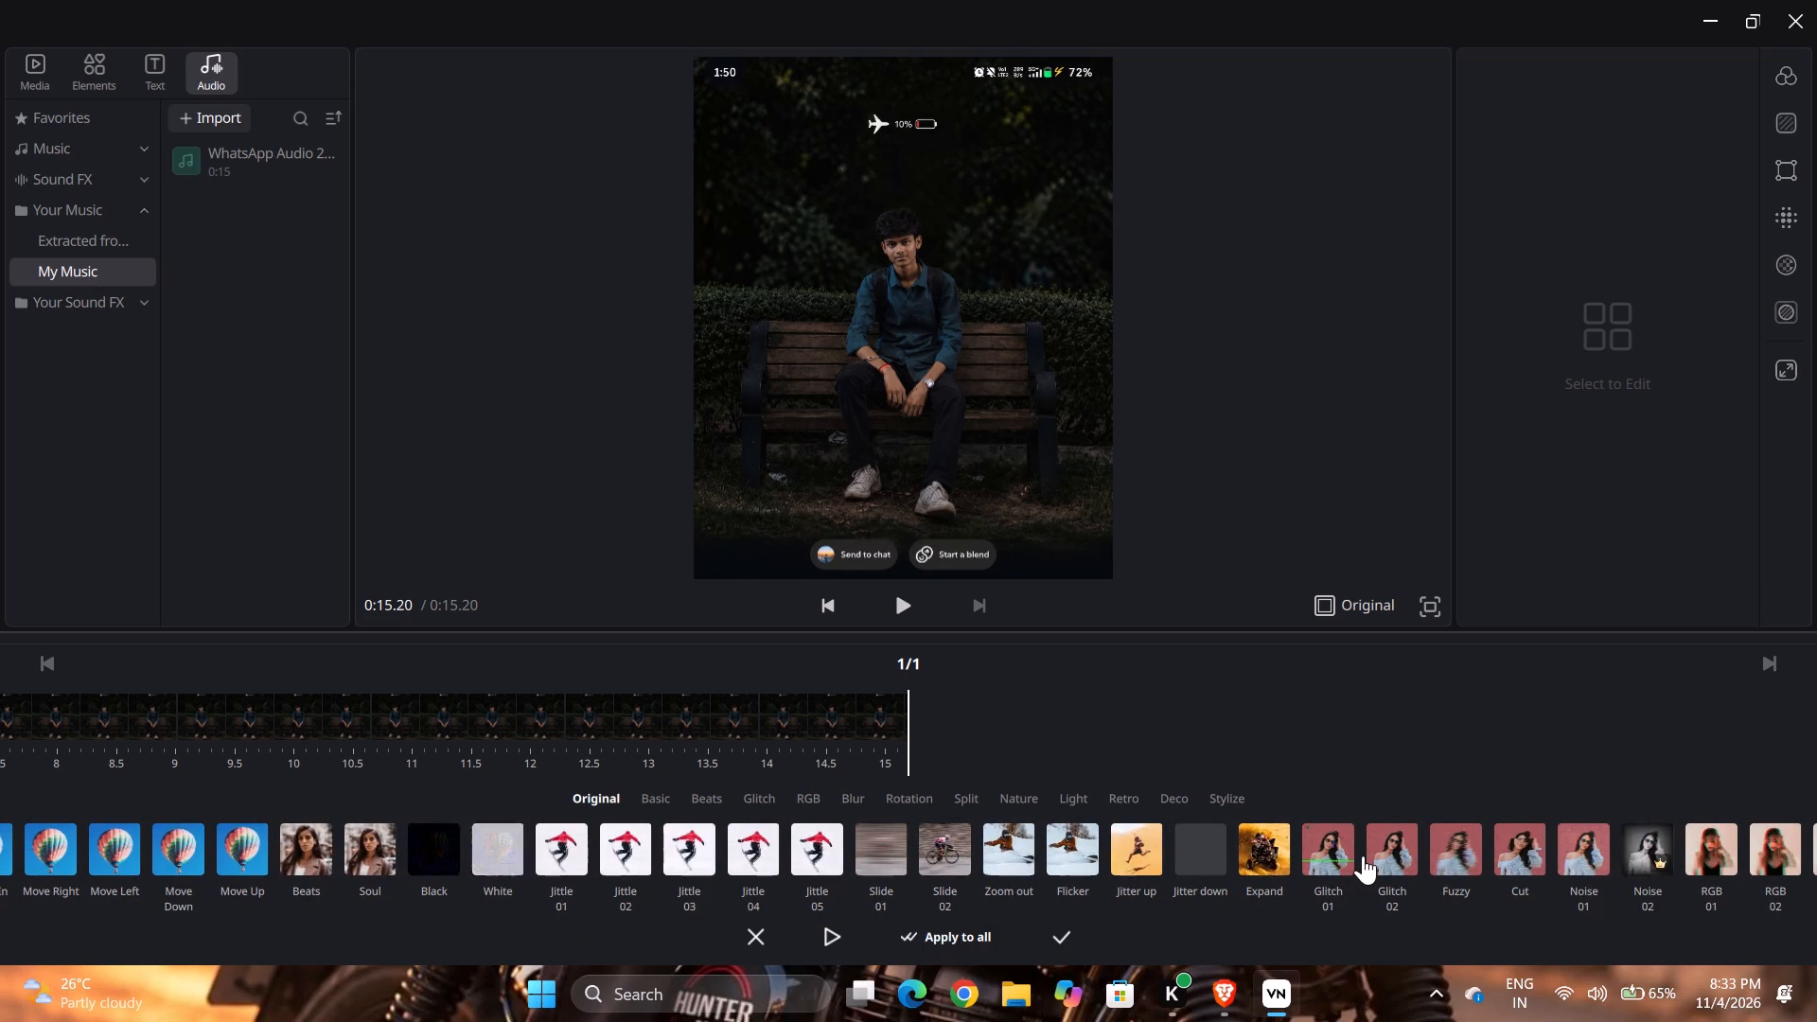
left_click(1334, 853)
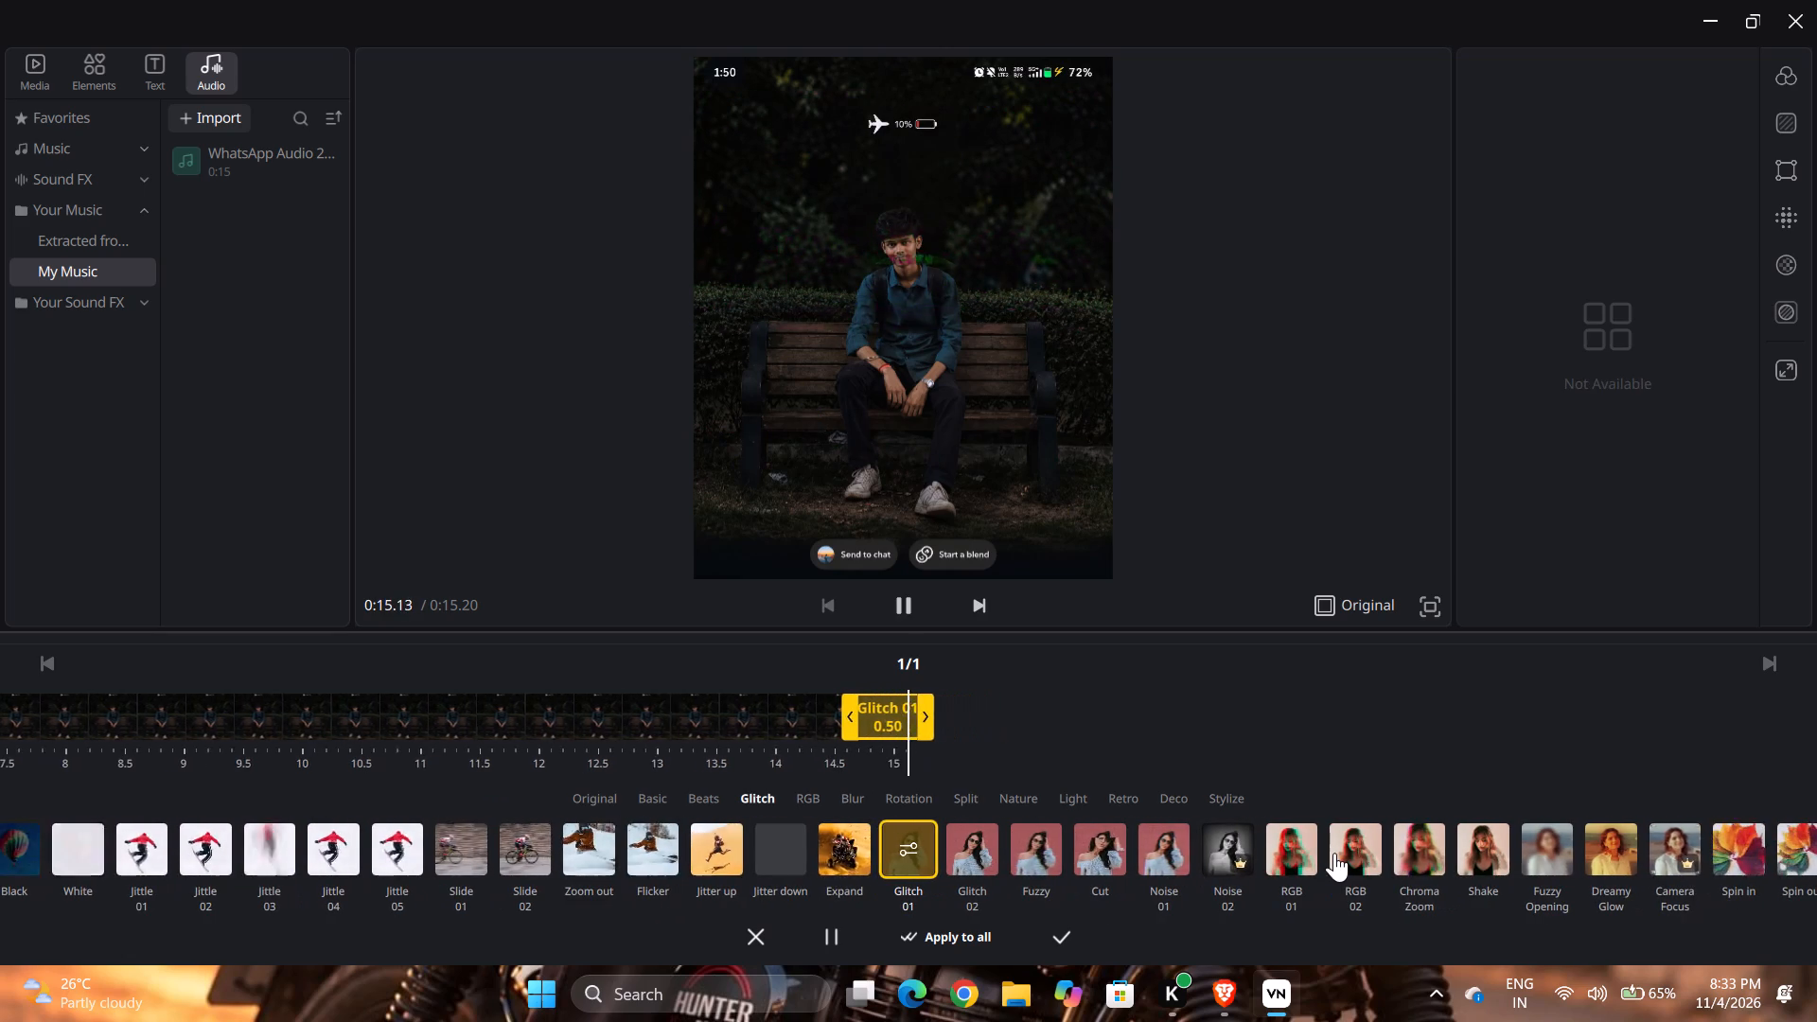
left_click(1348, 725)
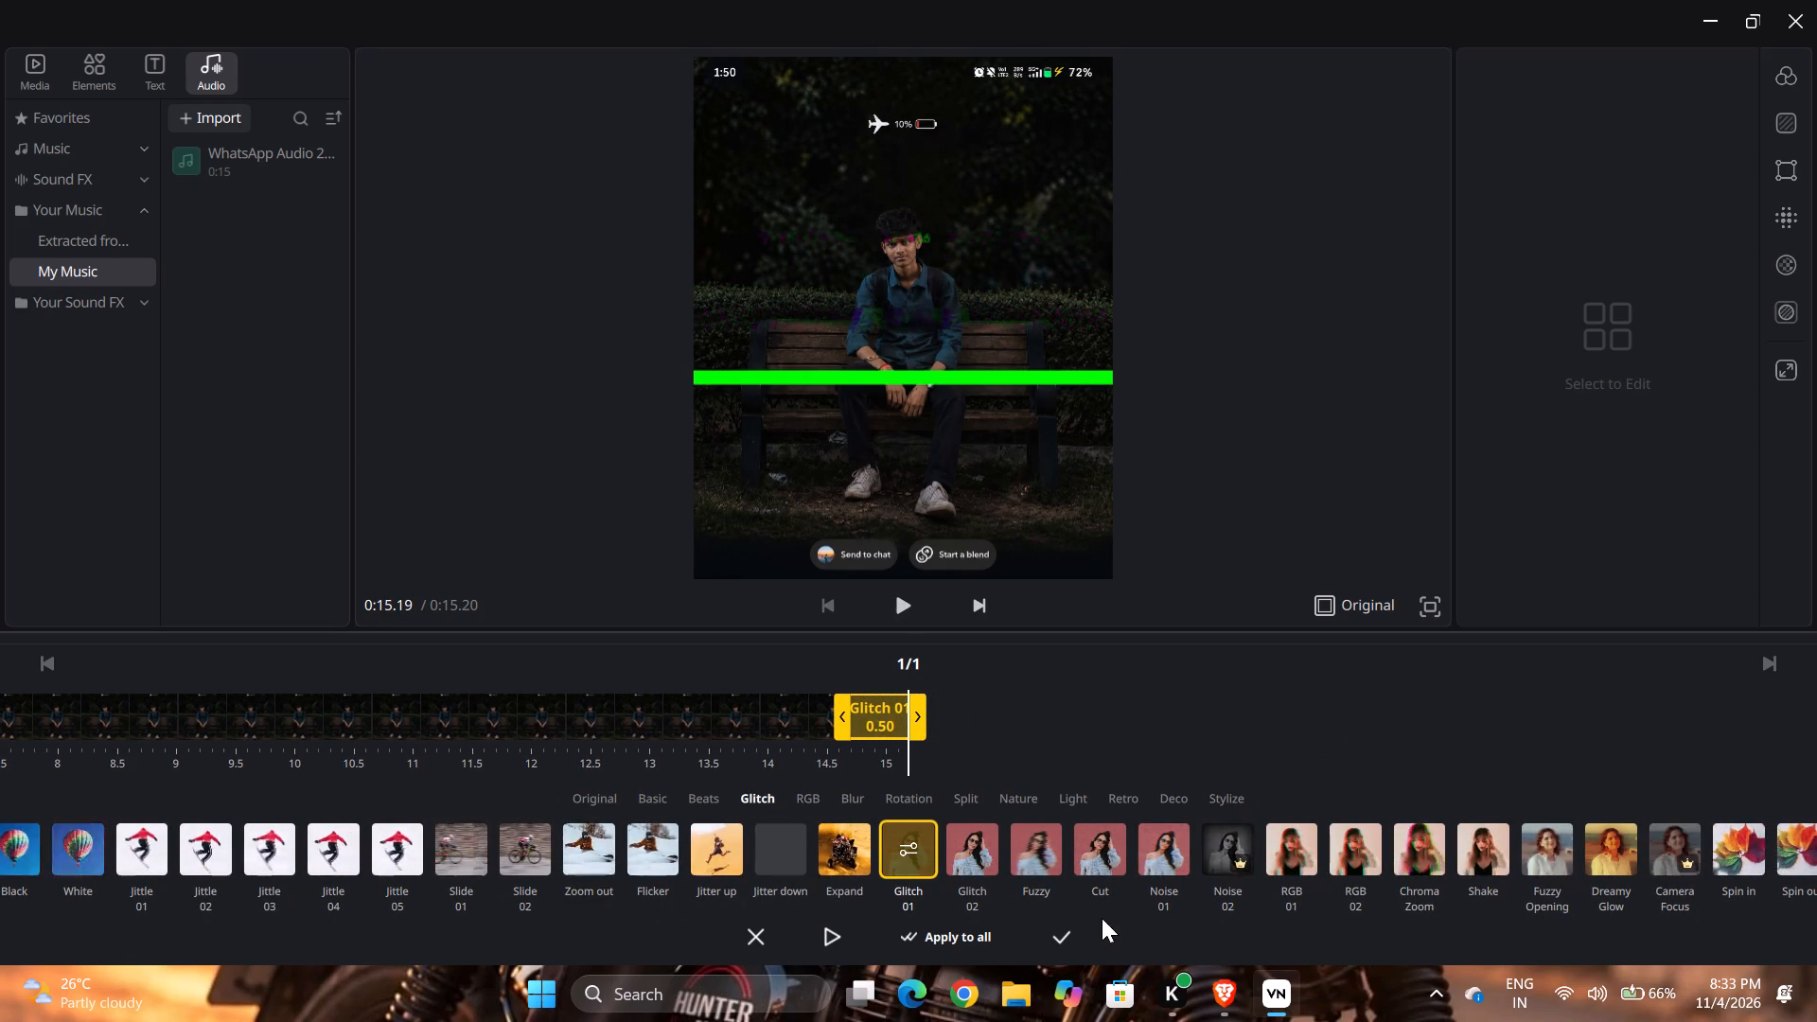
left_click(1060, 936)
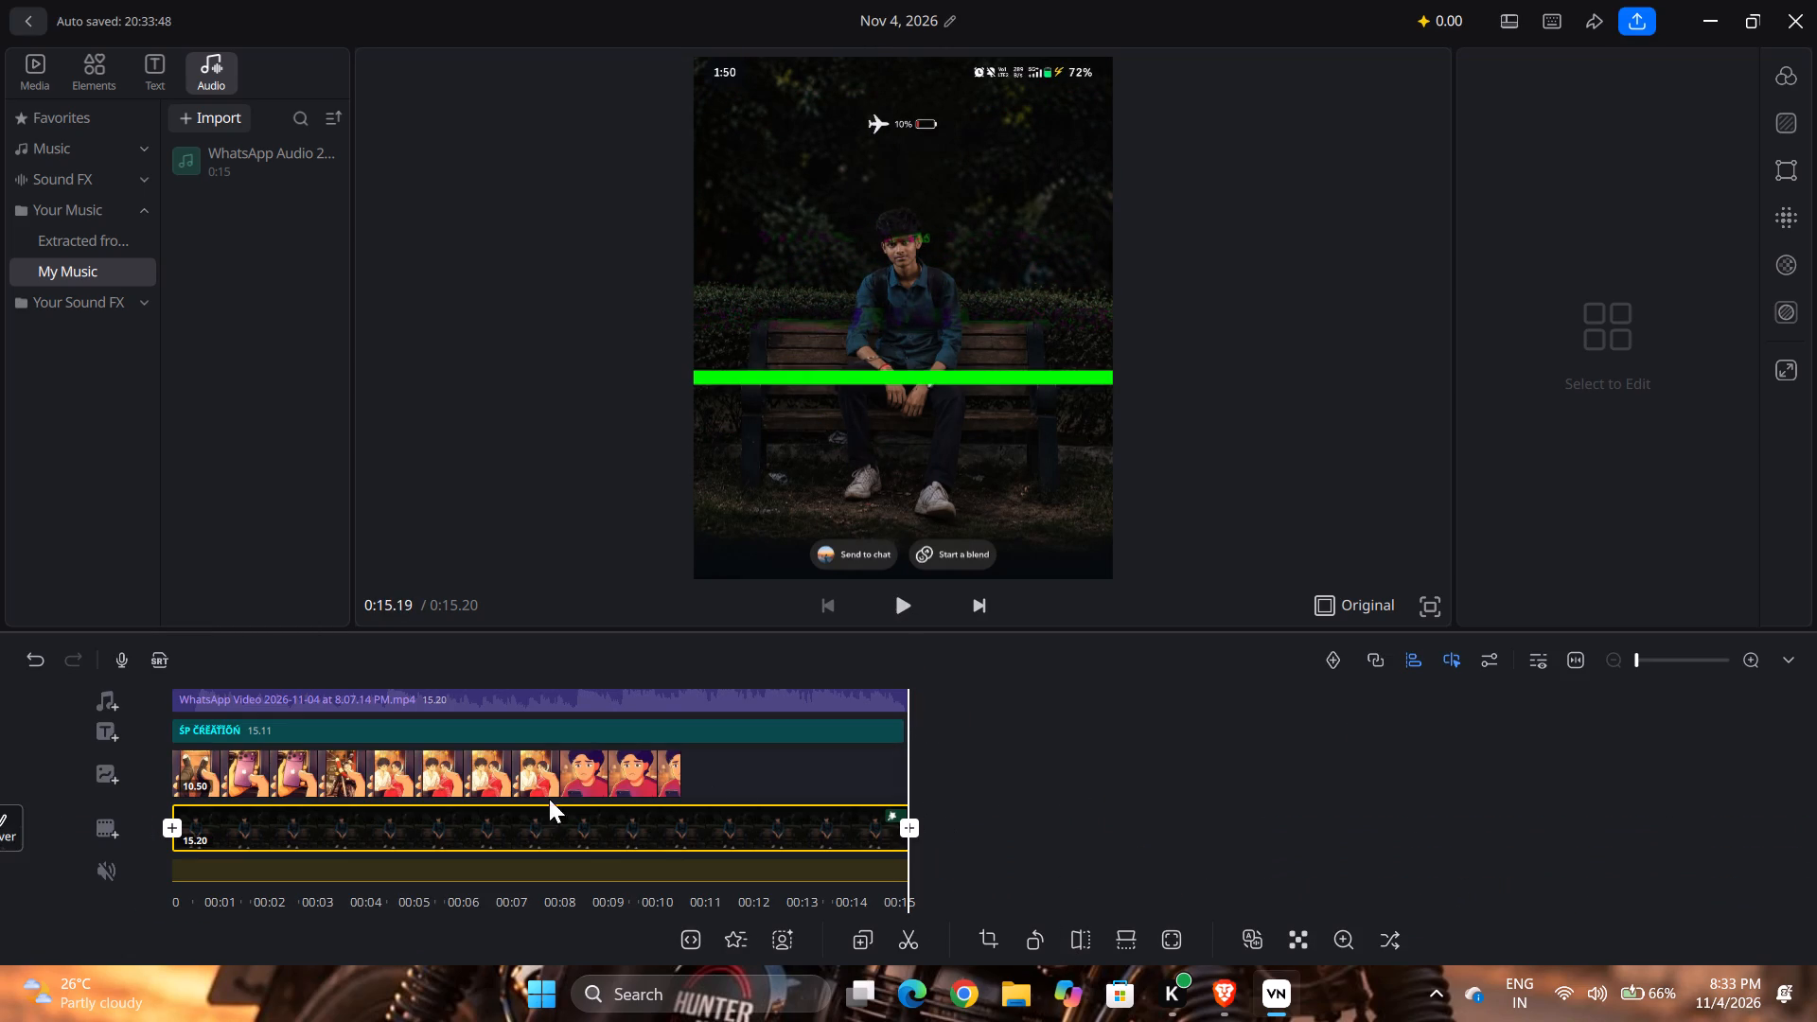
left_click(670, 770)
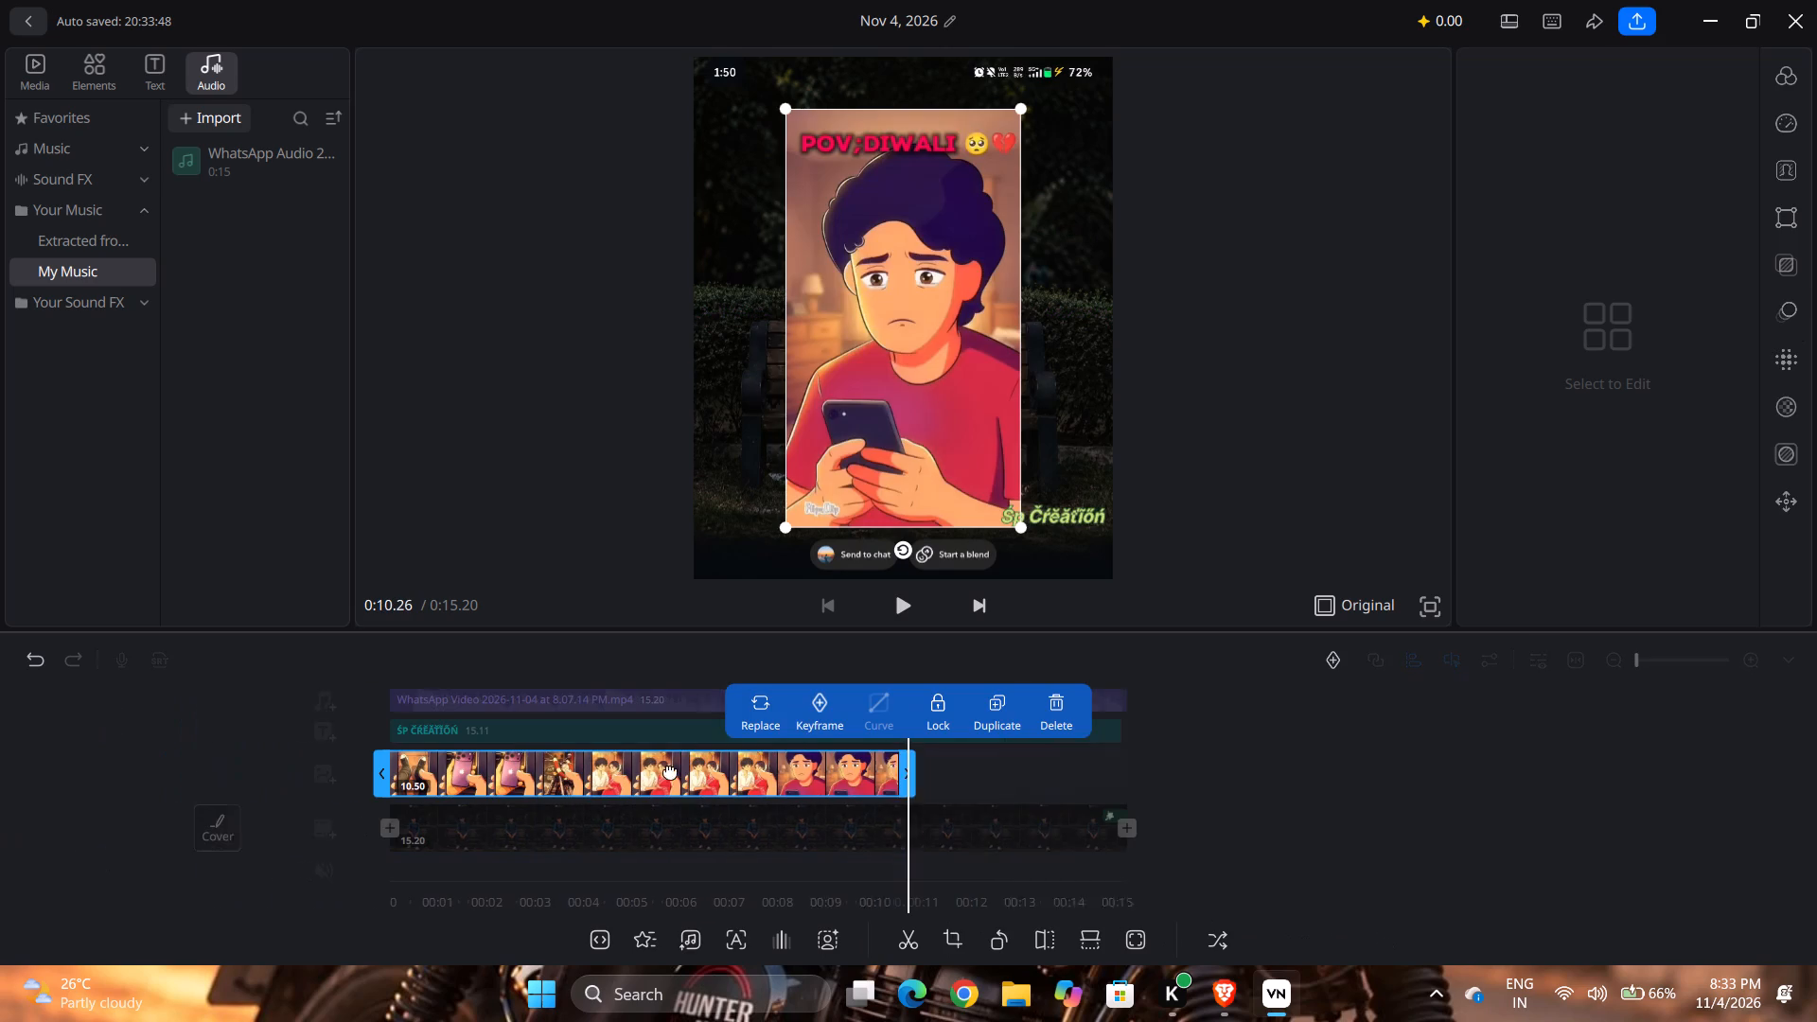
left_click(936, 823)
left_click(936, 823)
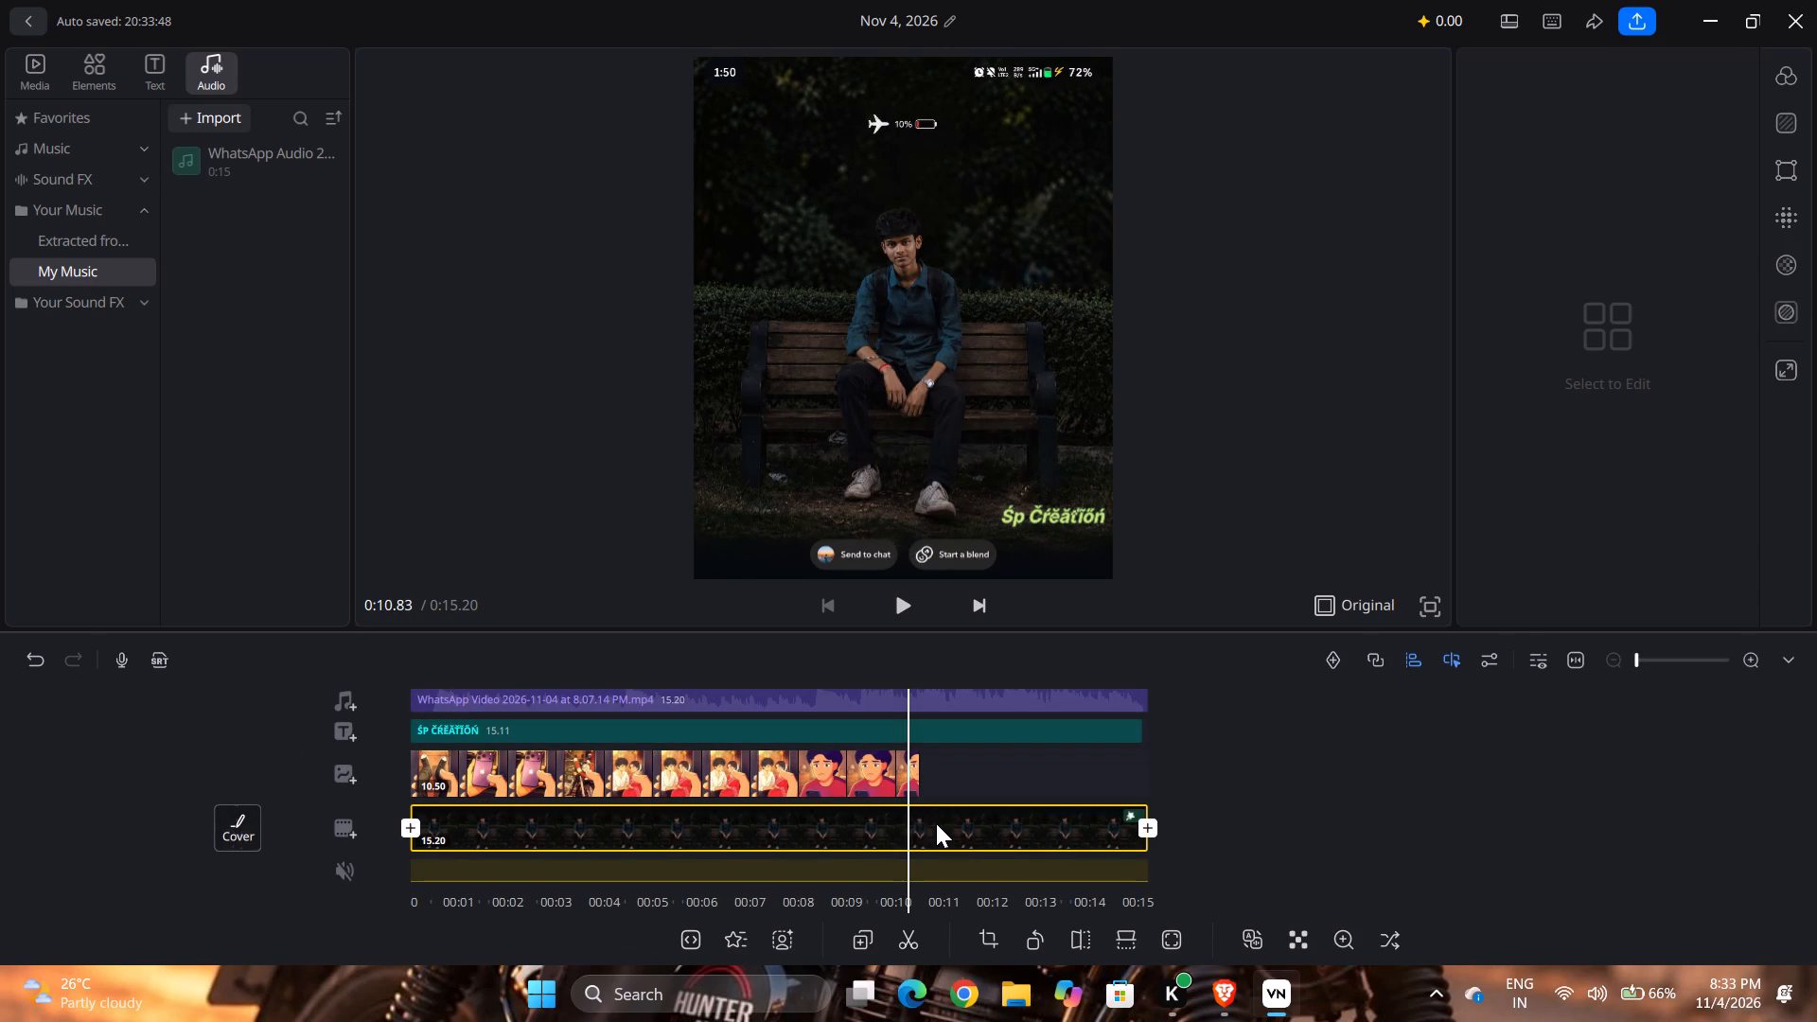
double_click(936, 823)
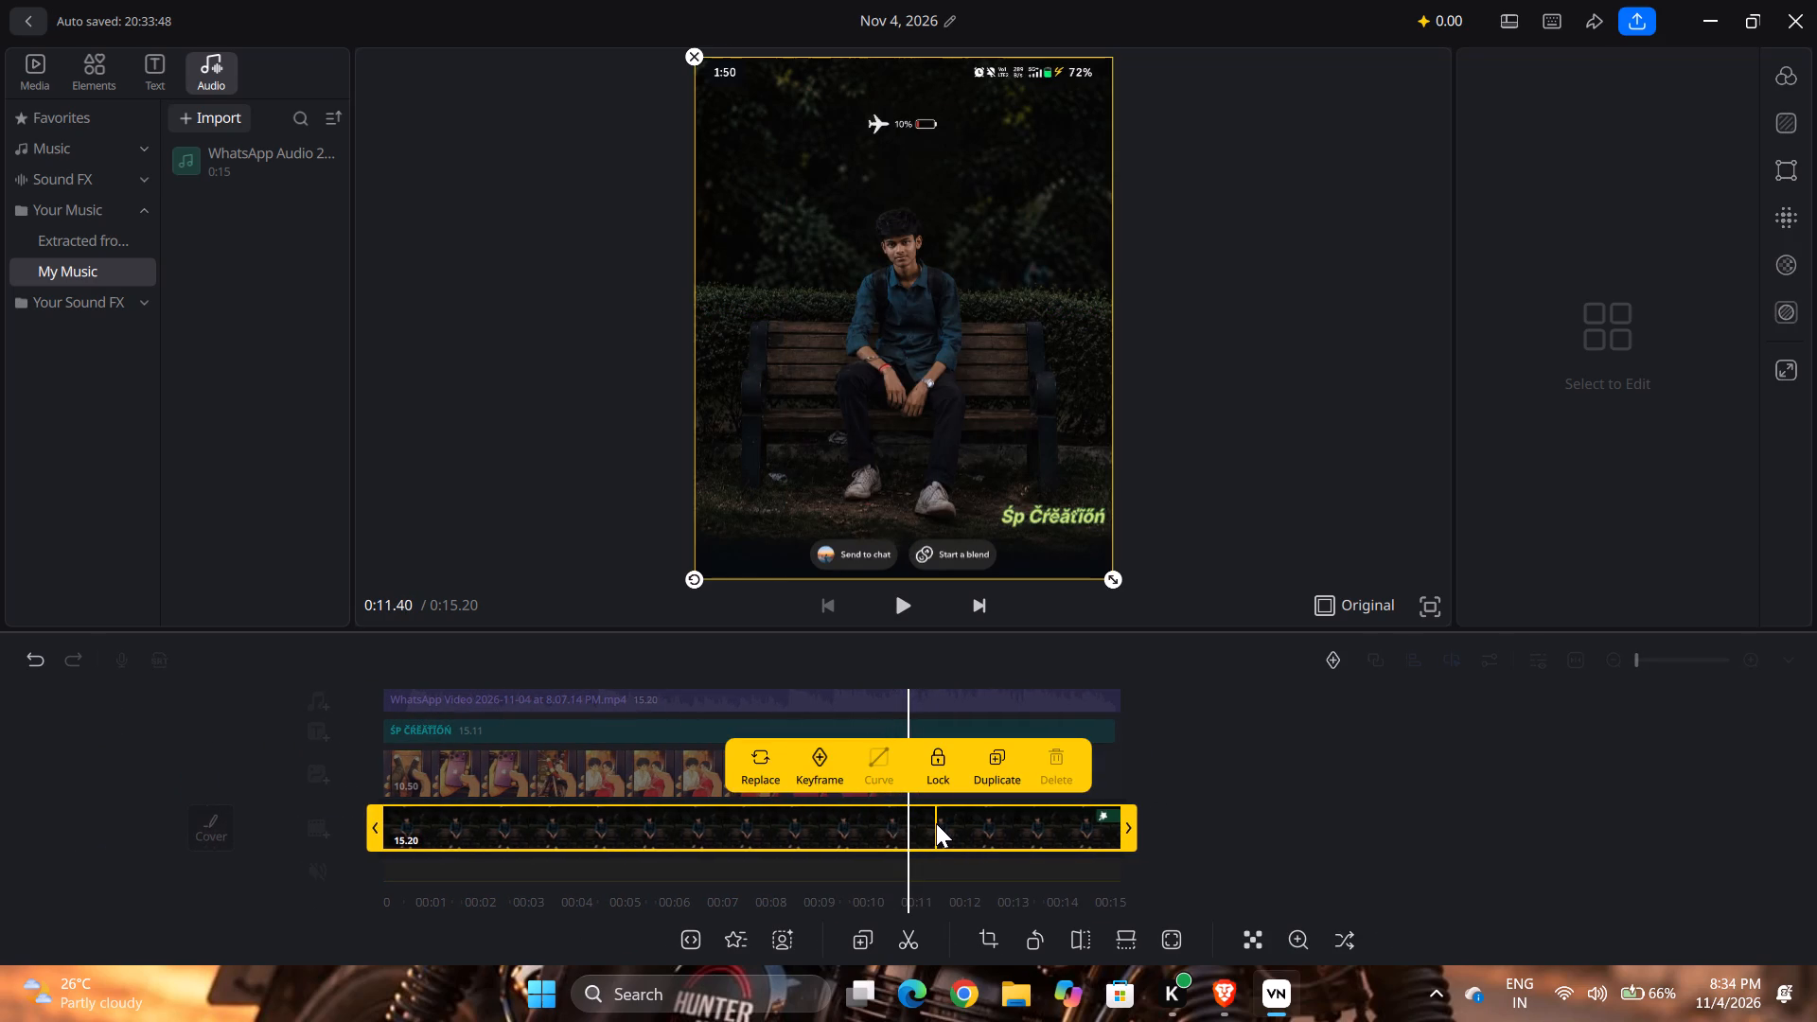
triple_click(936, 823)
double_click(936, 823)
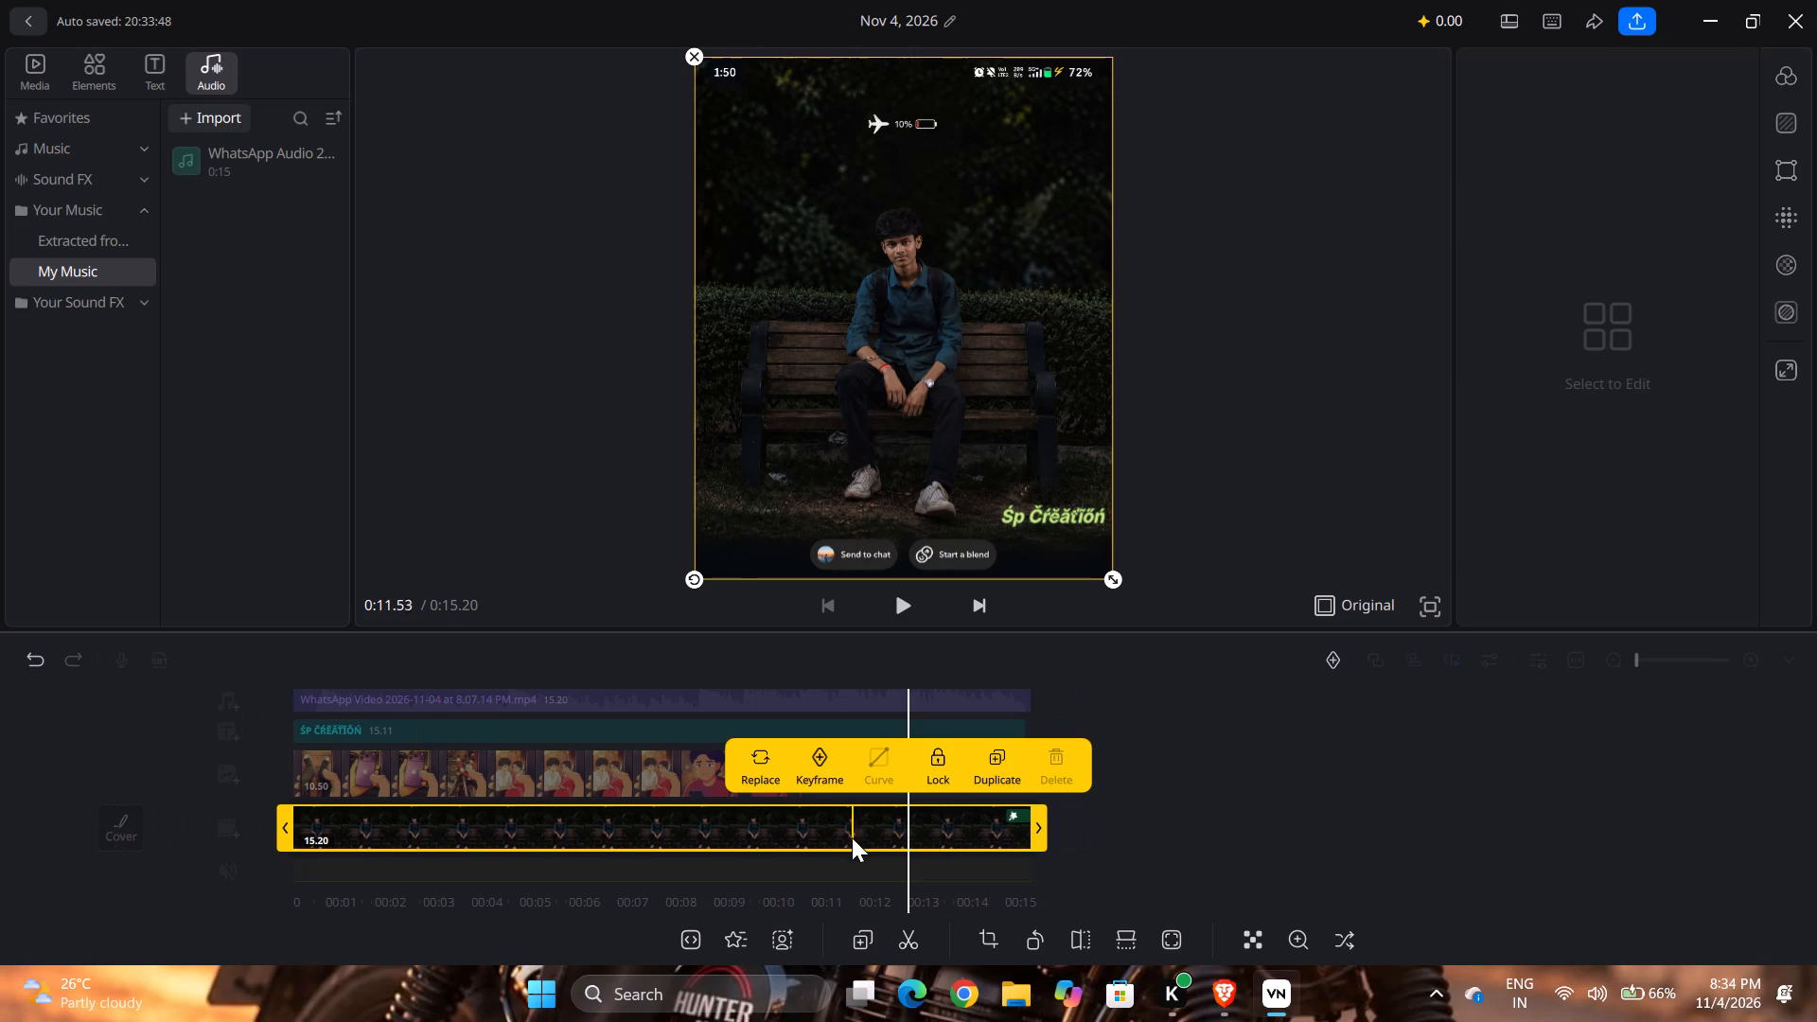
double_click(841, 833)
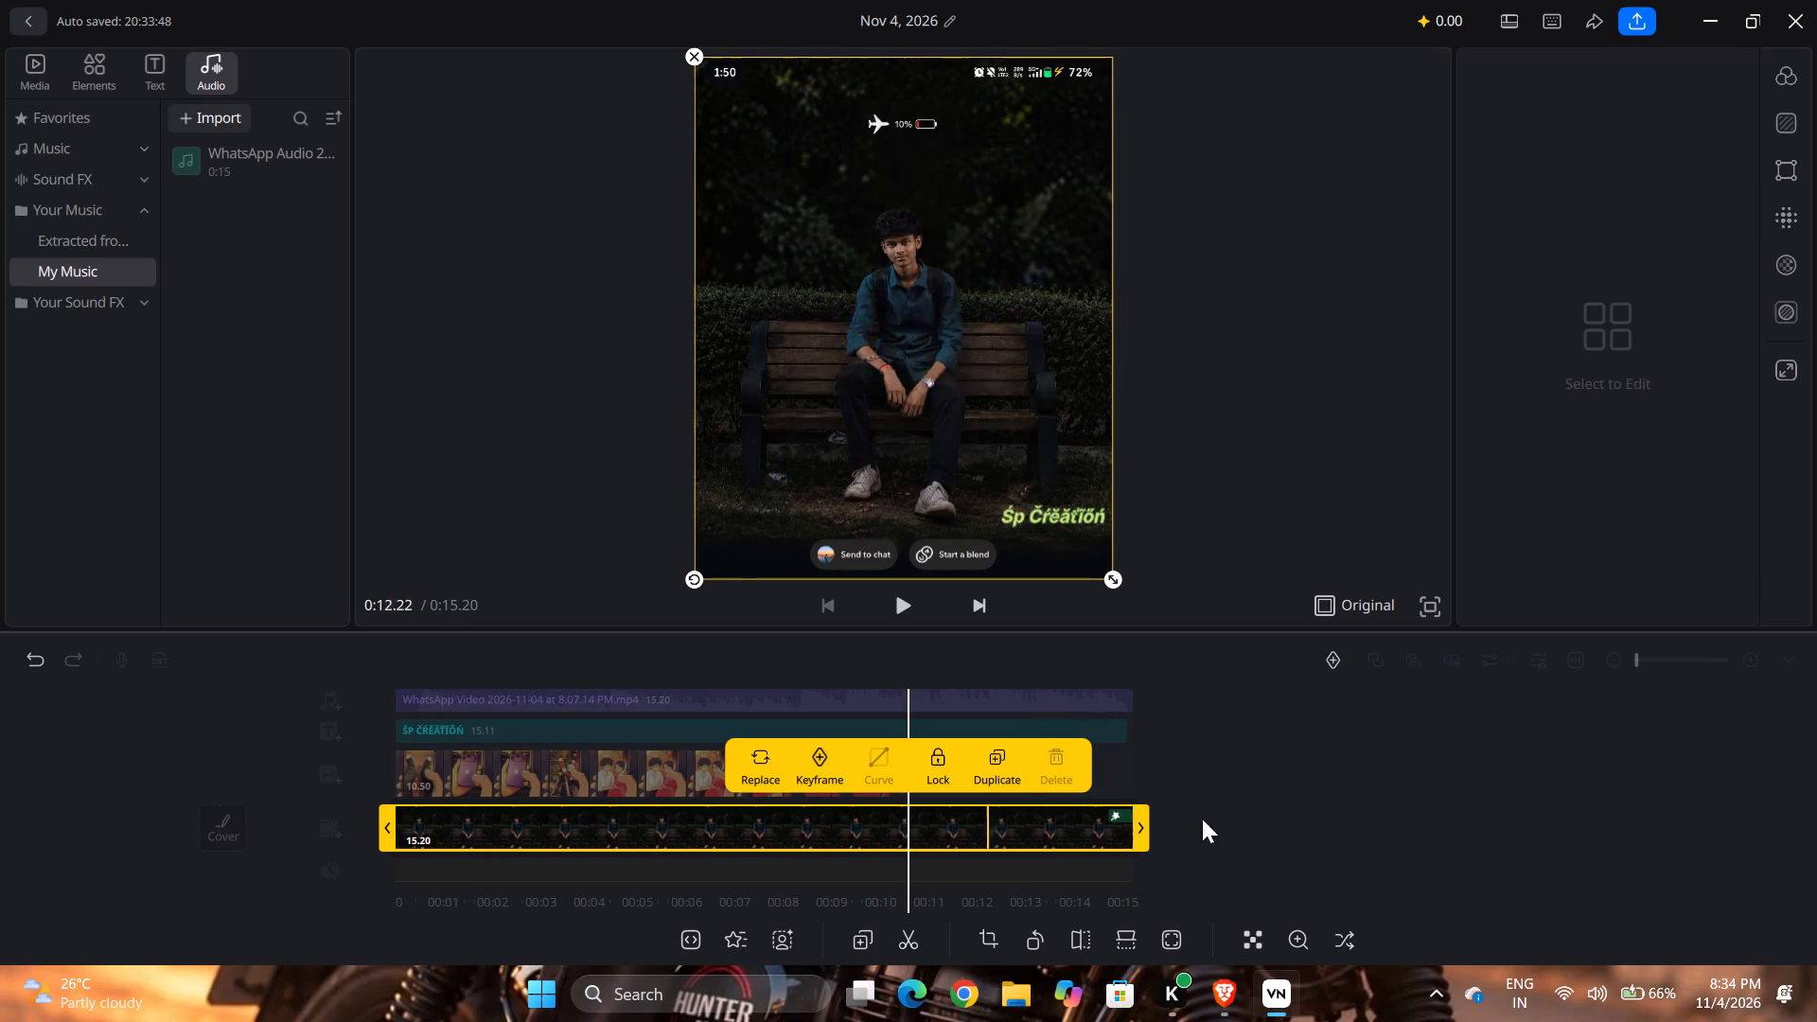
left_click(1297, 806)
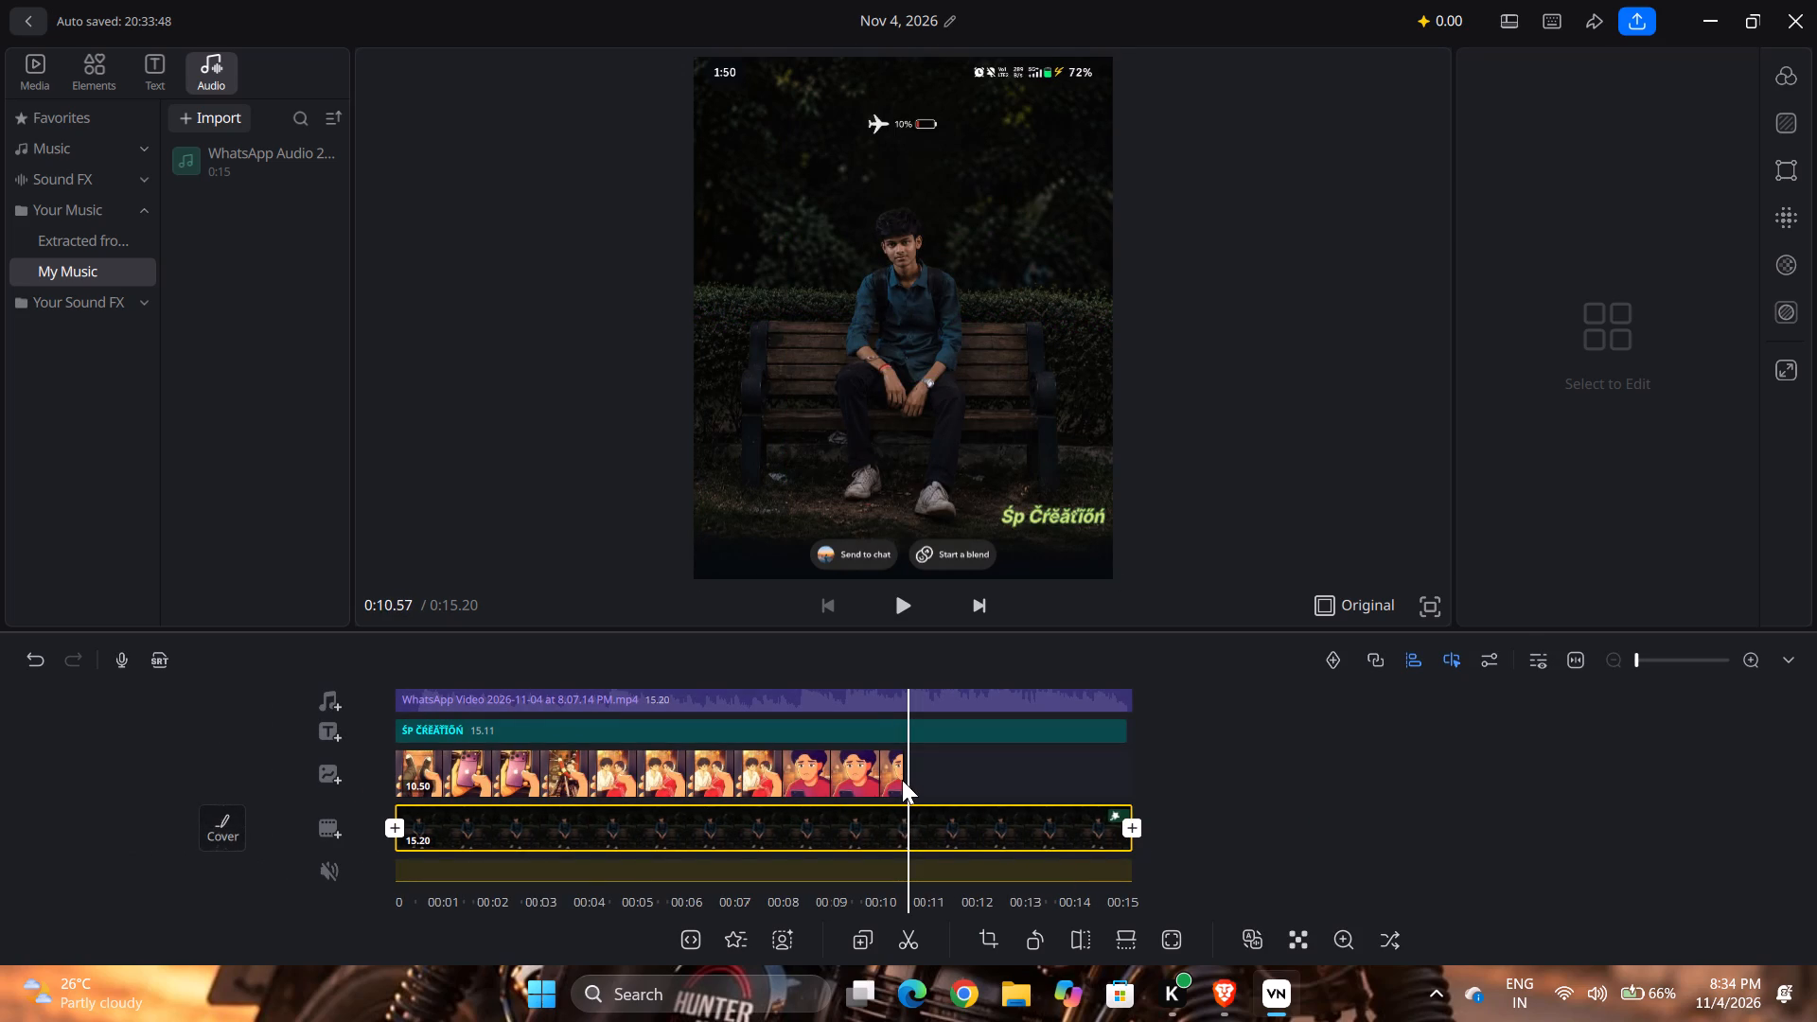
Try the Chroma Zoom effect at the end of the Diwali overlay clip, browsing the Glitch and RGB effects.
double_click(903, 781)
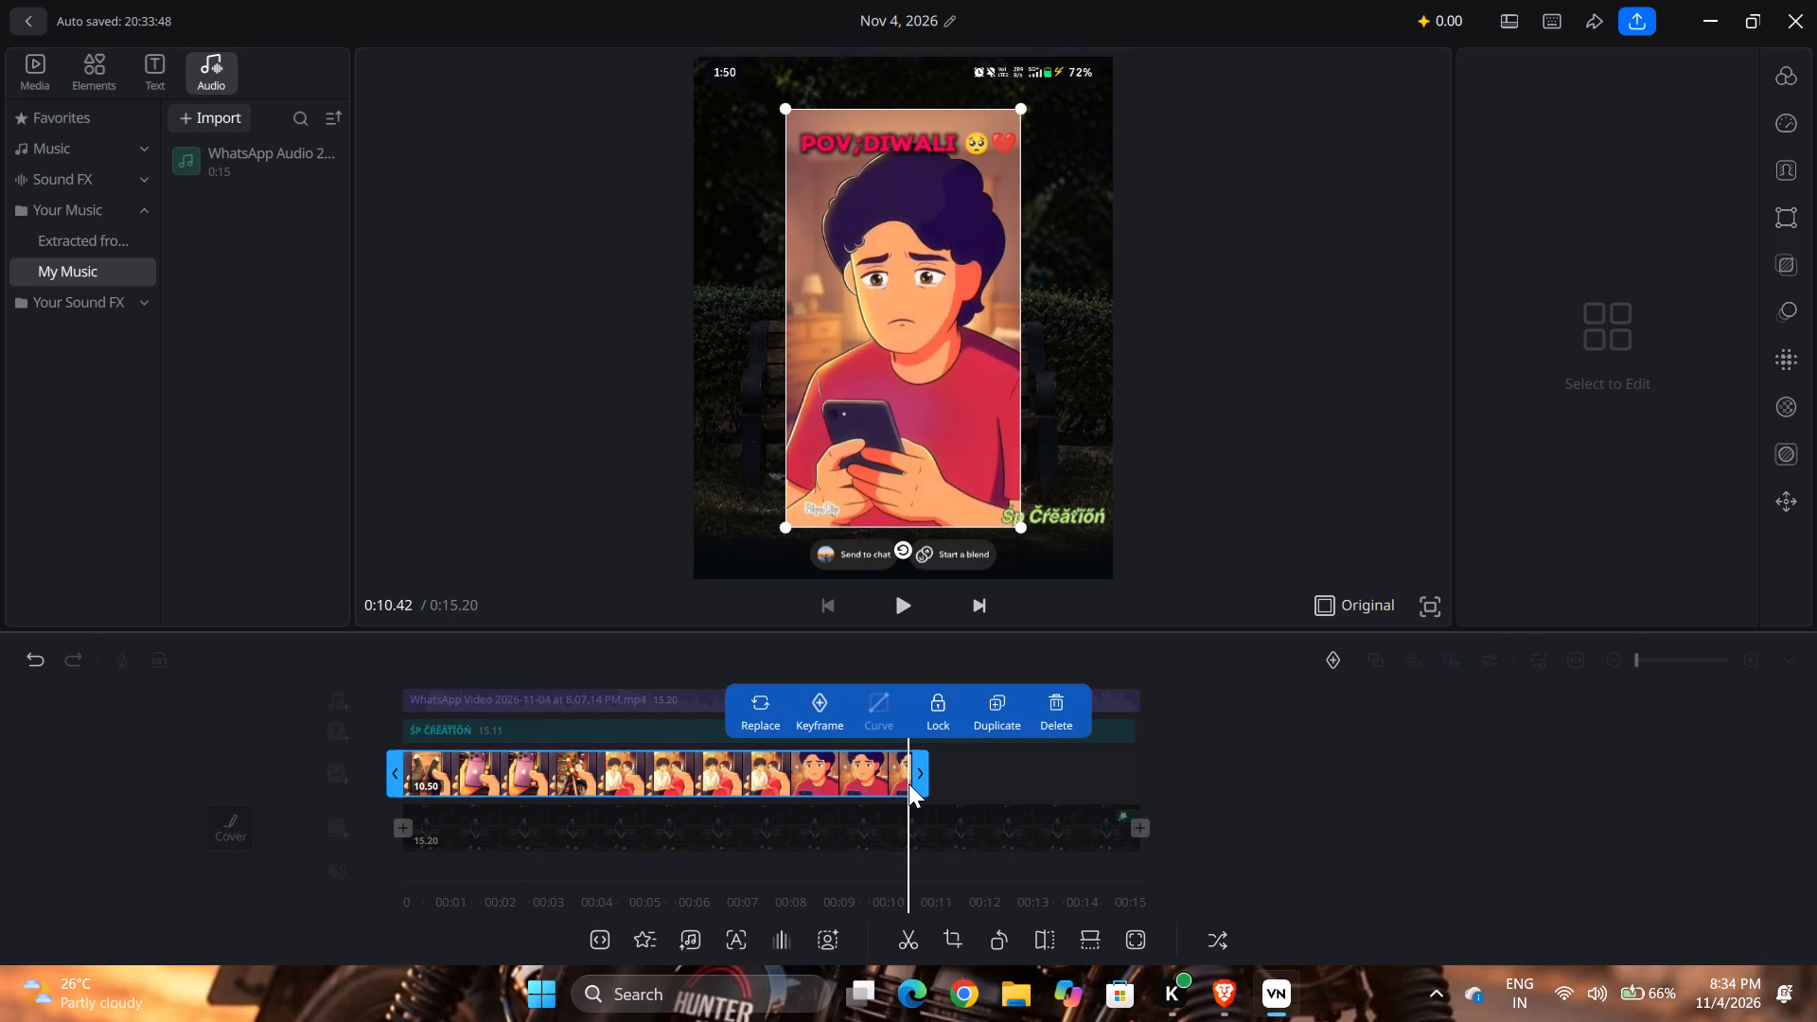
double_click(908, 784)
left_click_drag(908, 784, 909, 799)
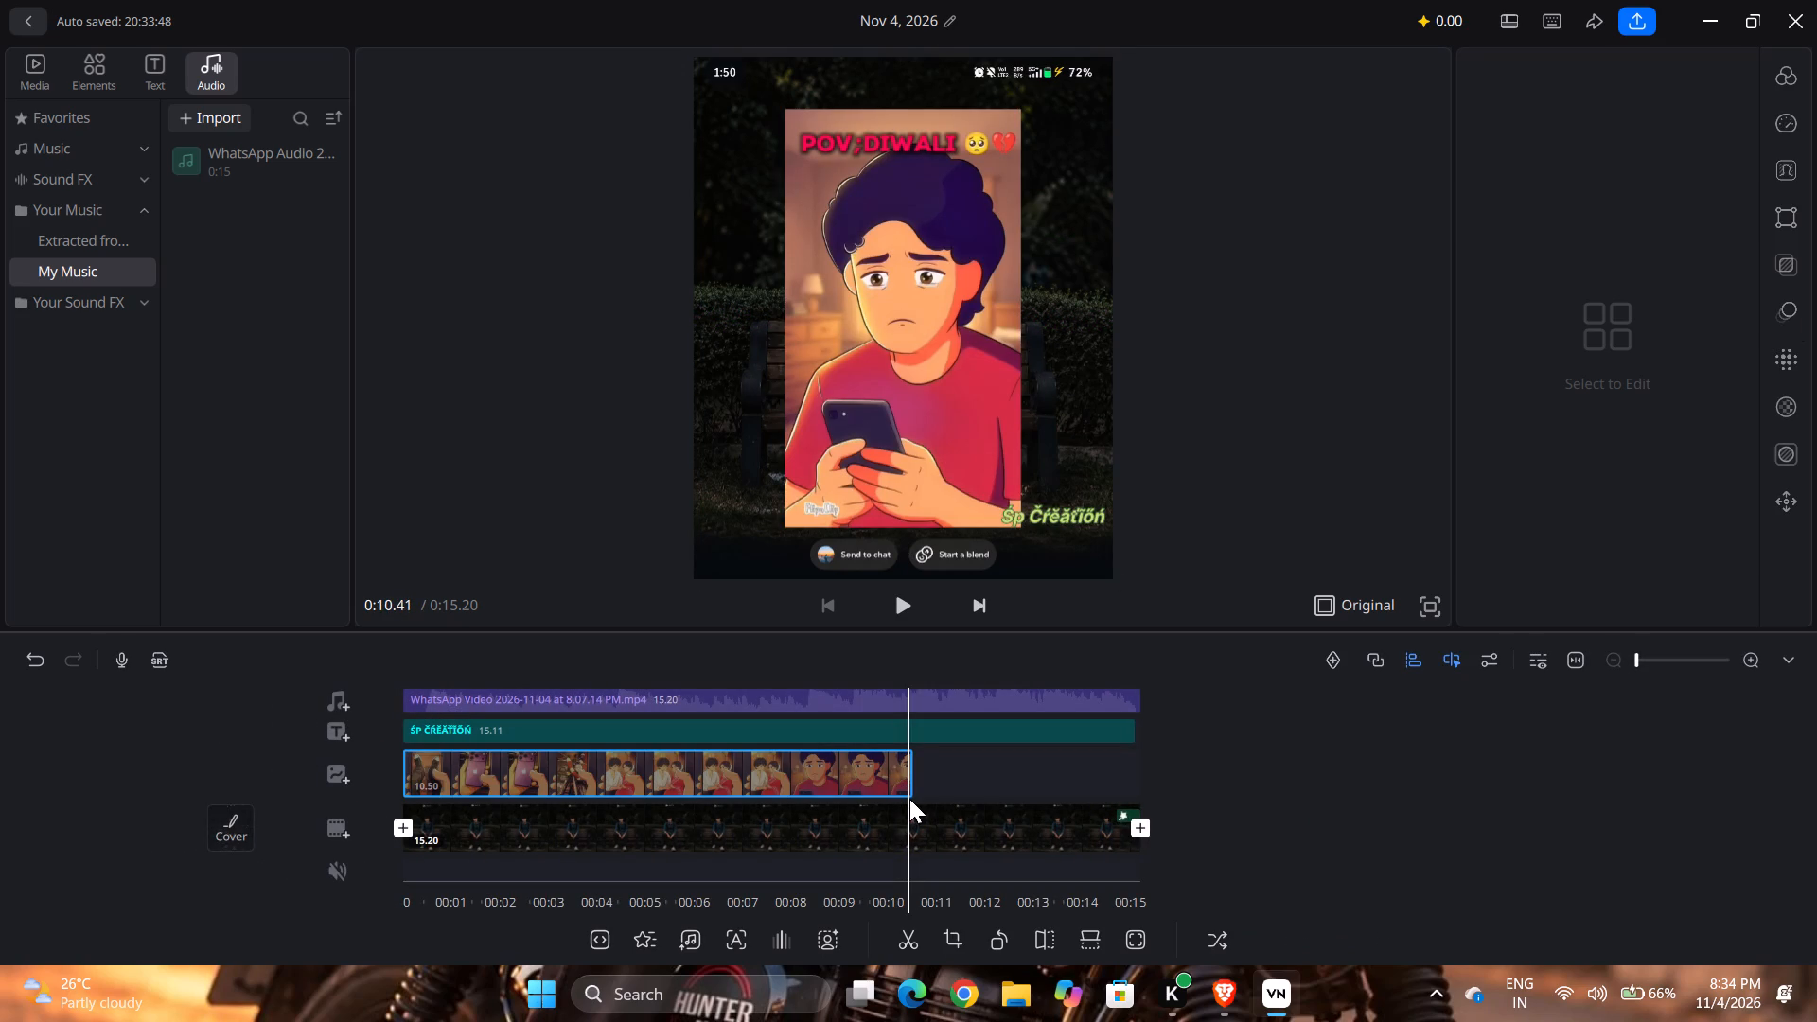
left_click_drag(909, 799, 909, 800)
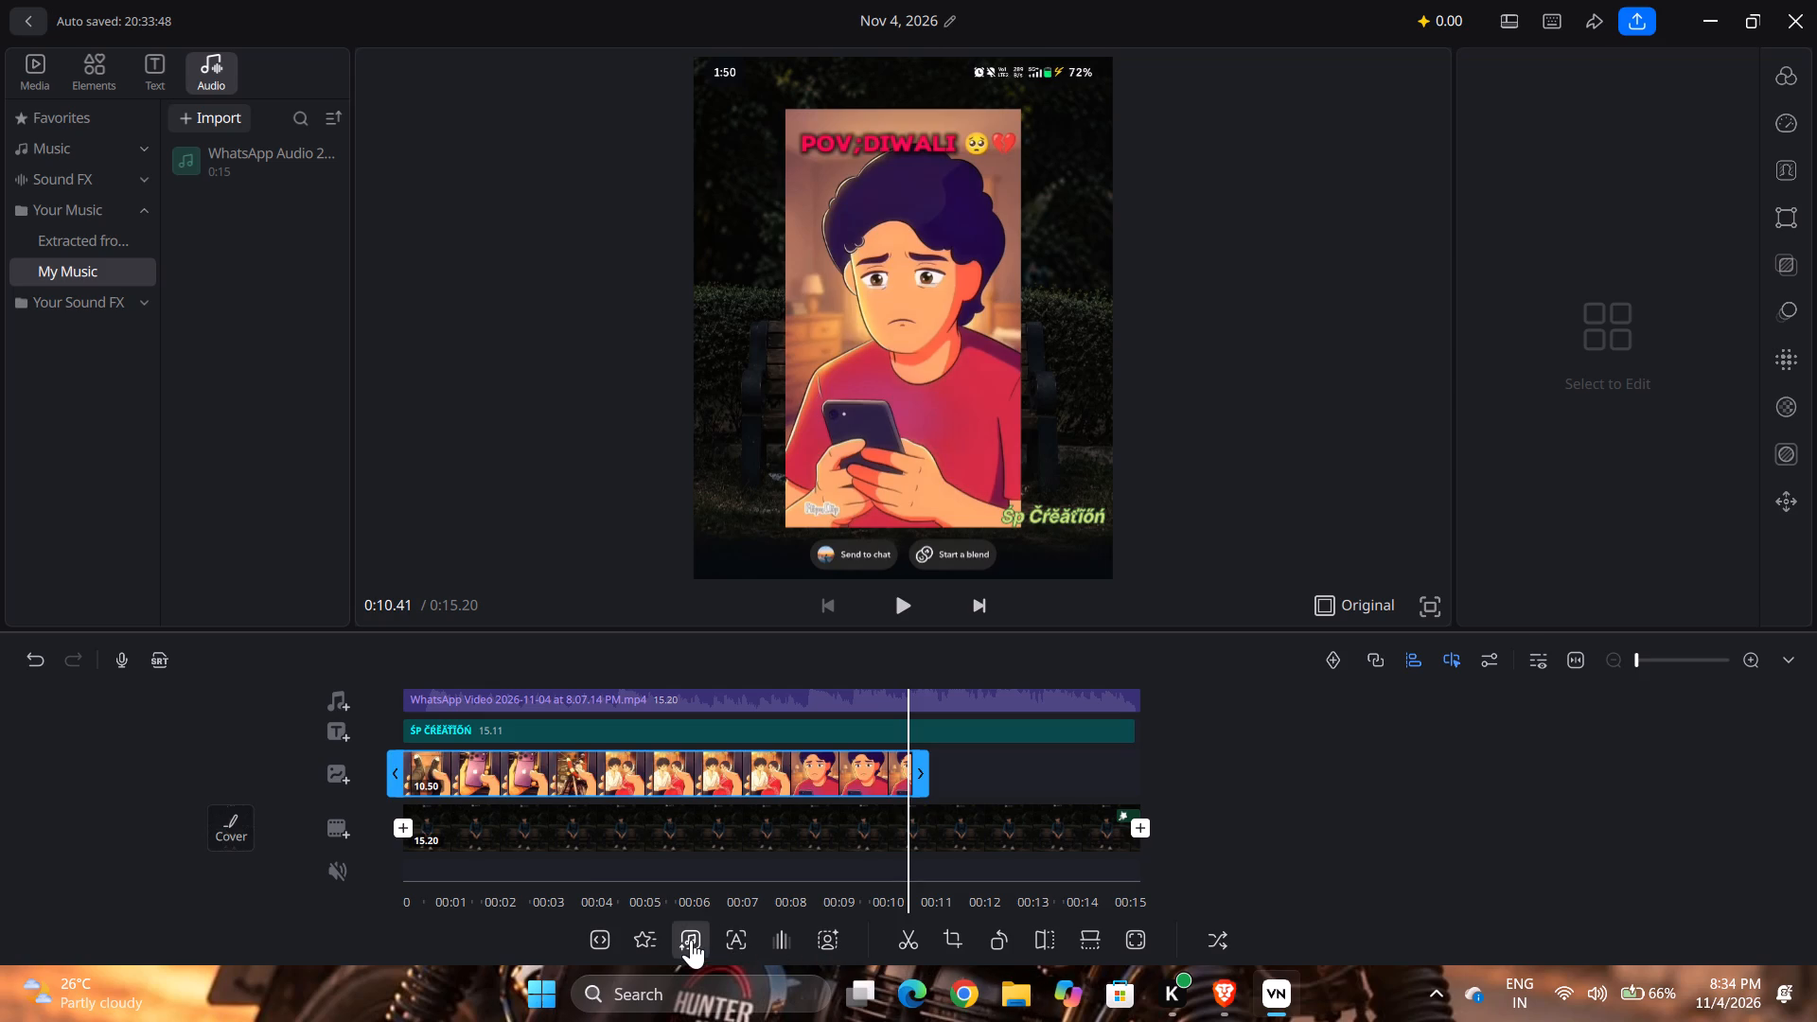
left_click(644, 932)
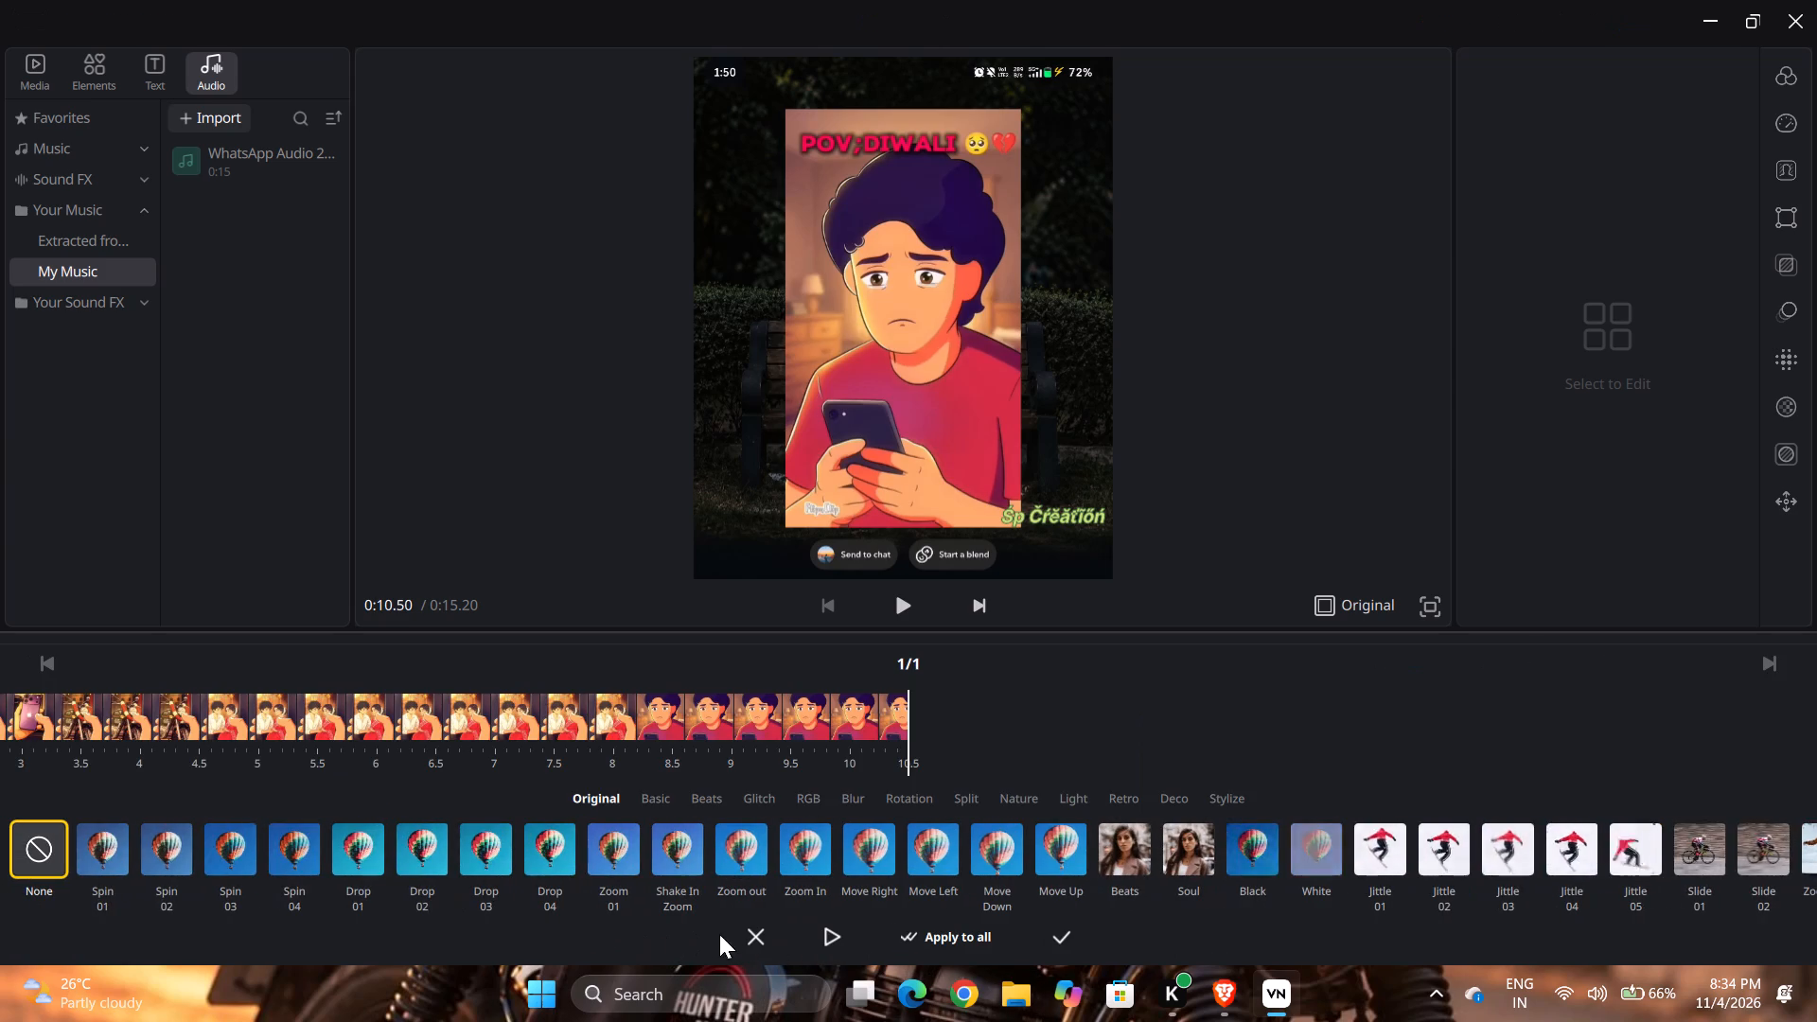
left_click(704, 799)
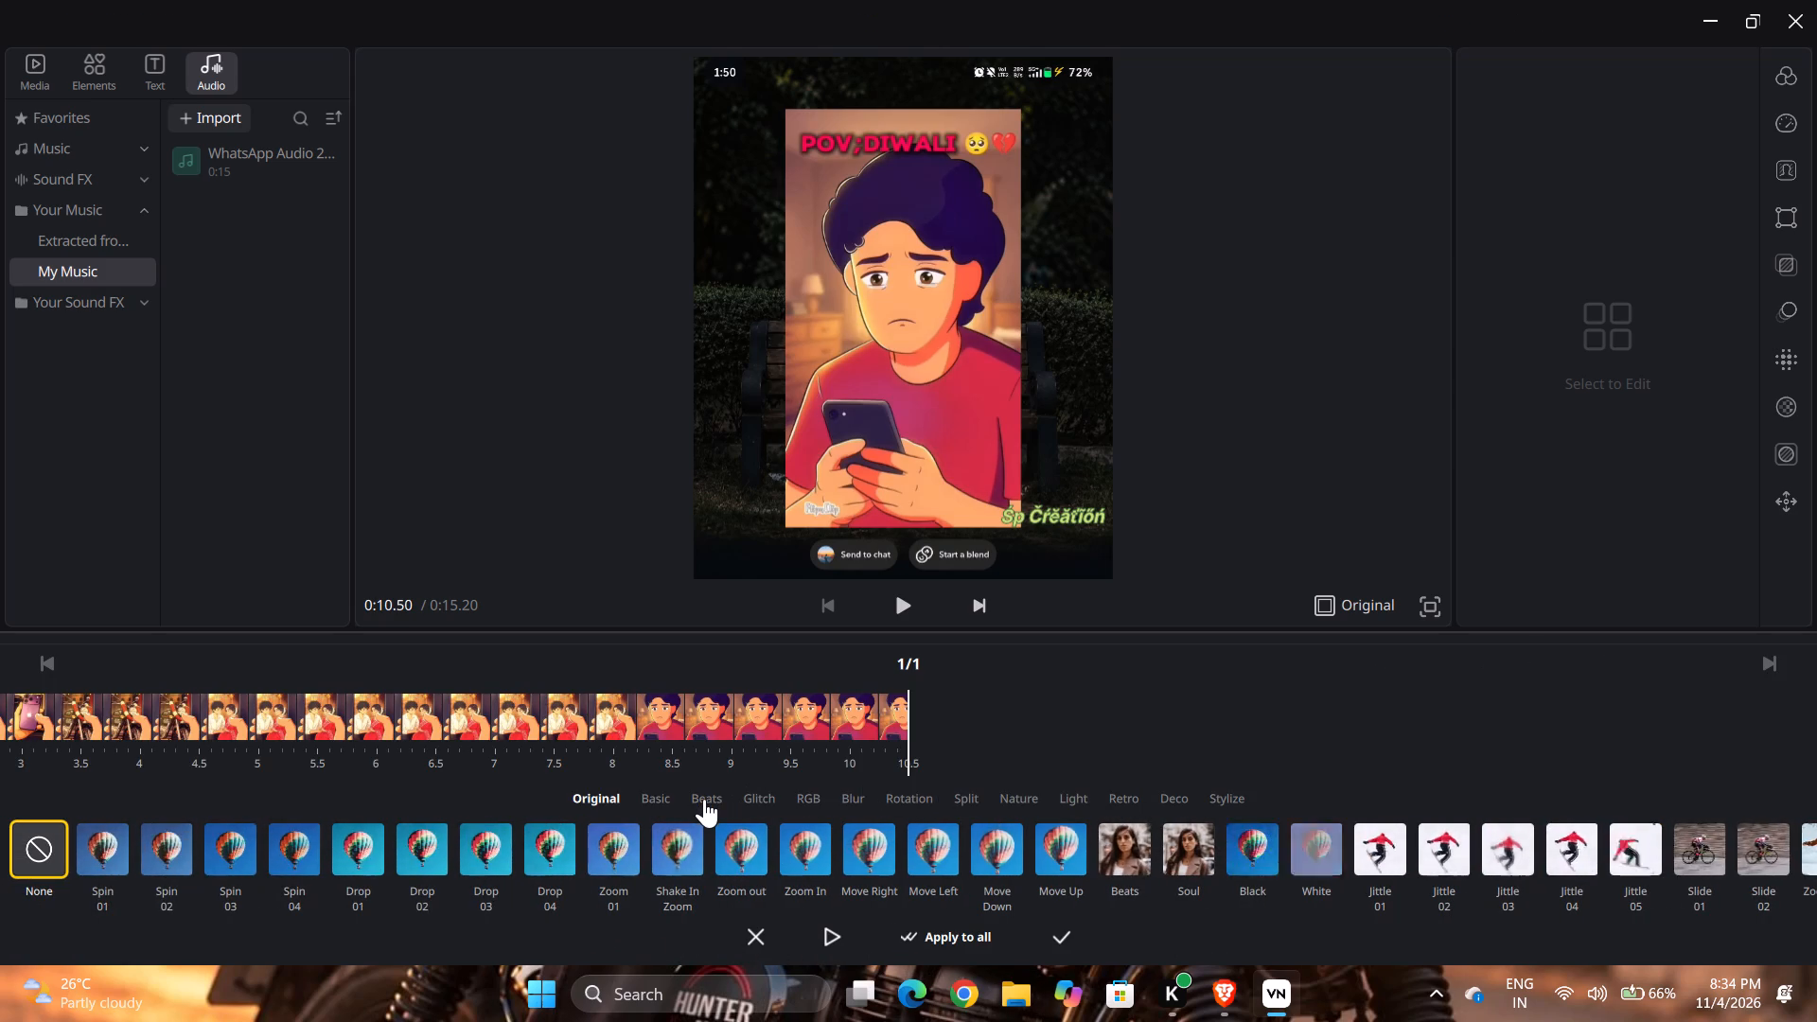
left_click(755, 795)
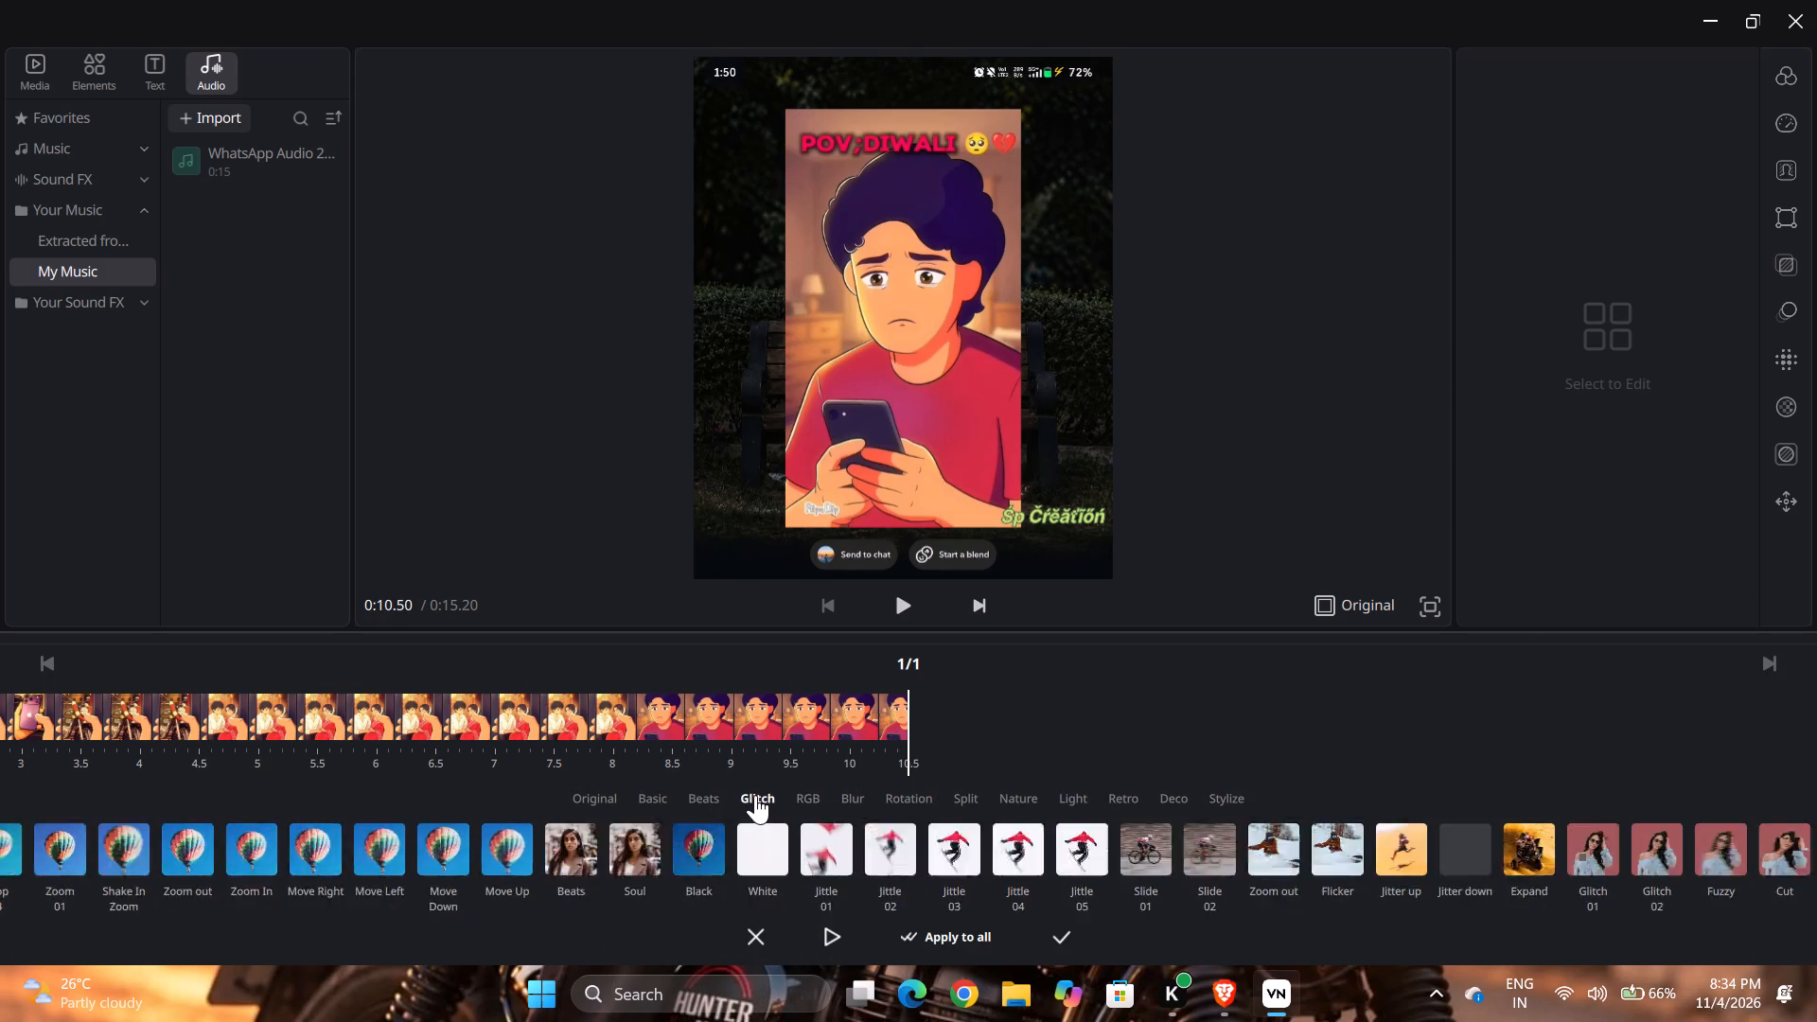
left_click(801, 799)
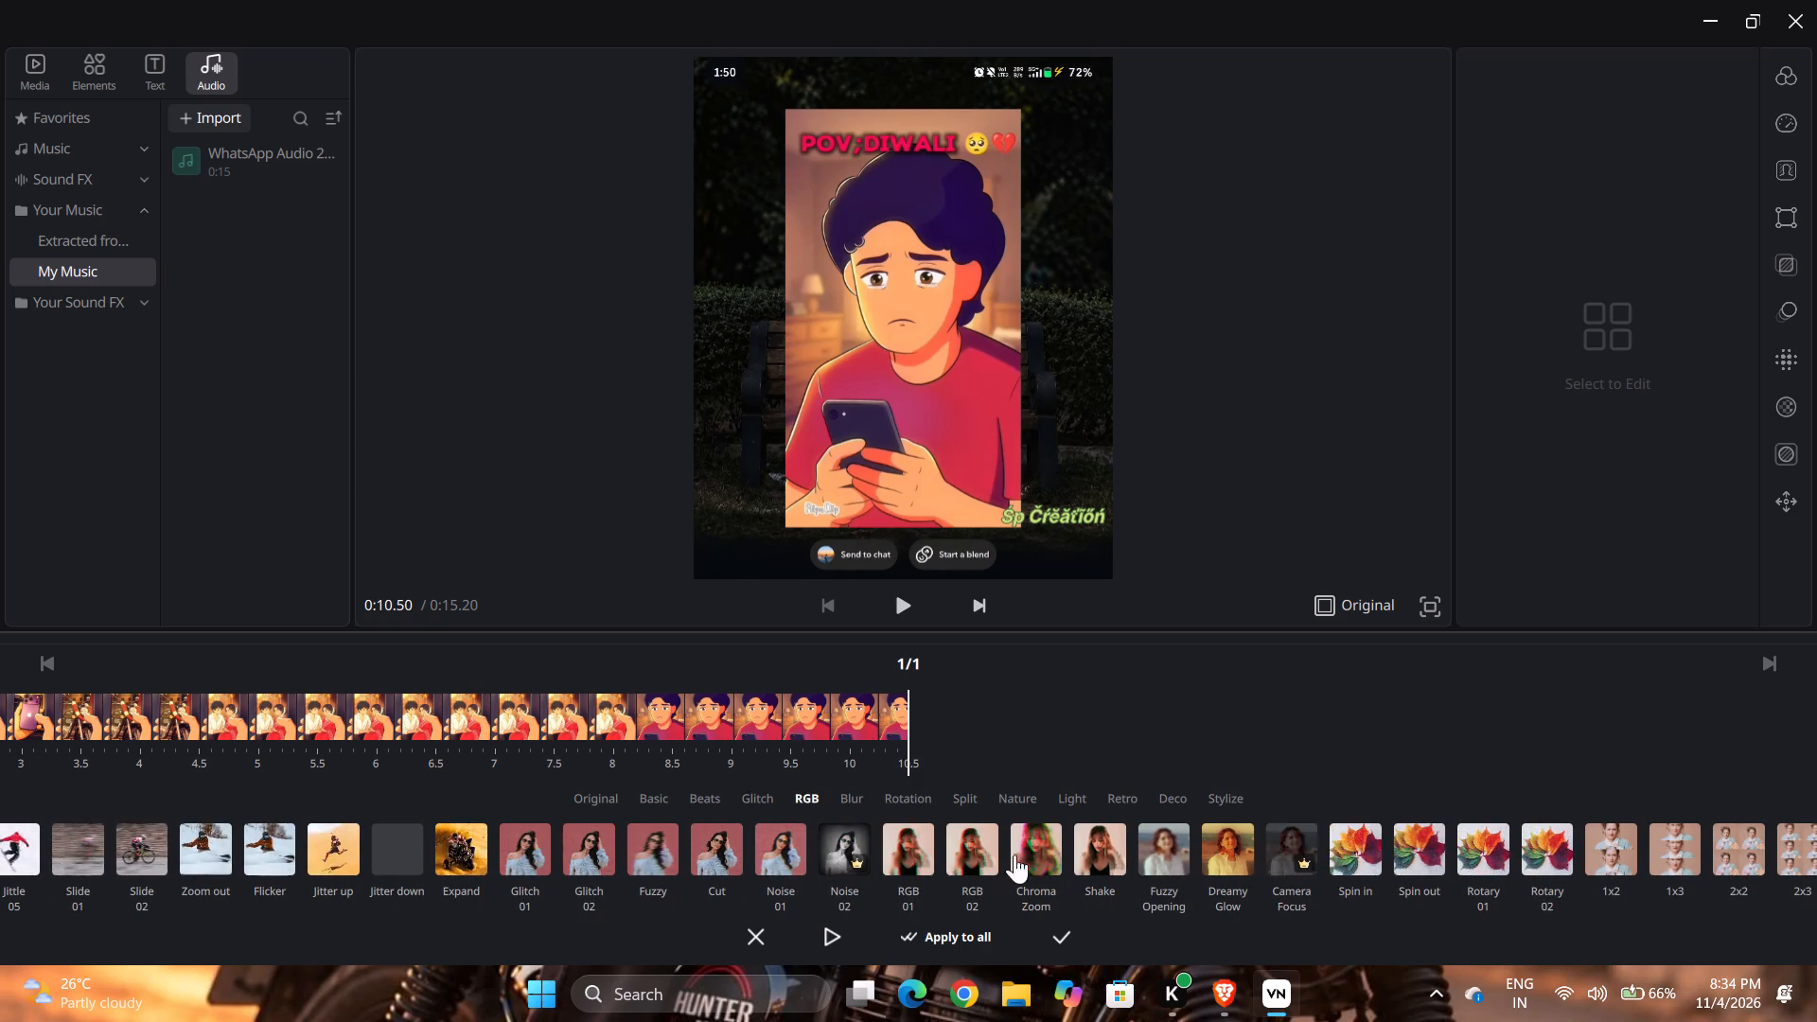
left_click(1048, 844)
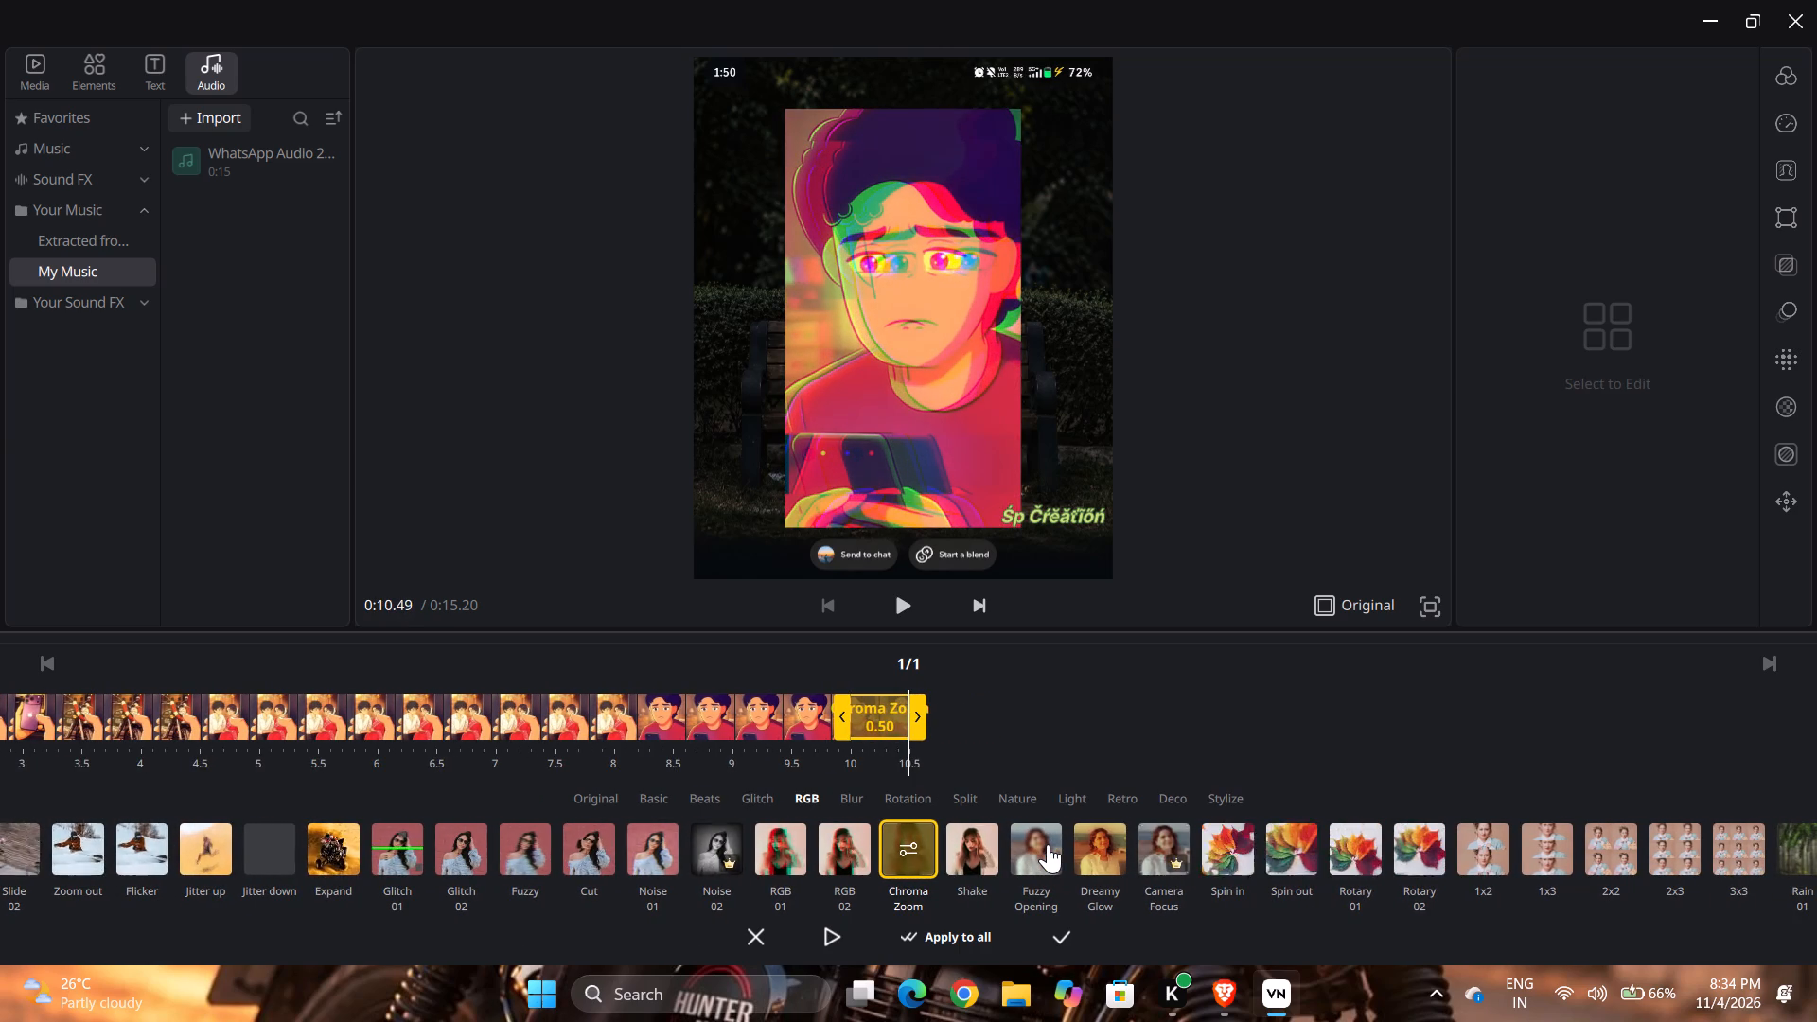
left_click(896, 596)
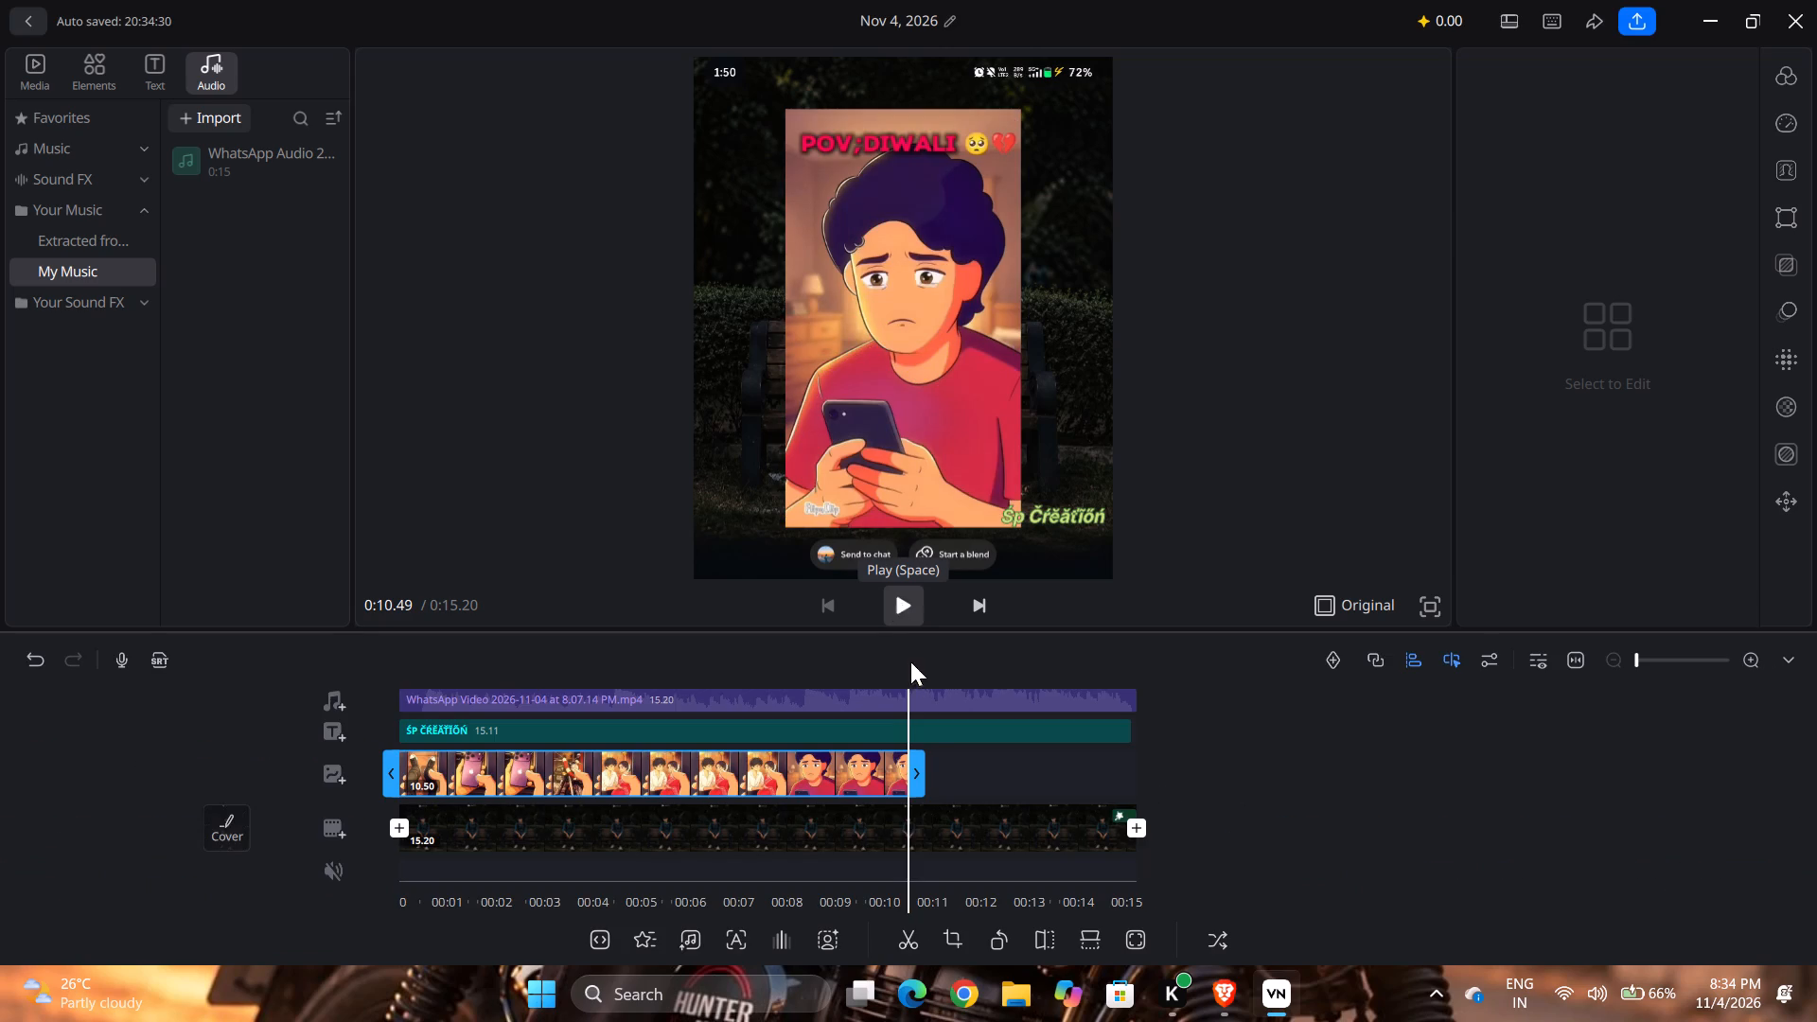
Apply the Shake effect for 1.60 s over the final part of the Diwali overlay clip.
left_click(652, 948)
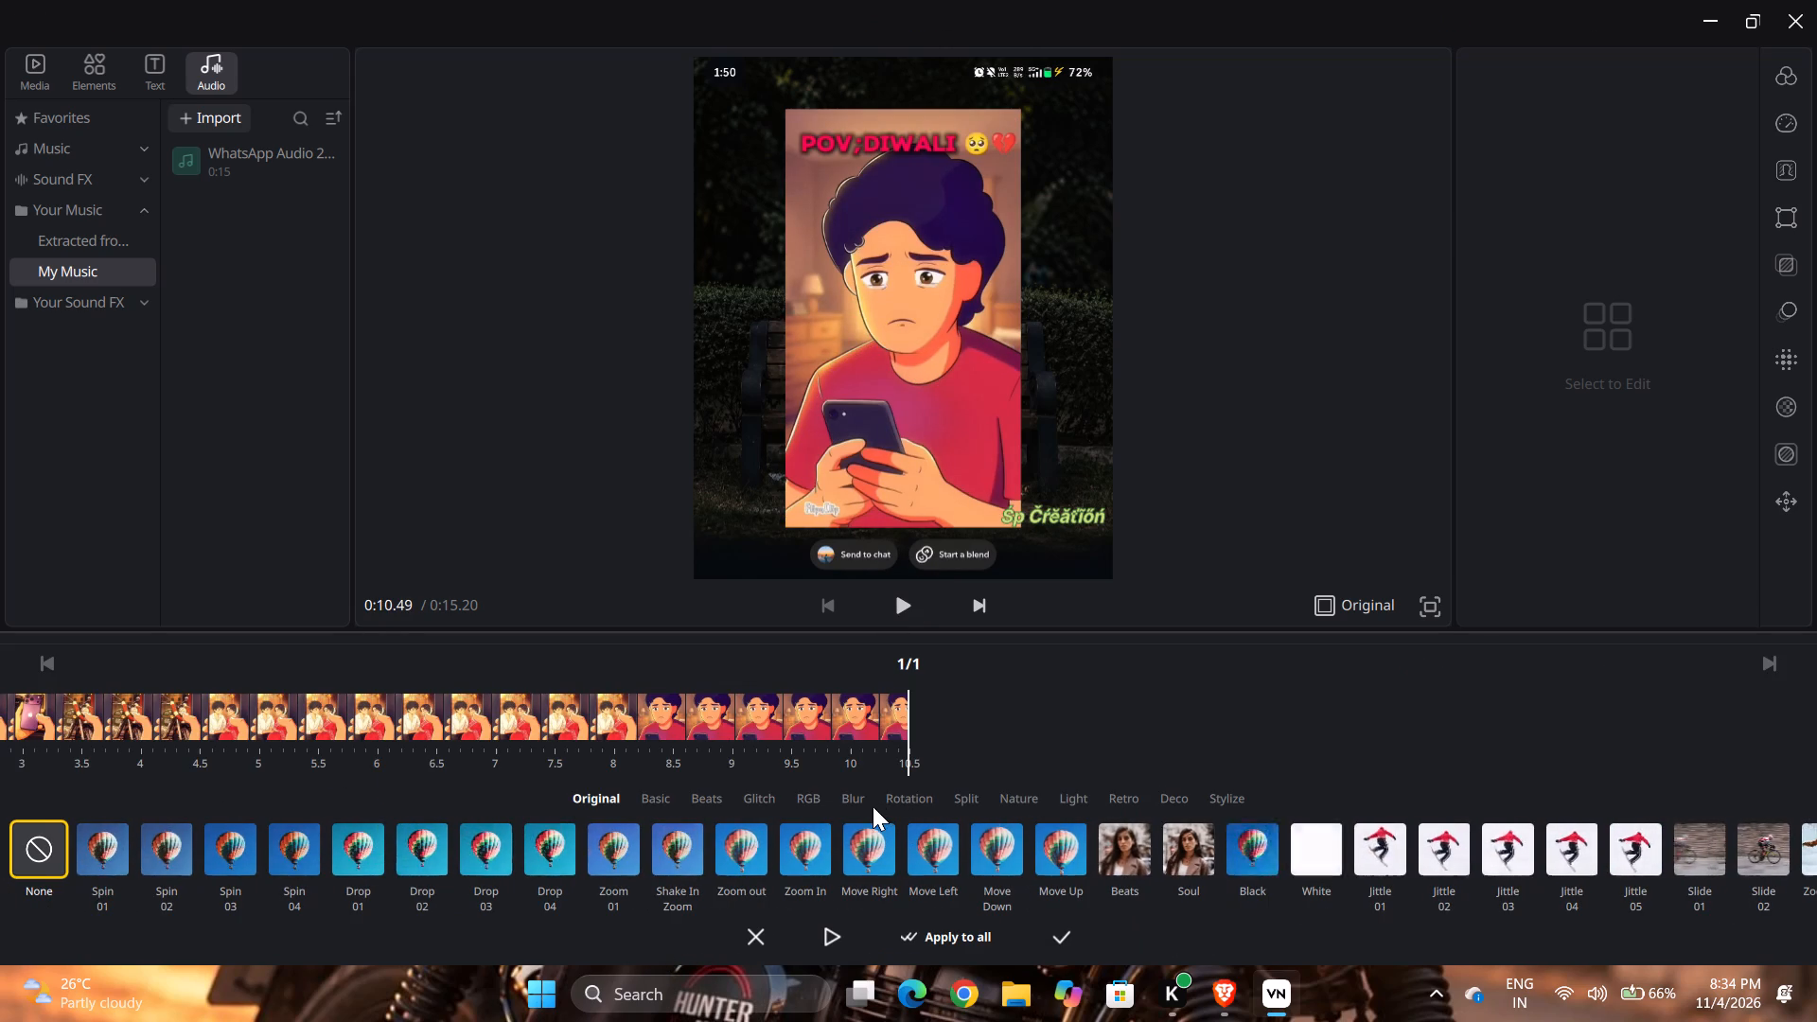
left_click_drag(873, 806, 861, 804)
left_click(861, 804)
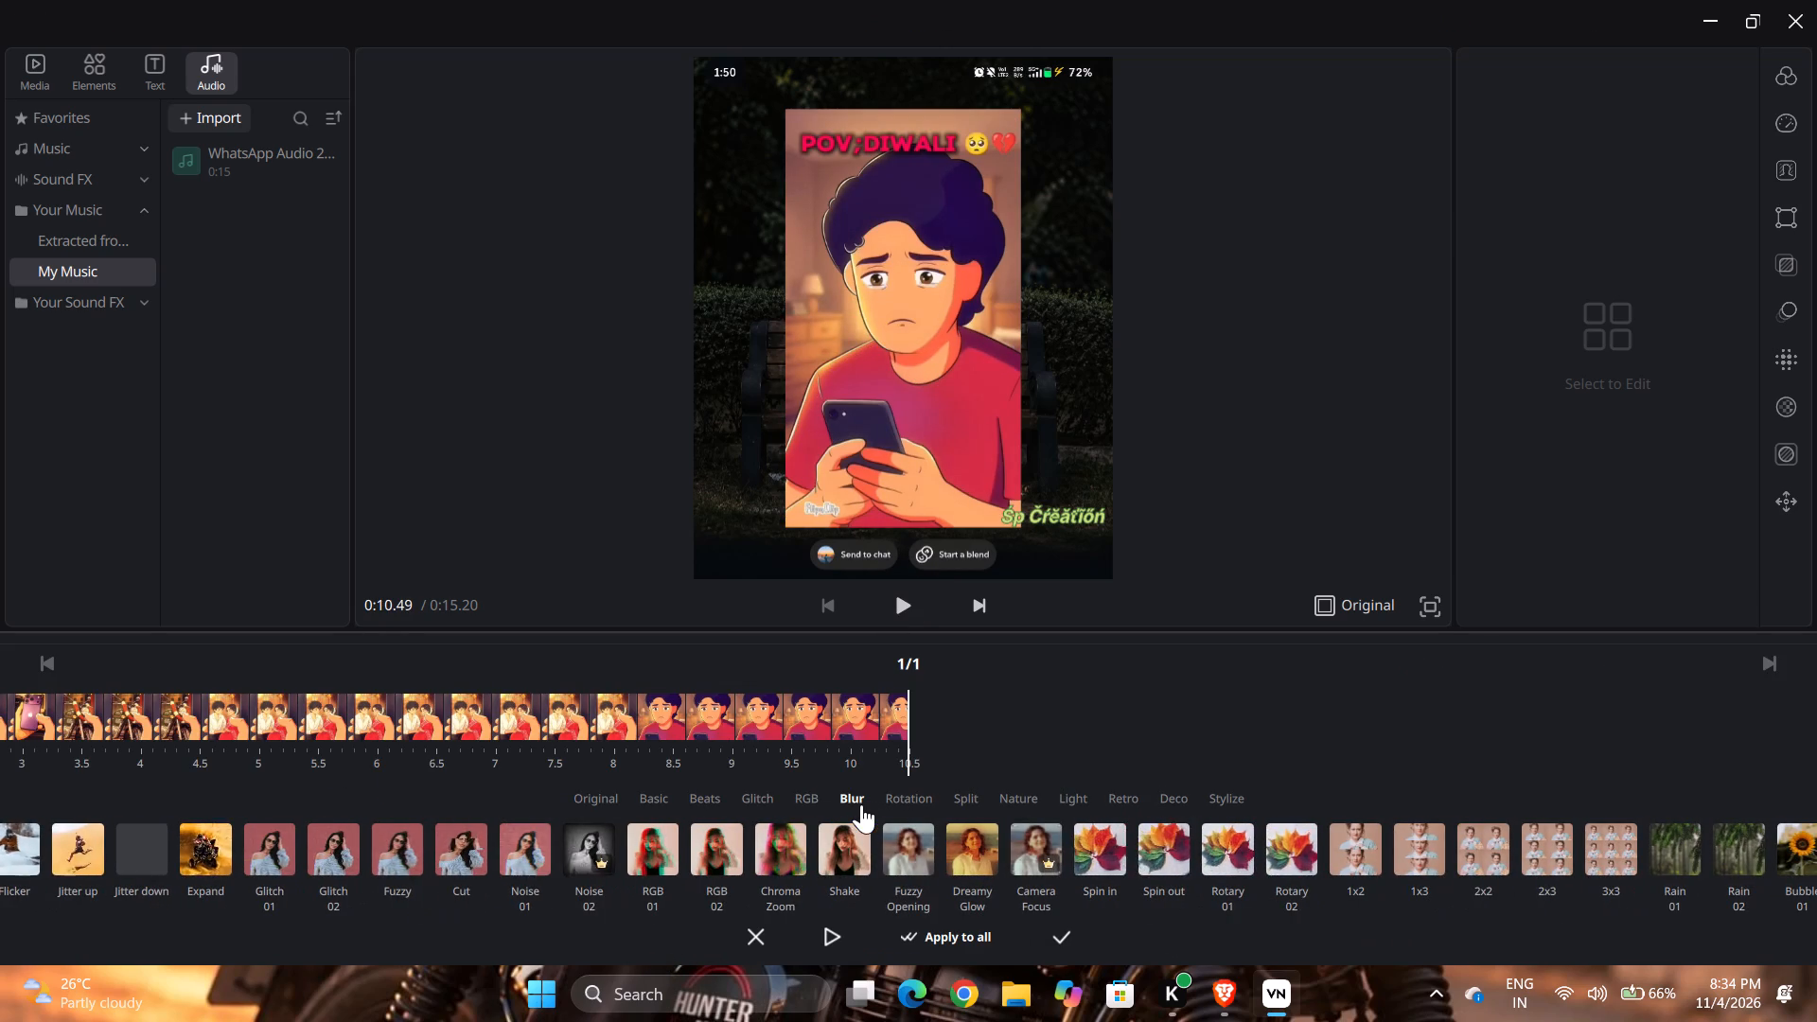
double_click(837, 852)
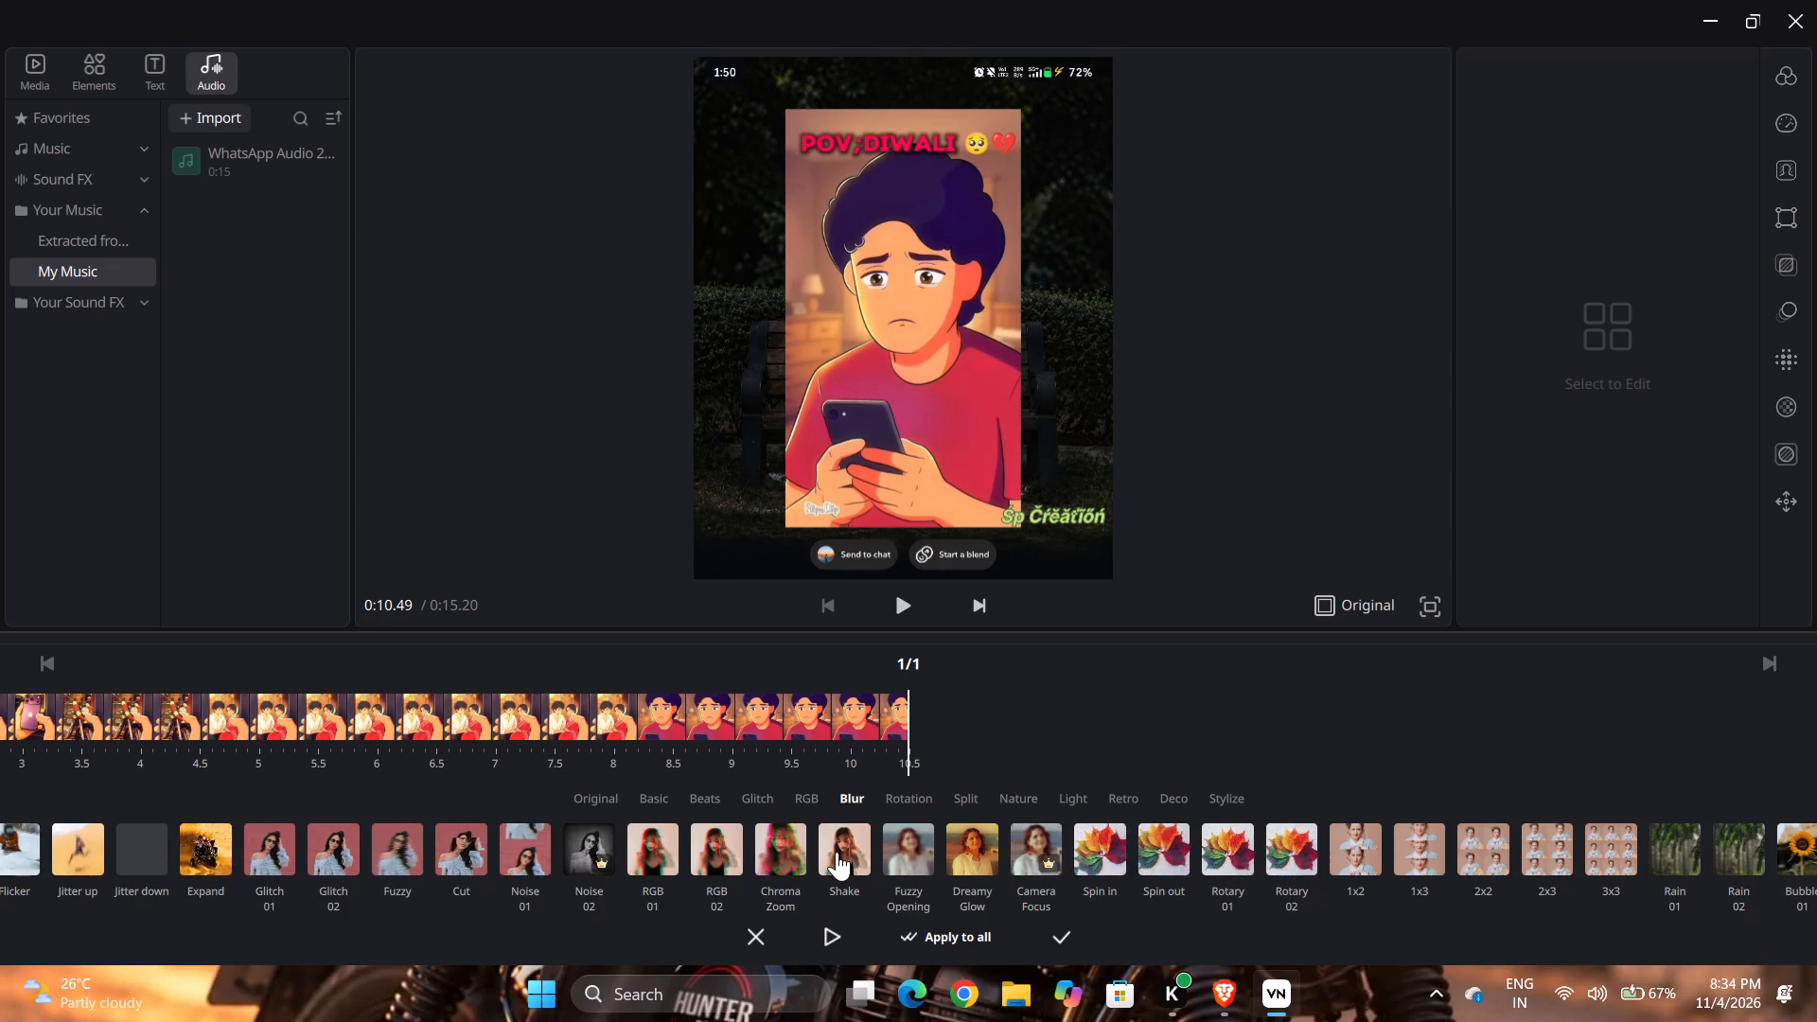
left_click(977, 933)
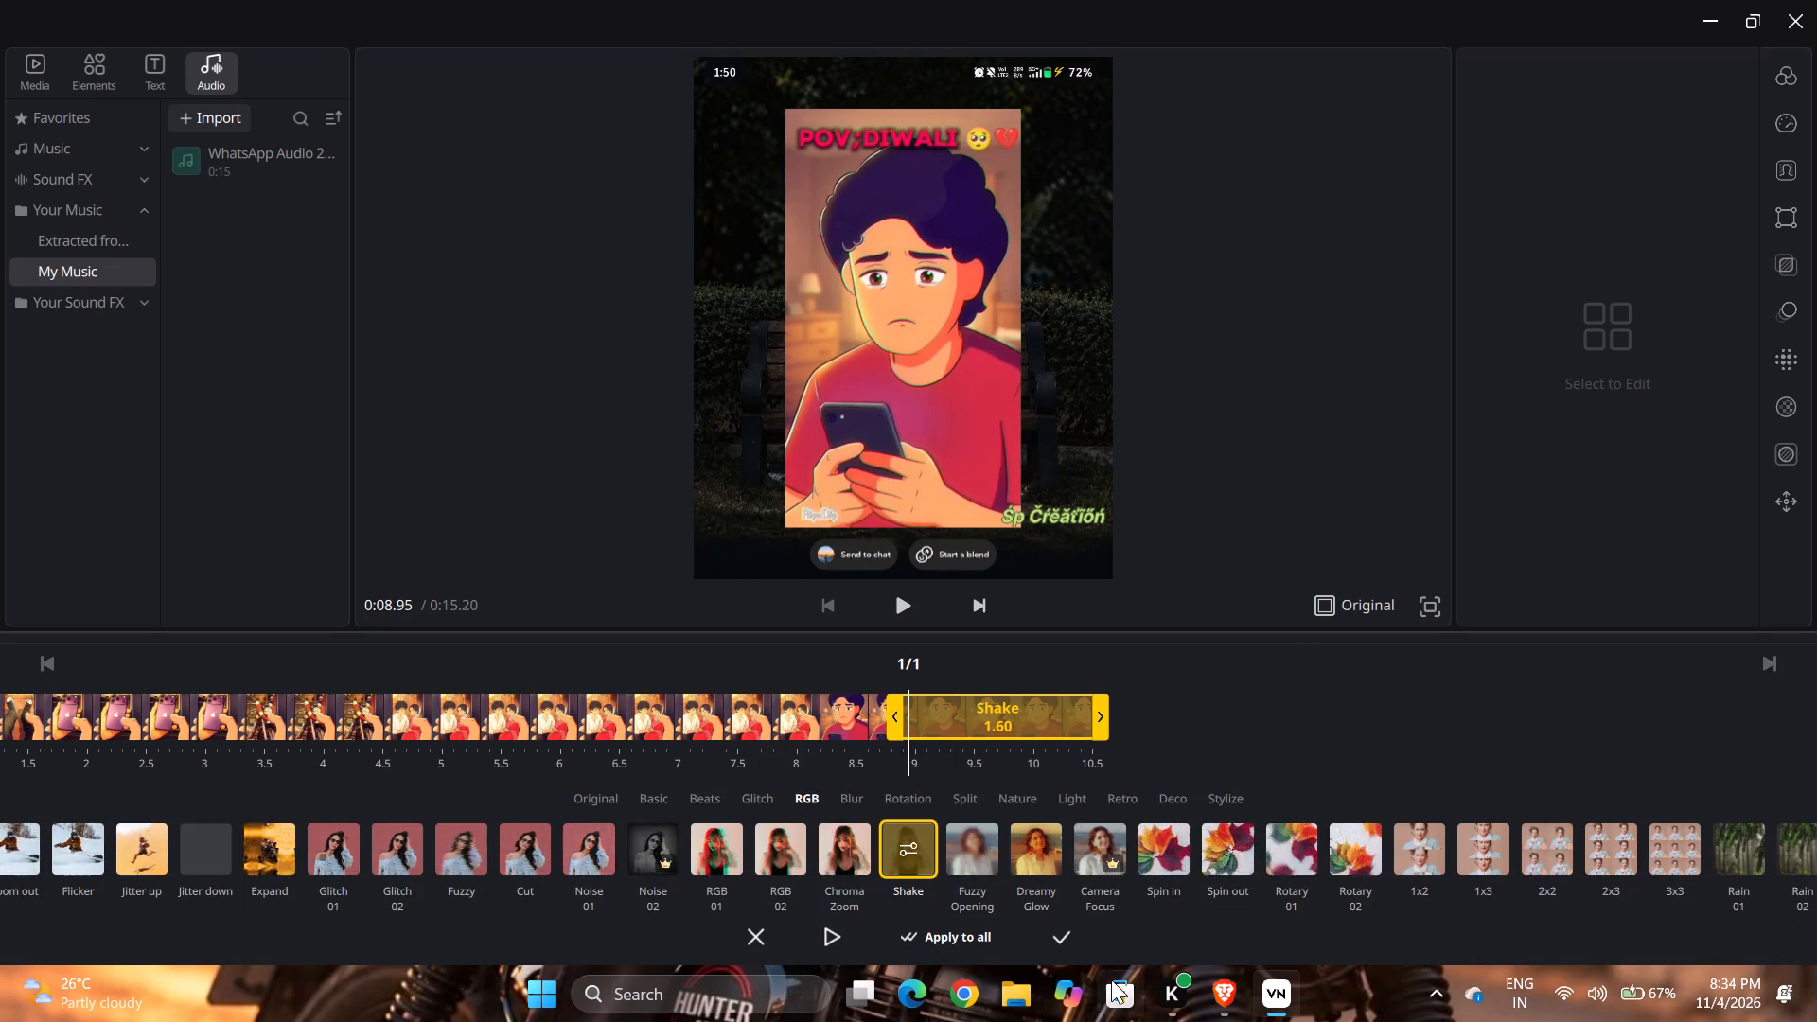
left_click(1064, 942)
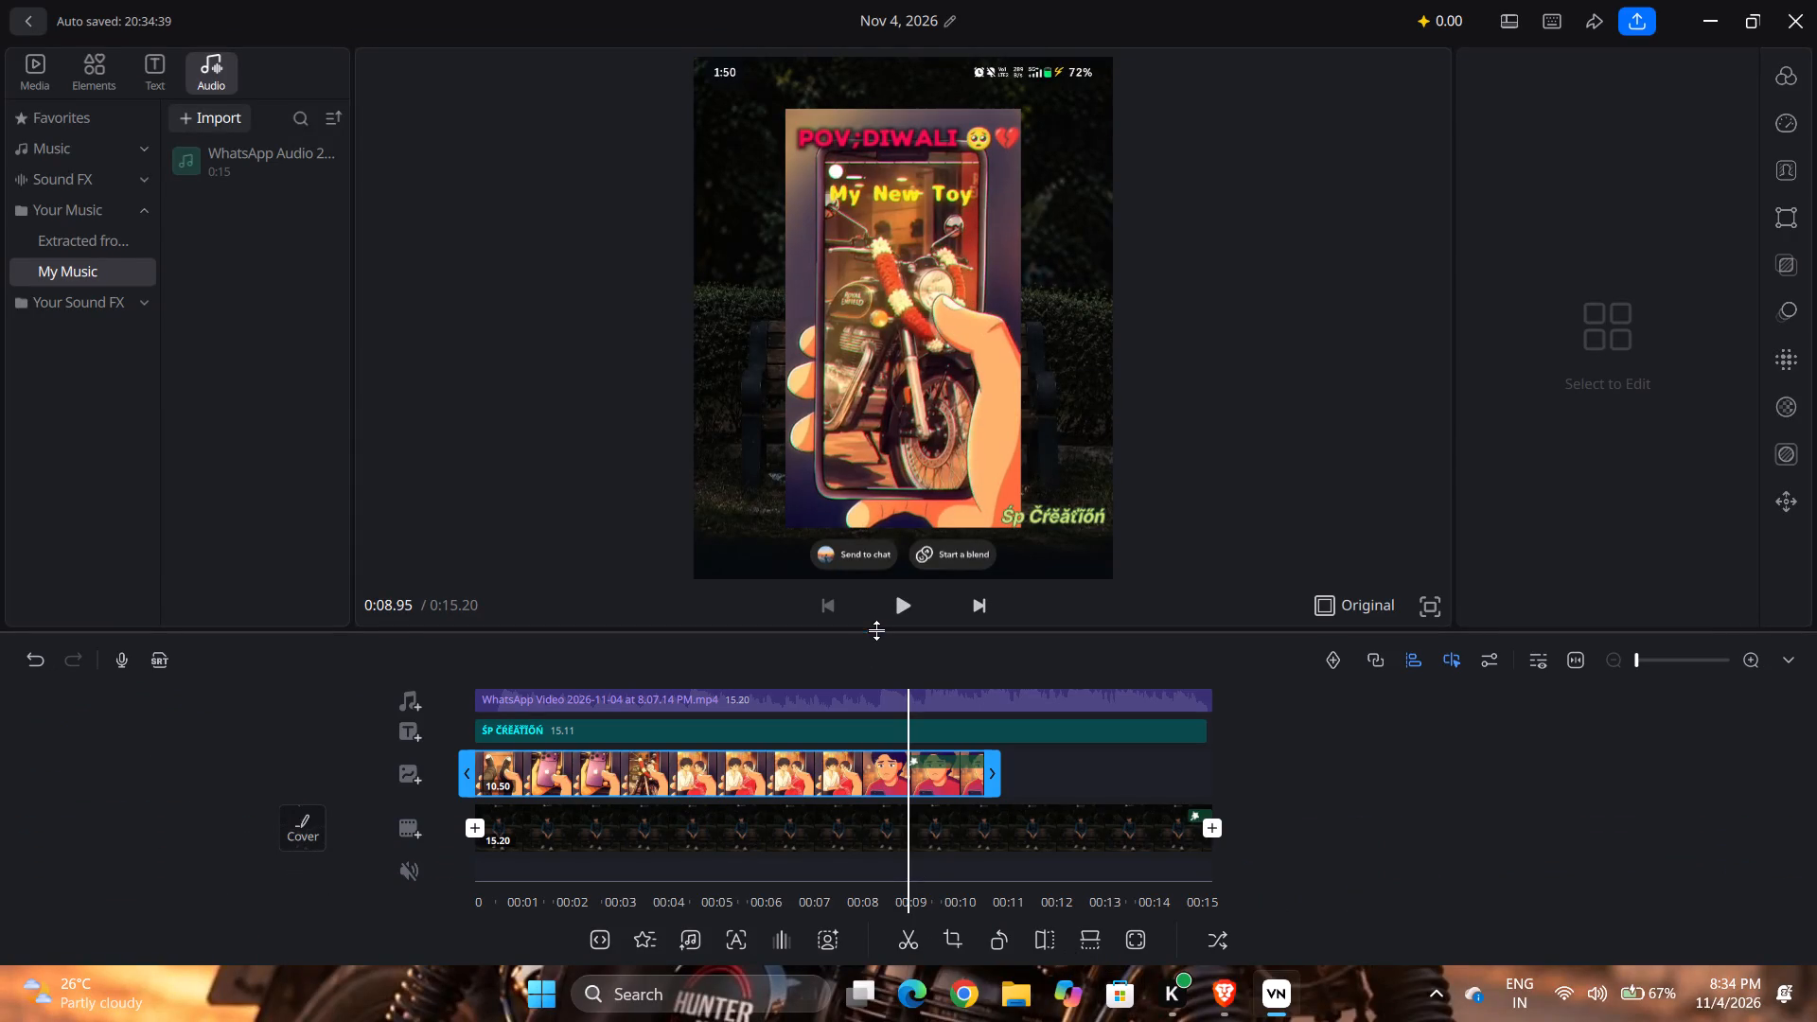
Play the rest of the edit through to its end and export the video at Auto quality, 1080p / 30fps, to the vedio edit folder.
left_click(910, 601)
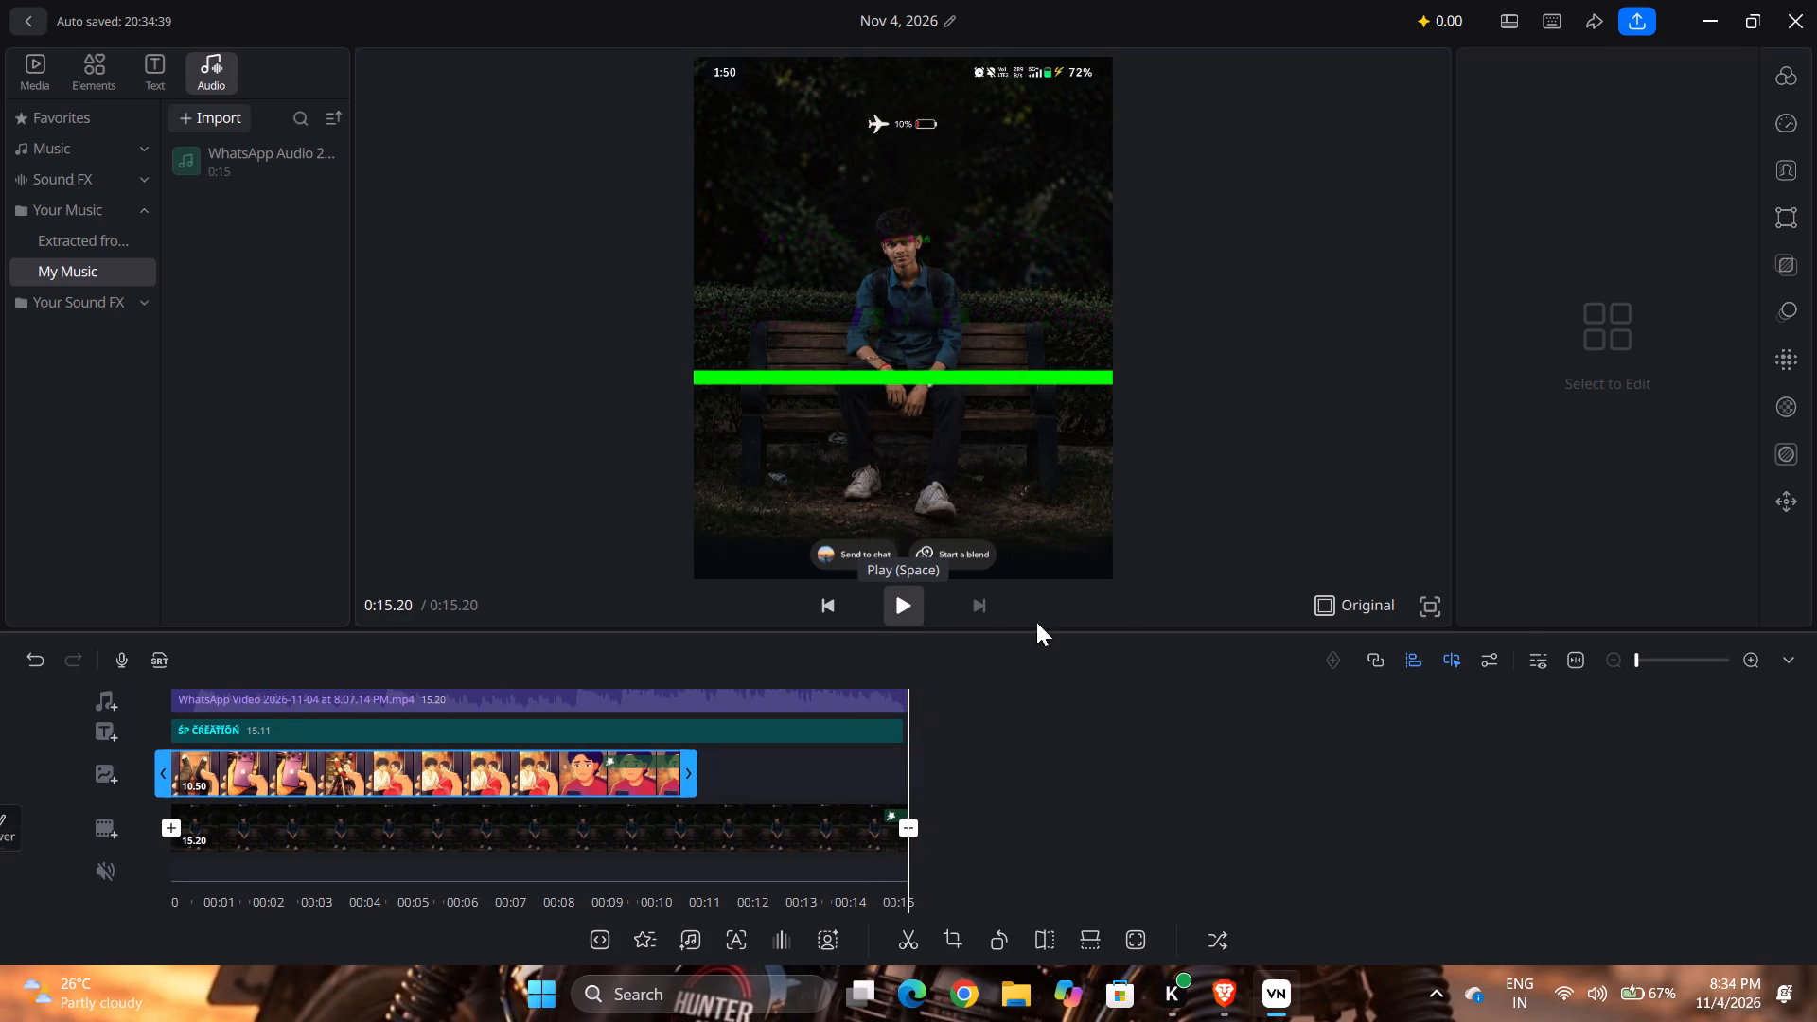
left_click(1127, 731)
scroll(1127, 731, "down", 2)
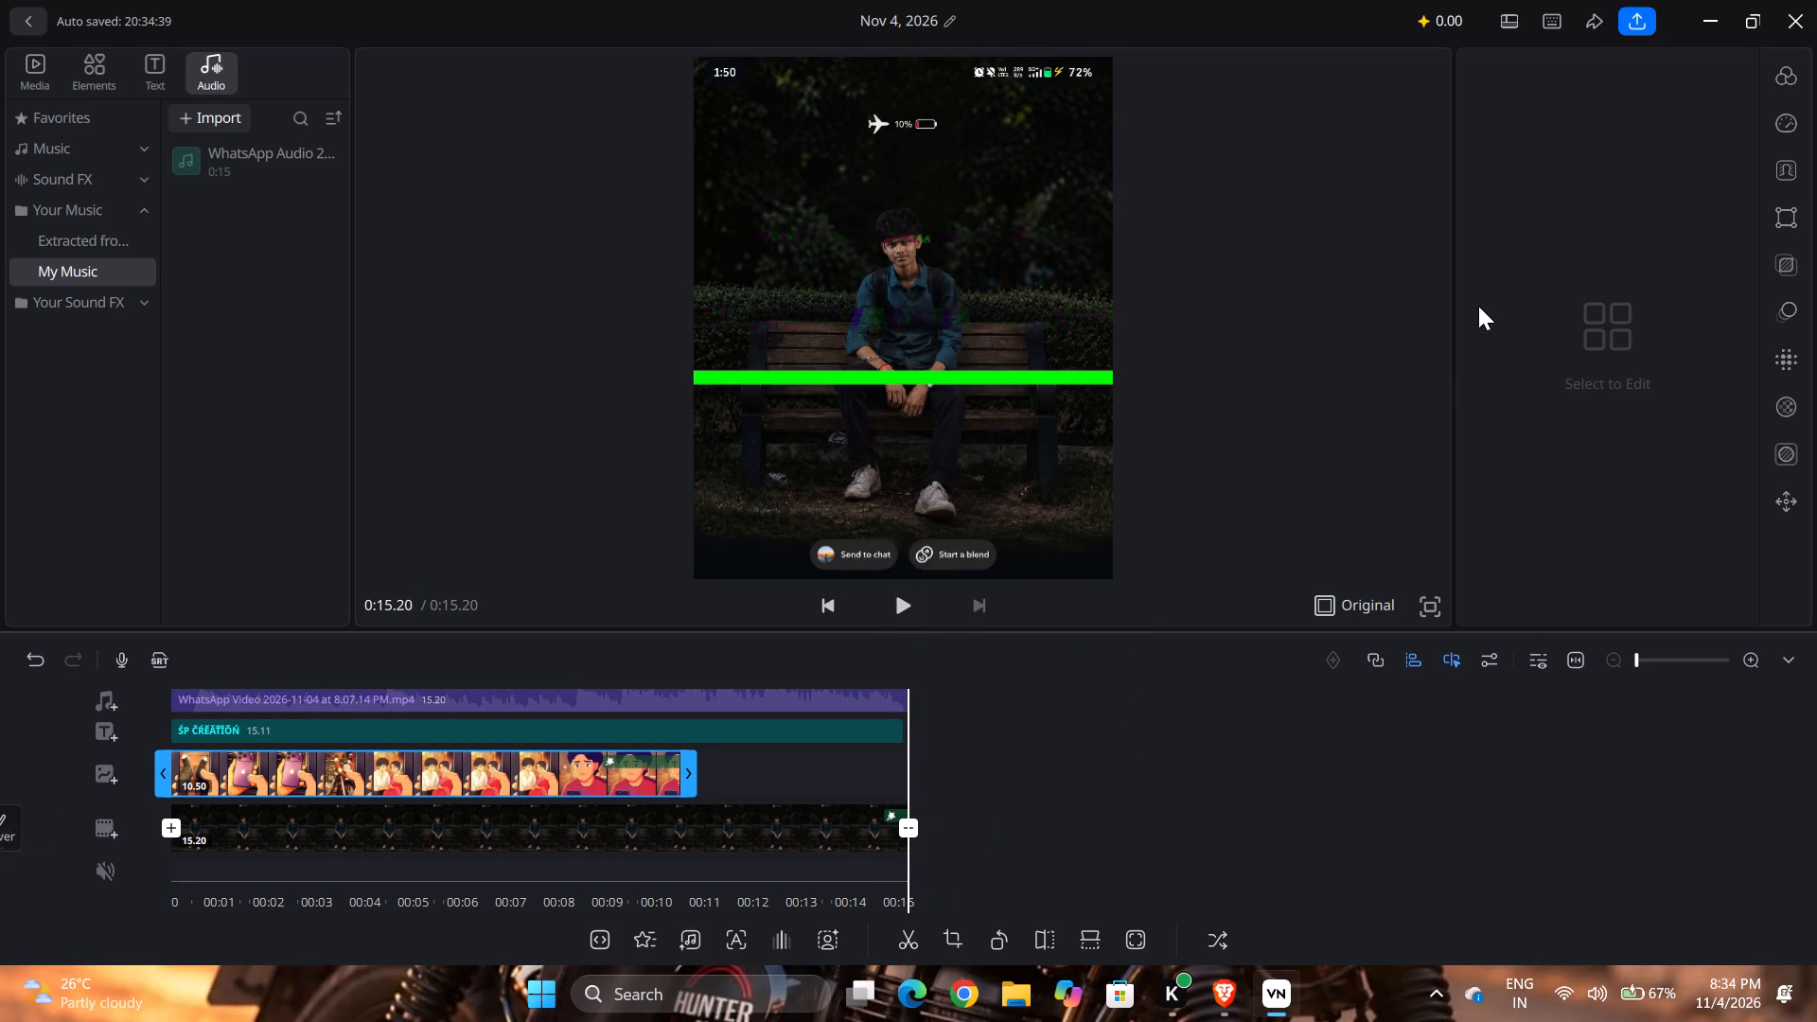
left_click(1640, 21)
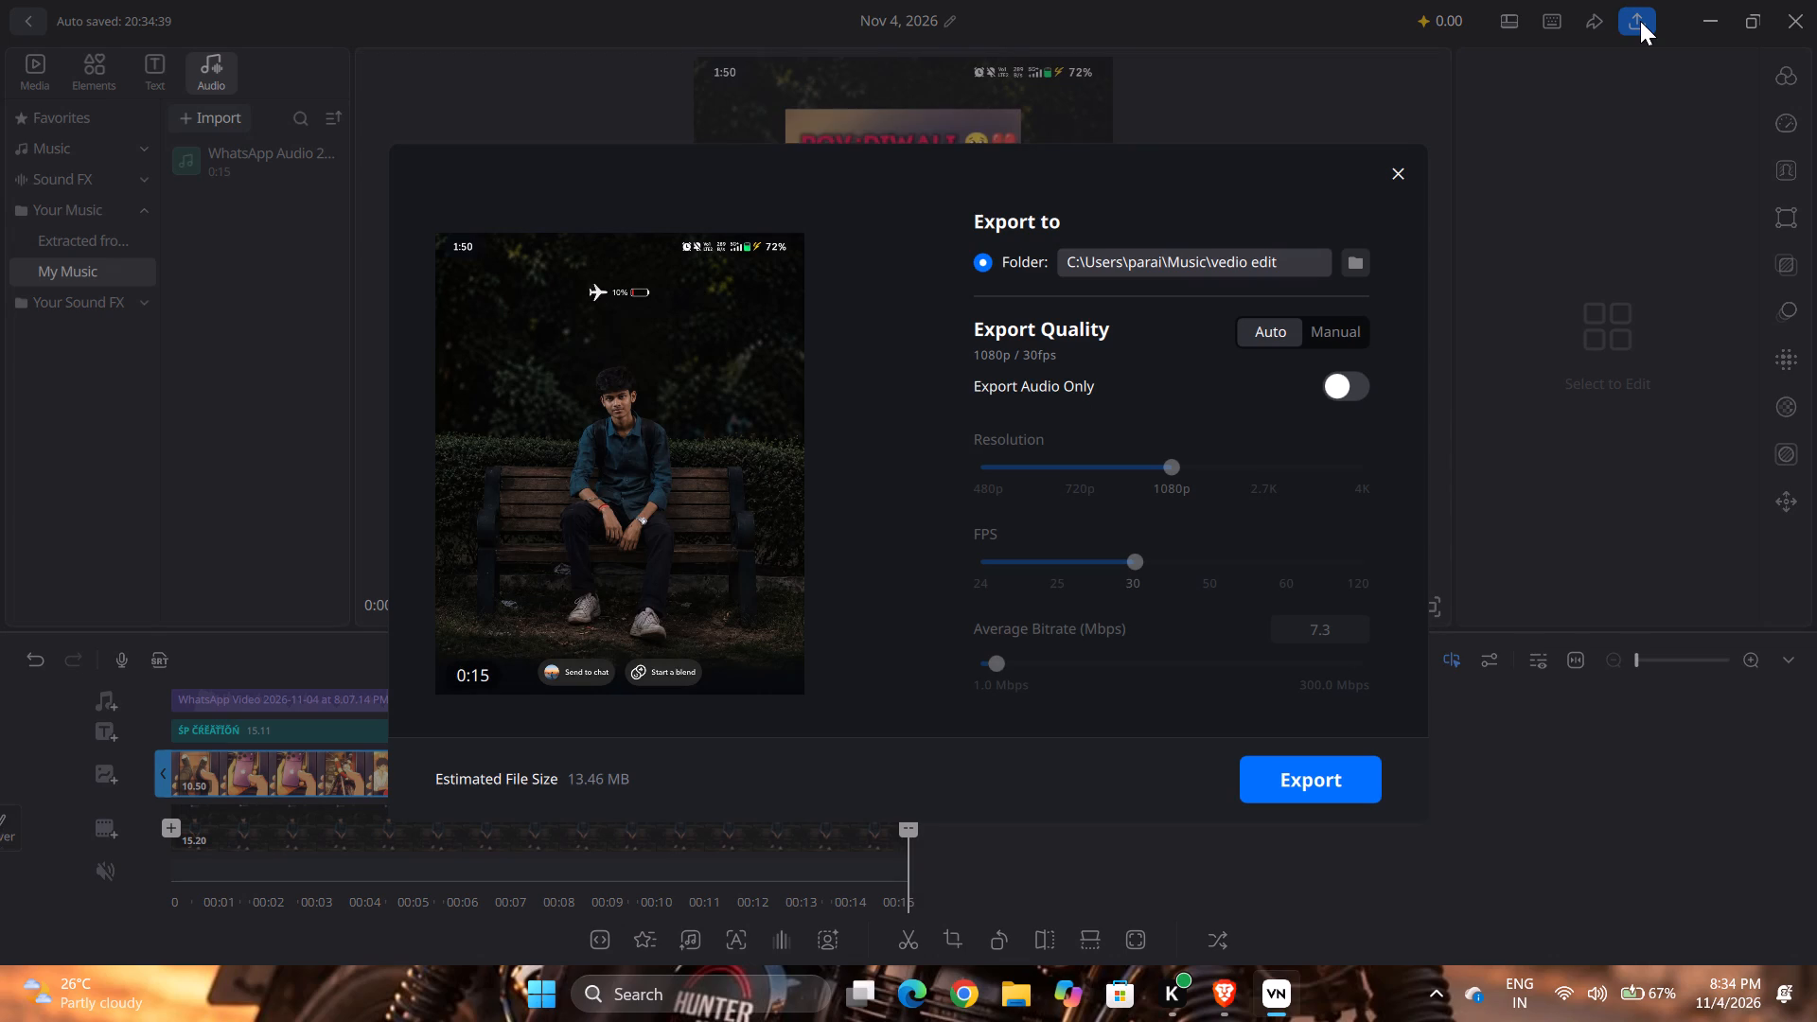
left_click(1318, 789)
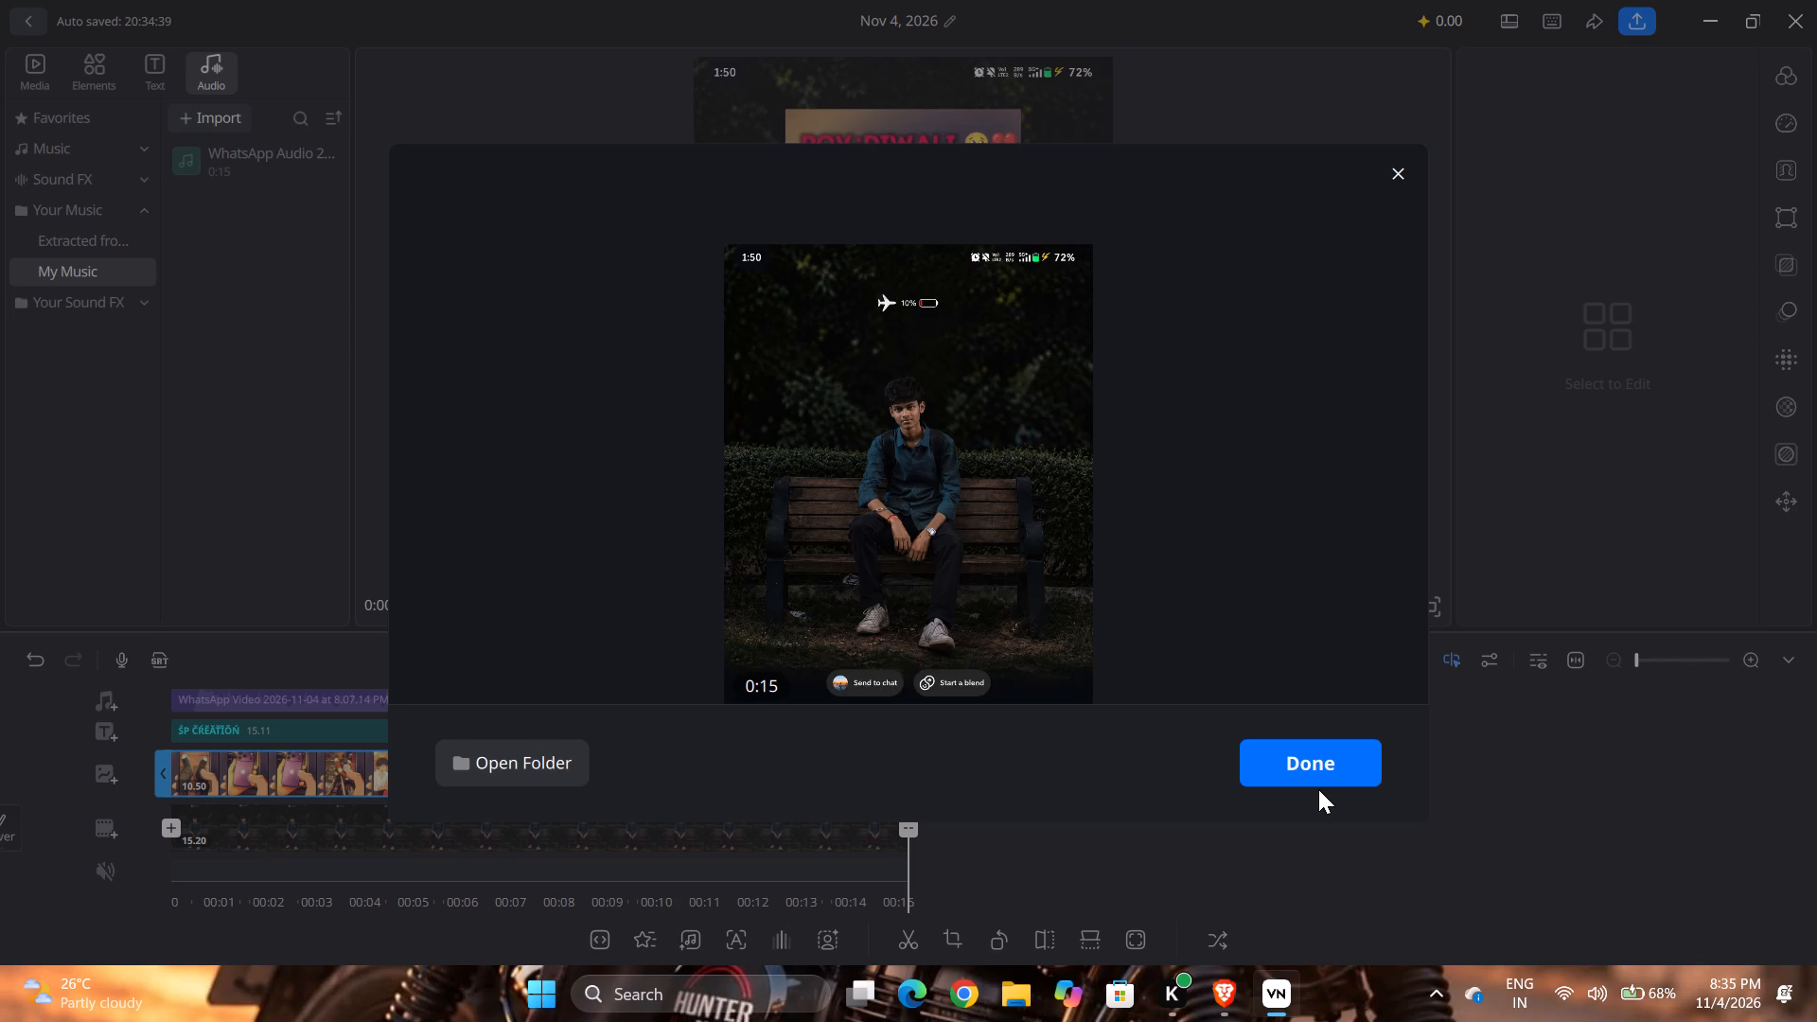
Close the completed export dialog and return to the timeline.
left_click(1355, 742)
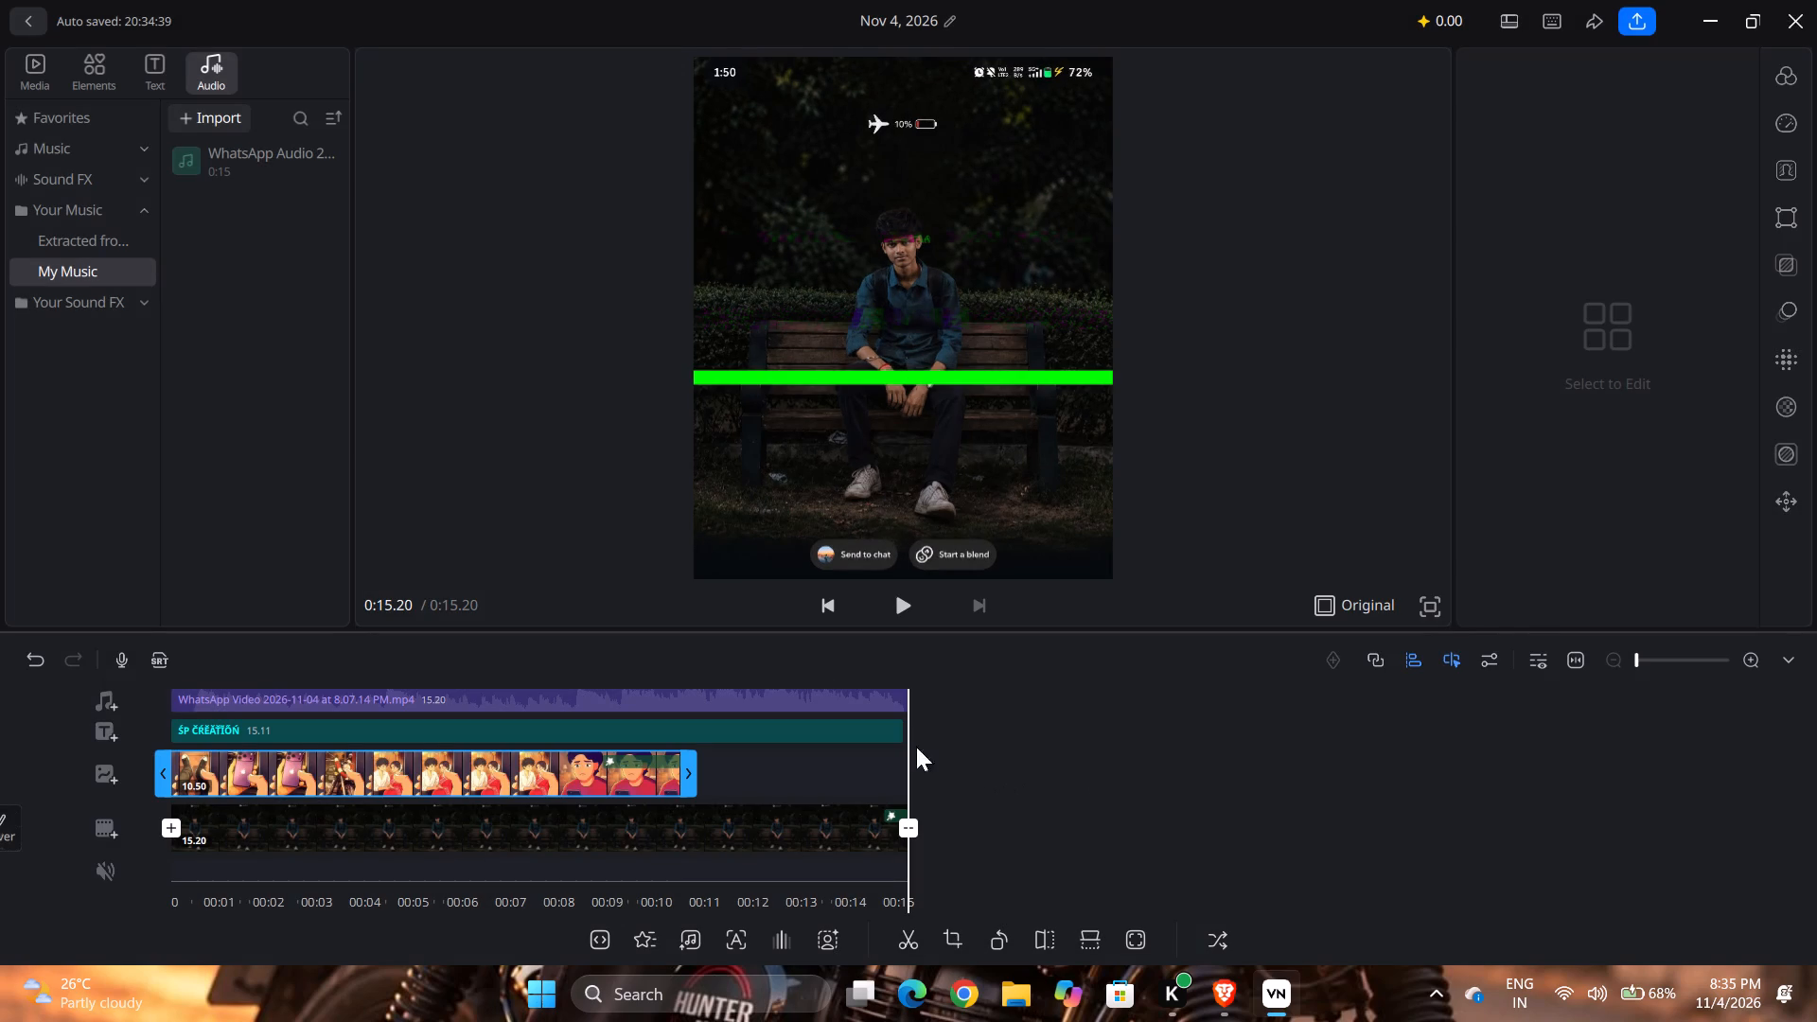